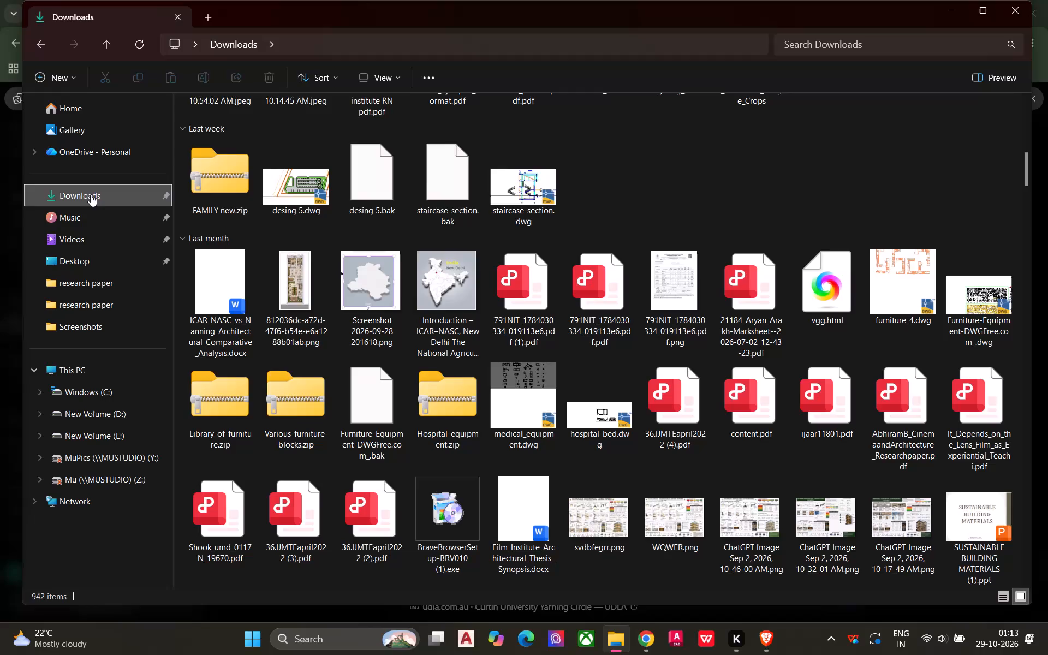
Copy the newest October 2026 screenshot, showing a large tree beside a low pavilion, from the Gallery in File Explorer.
{"action": "left_click", "coordinate": [92, 192]}
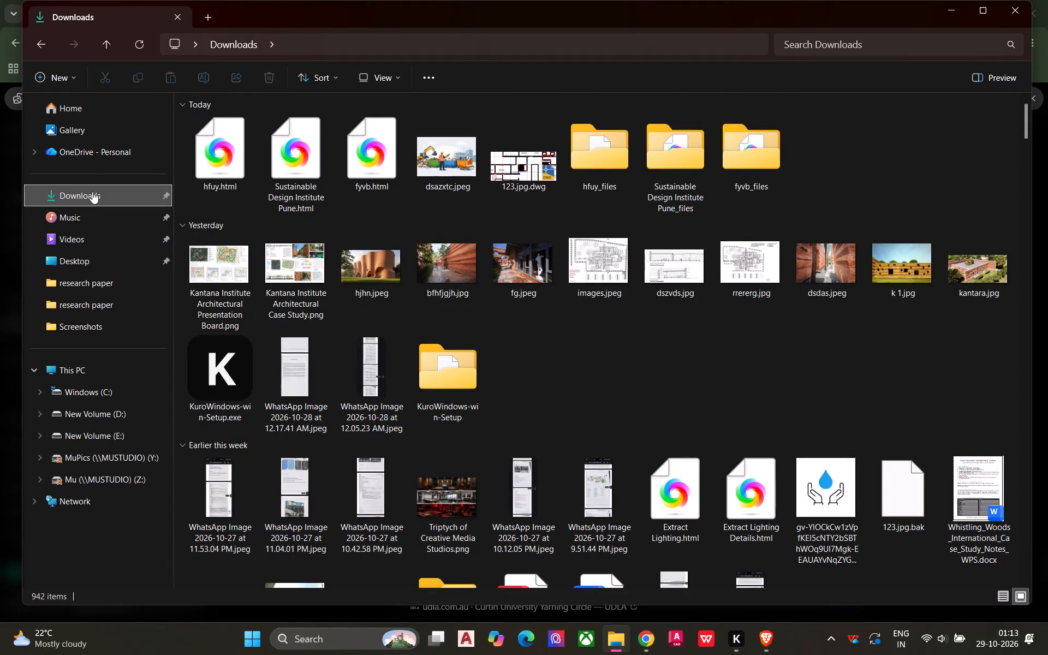
{"action": "left_click", "coordinate": [92, 192]}
{"action": "left_click", "coordinate": [84, 121]}
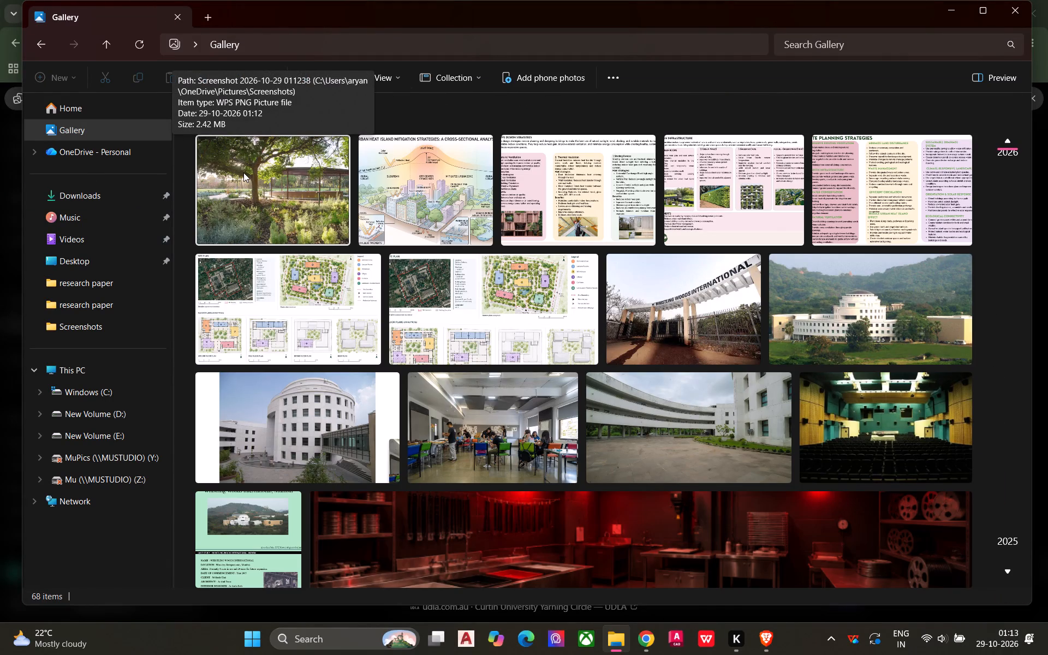
{"action": "left_click", "coordinate": [243, 172]}
{"action": "key", "text": "ctrl+c"}
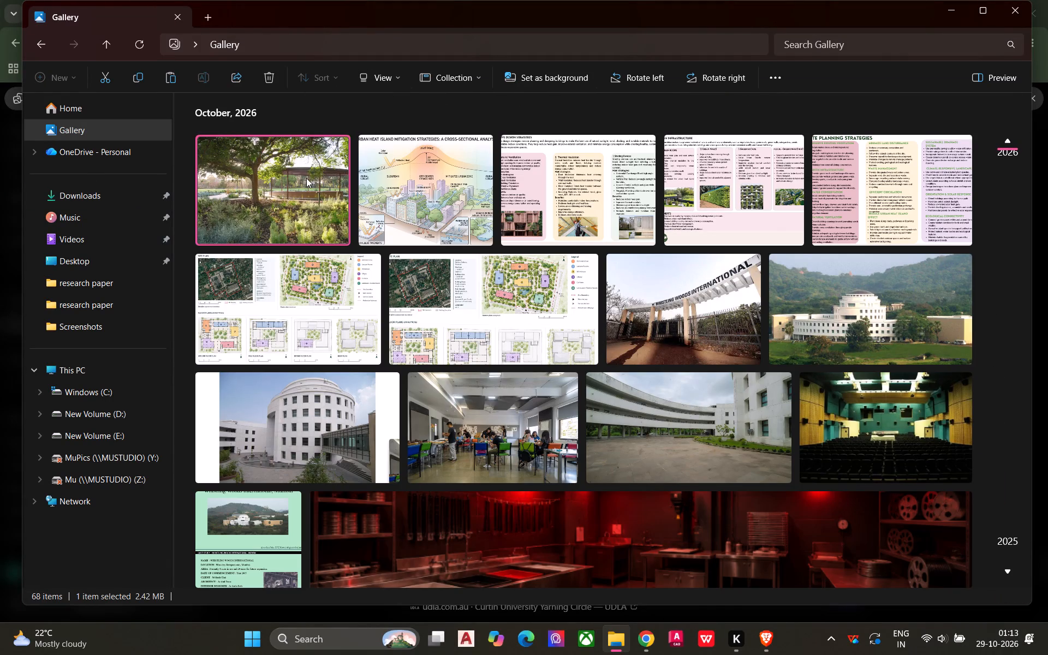
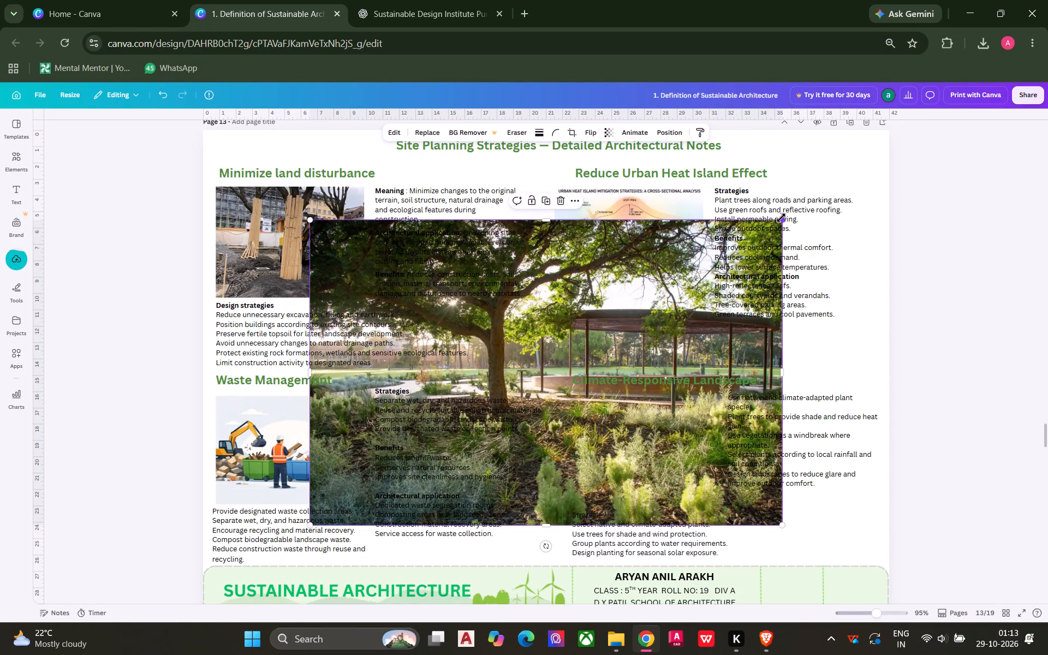
Shrink the tree-and-pavilion photo and place it under the Climate-Responsive Landscape heading, beside the planting text and aligned with the image above.
{"action": "left_click_drag", "start_coordinate": [781, 218], "coordinate": [513, 433]}
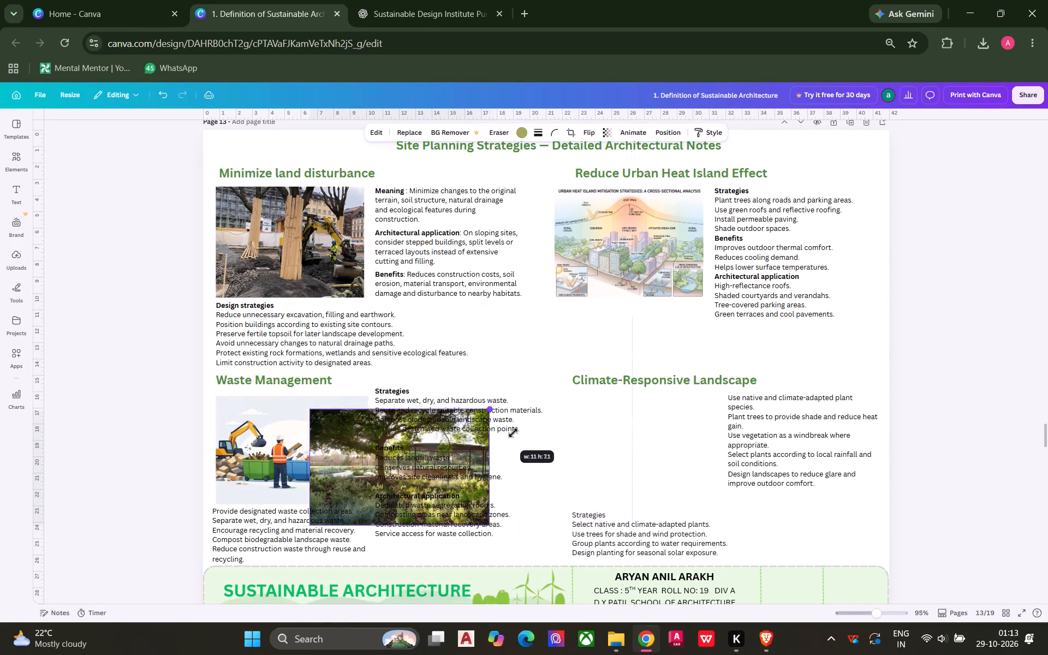
{"action": "left_click_drag", "start_coordinate": [513, 433], "coordinate": [531, 427]}
{"action": "left_click_drag", "start_coordinate": [338, 412], "coordinate": [340, 412]}
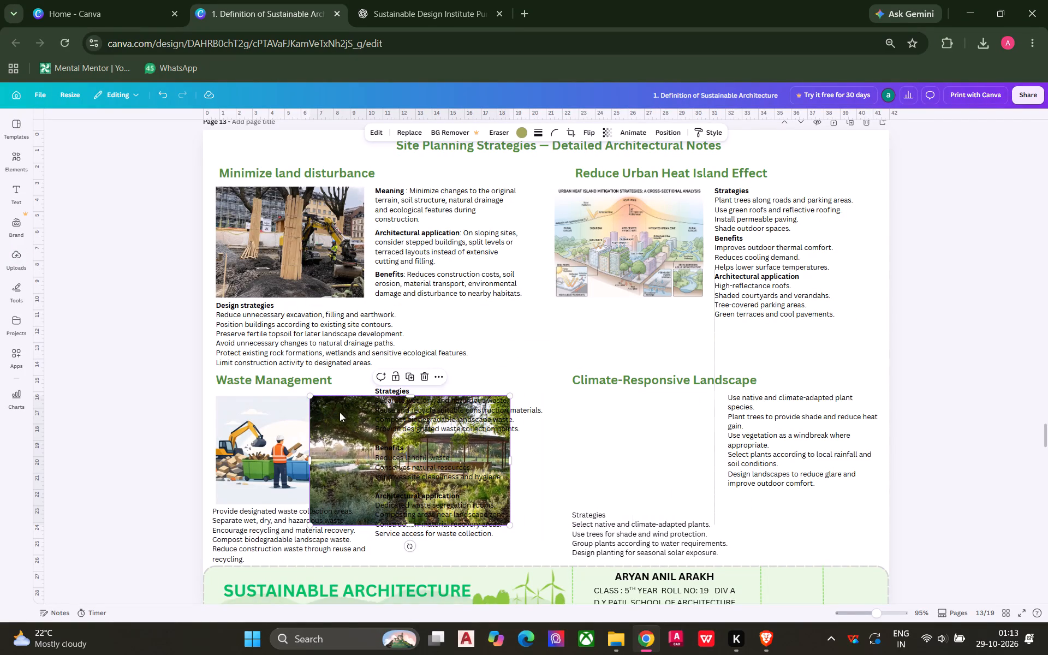
{"action": "left_click_drag", "start_coordinate": [340, 412], "coordinate": [596, 409]}
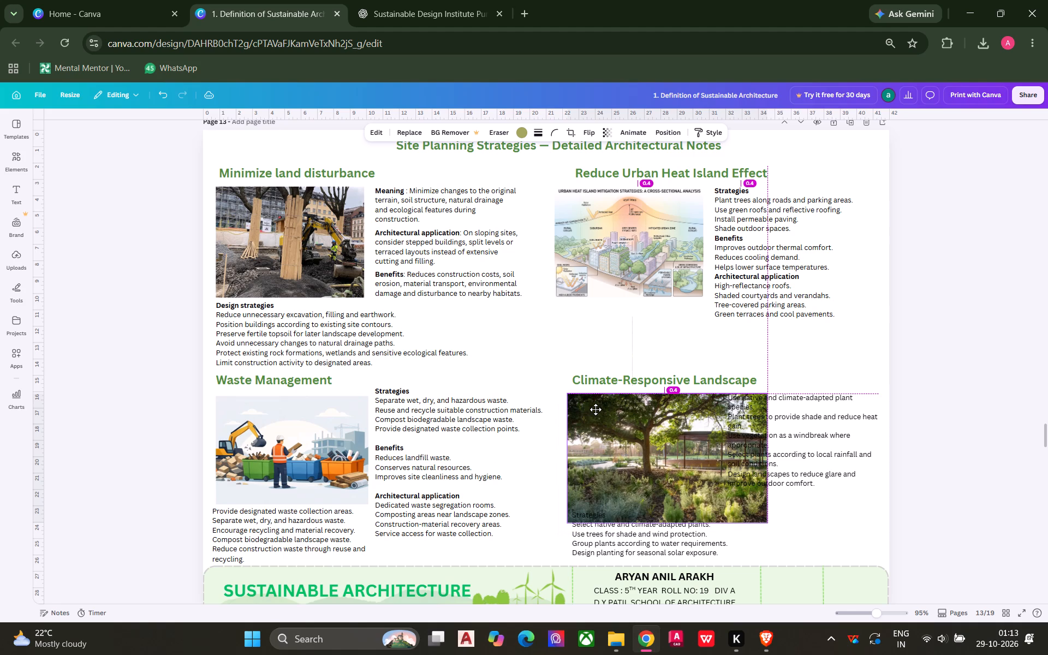
{"action": "left_click_drag", "start_coordinate": [596, 409], "coordinate": [596, 411]}
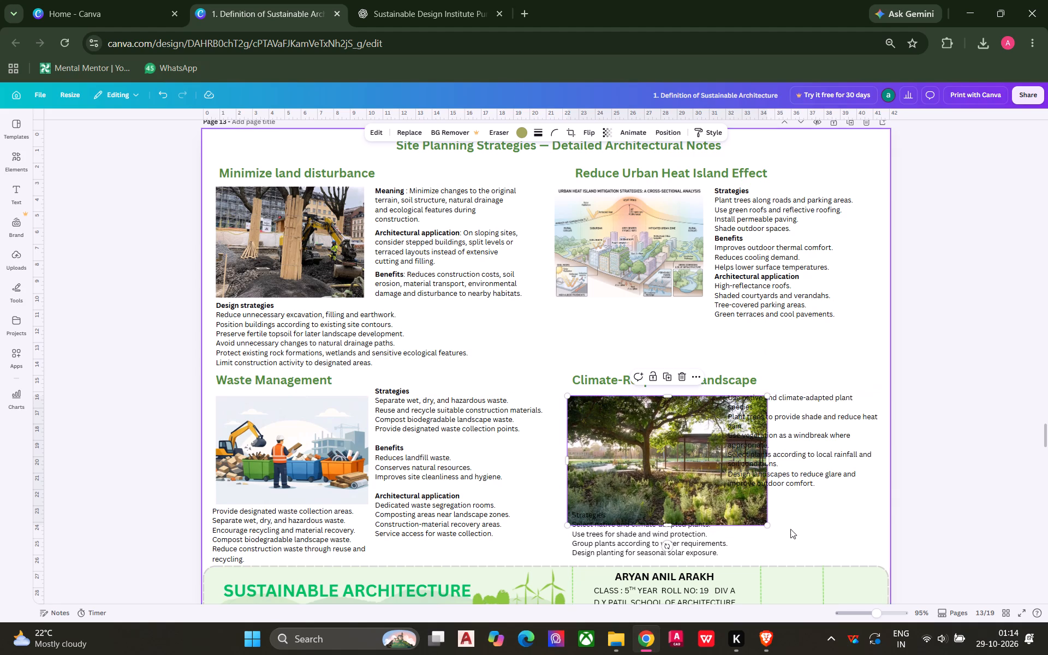
{"action": "left_click_drag", "start_coordinate": [765, 524], "coordinate": [744, 501]}
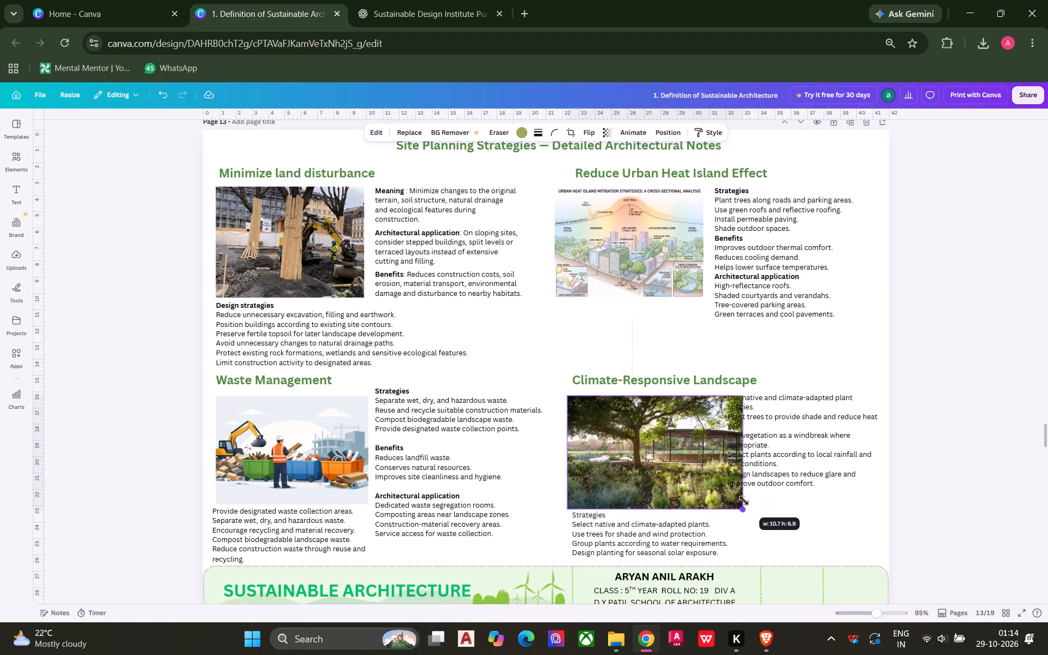
{"action": "left_click_drag", "start_coordinate": [744, 501], "coordinate": [735, 498]}
{"action": "left_click", "coordinate": [920, 440]}
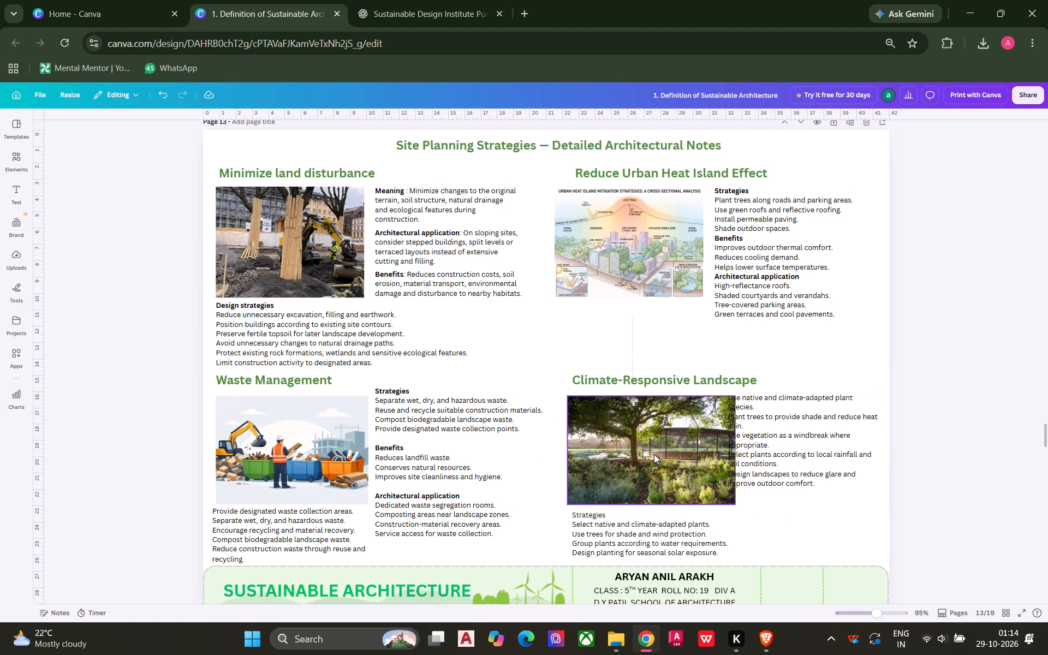
{"action": "left_click_drag", "start_coordinate": [577, 405], "coordinate": [565, 405]}
{"action": "left_click", "coordinate": [937, 418]}
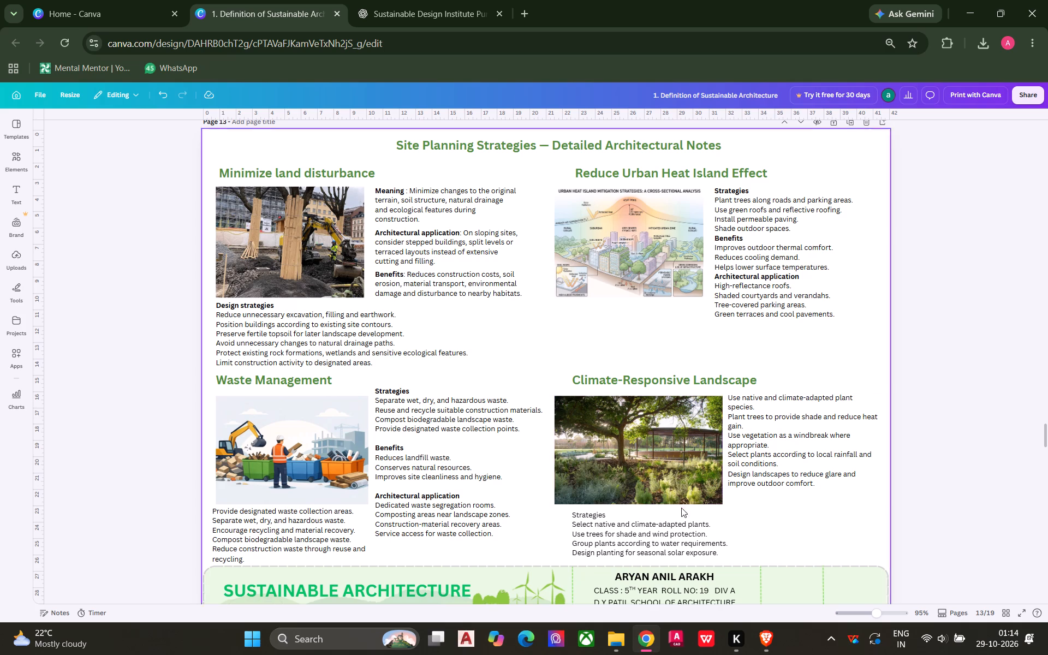
Make the word "Strategies" bold in the text block below the Climate-Responsive Landscape photo.
{"action": "double_click", "coordinate": [606, 517]}
{"action": "left_click_drag", "start_coordinate": [606, 517], "coordinate": [573, 517]}
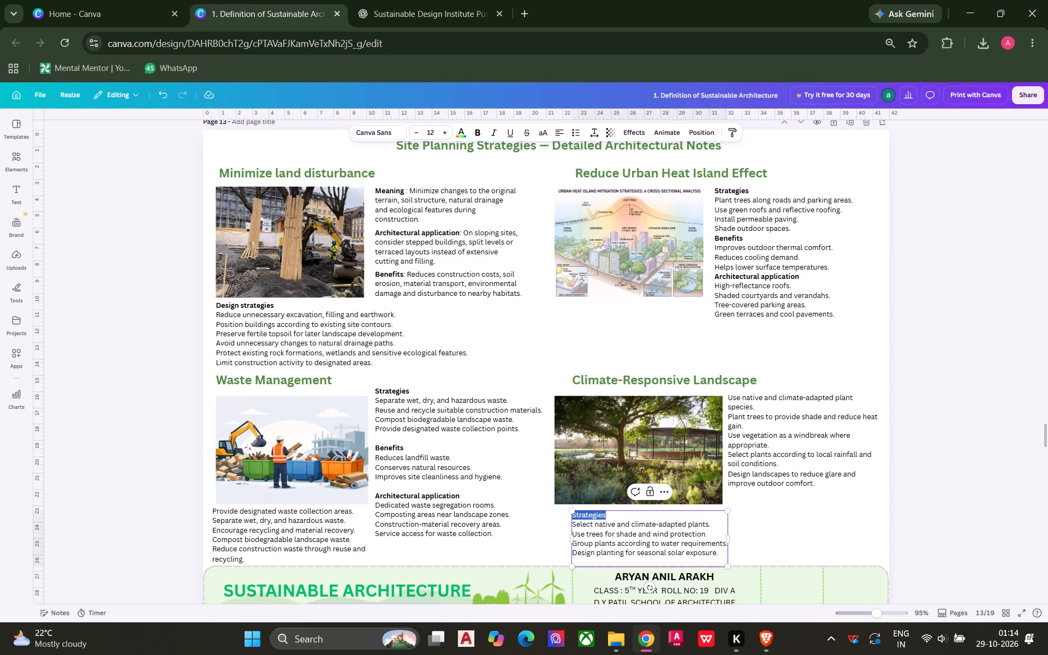
{"action": "left_click", "coordinate": [476, 132]}
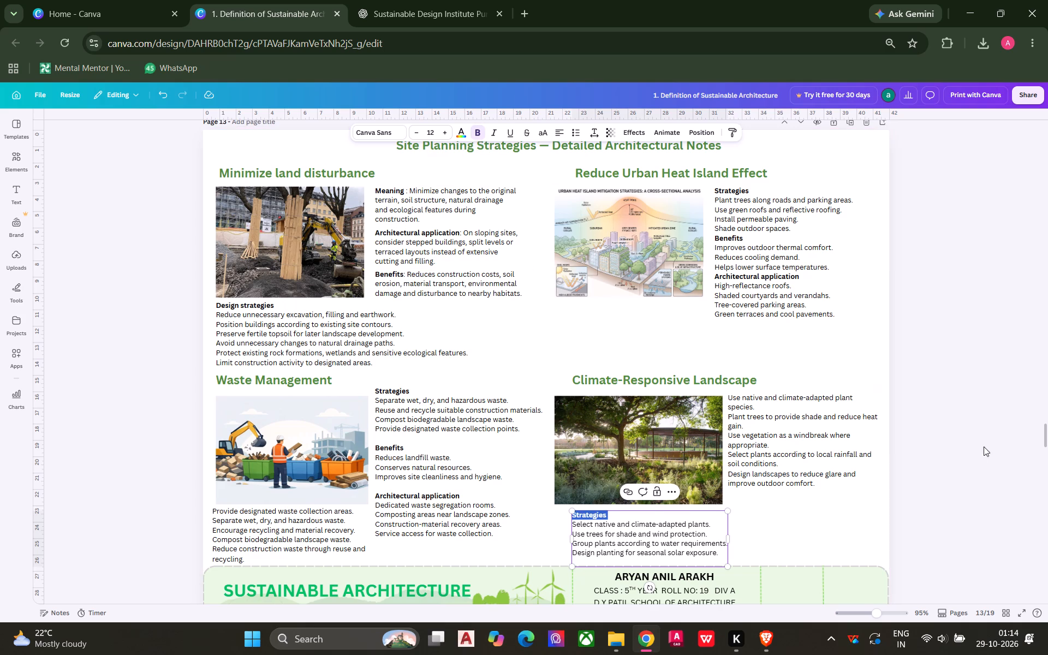
{"action": "left_click", "coordinate": [1013, 444]}
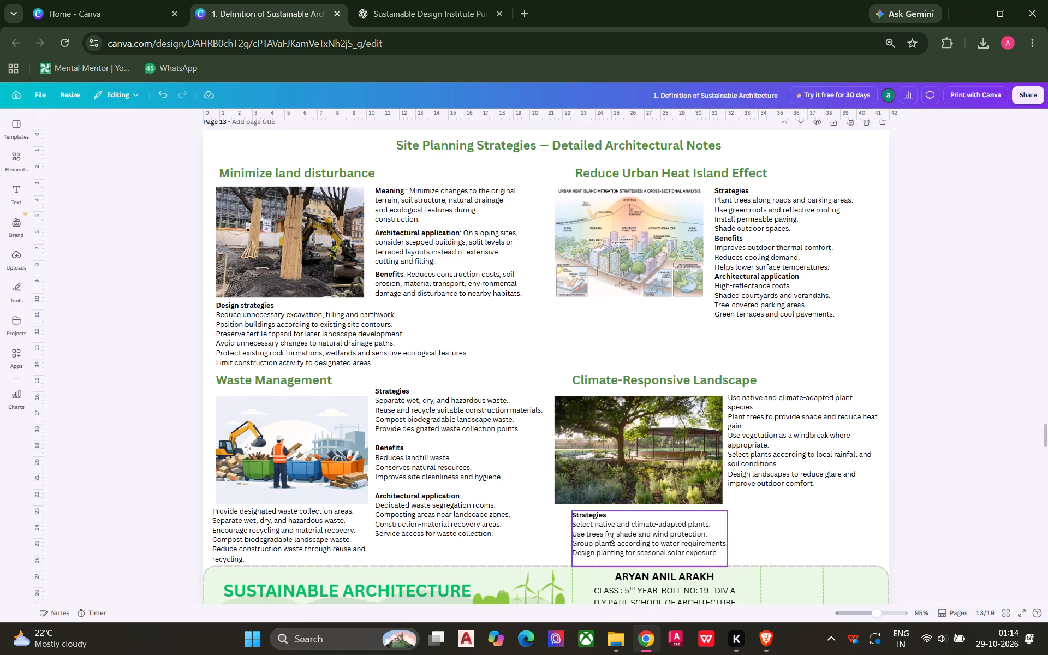
Move the Strategies text block directly beneath the Climate-Responsive Landscape photo, lining it up with the photo's left edge.
{"action": "left_click", "coordinate": [591, 532]}
{"action": "left_click_drag", "start_coordinate": [591, 532], "coordinate": [579, 528]}
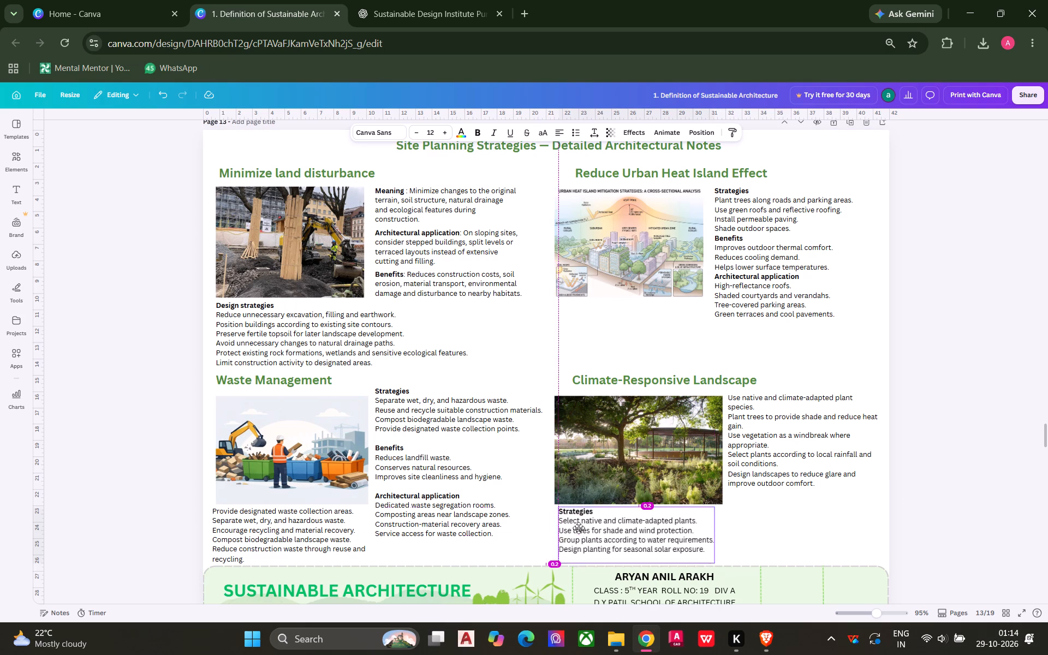
{"action": "left_click_drag", "start_coordinate": [579, 528], "coordinate": [575, 528]}
{"action": "left_click", "coordinate": [975, 428]}
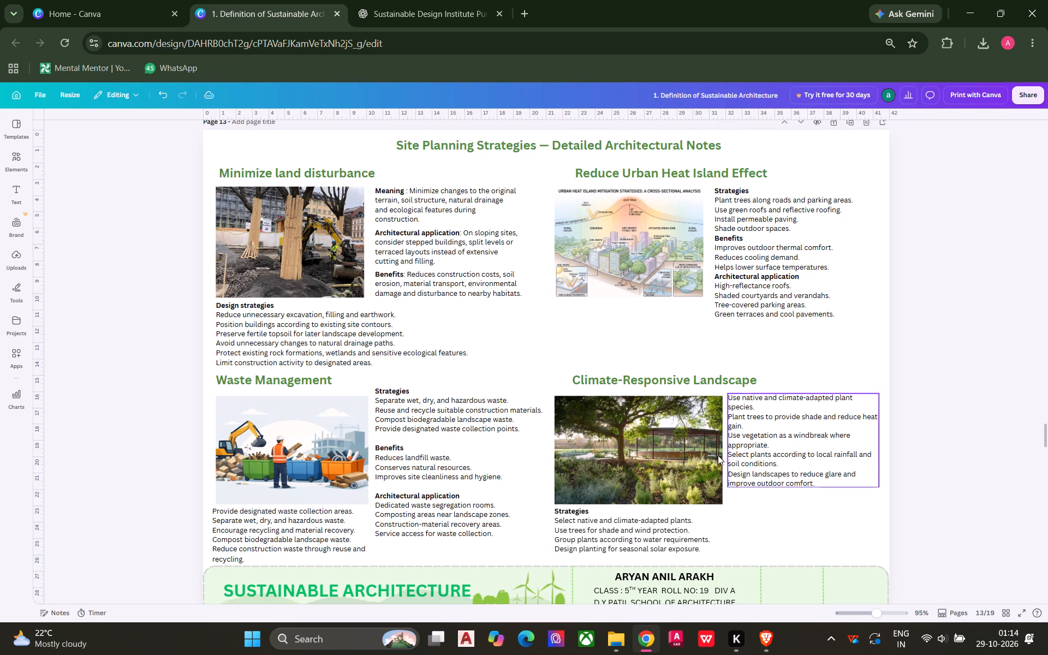
Switch to the Canva home page in the browser.
{"action": "left_click", "coordinate": [96, 0]}
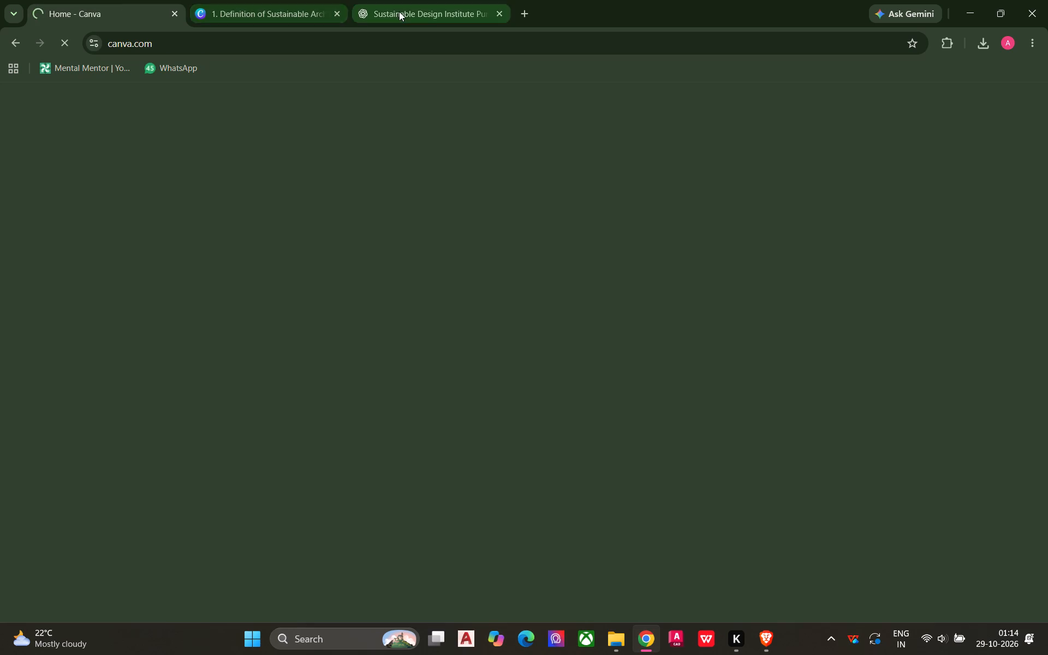
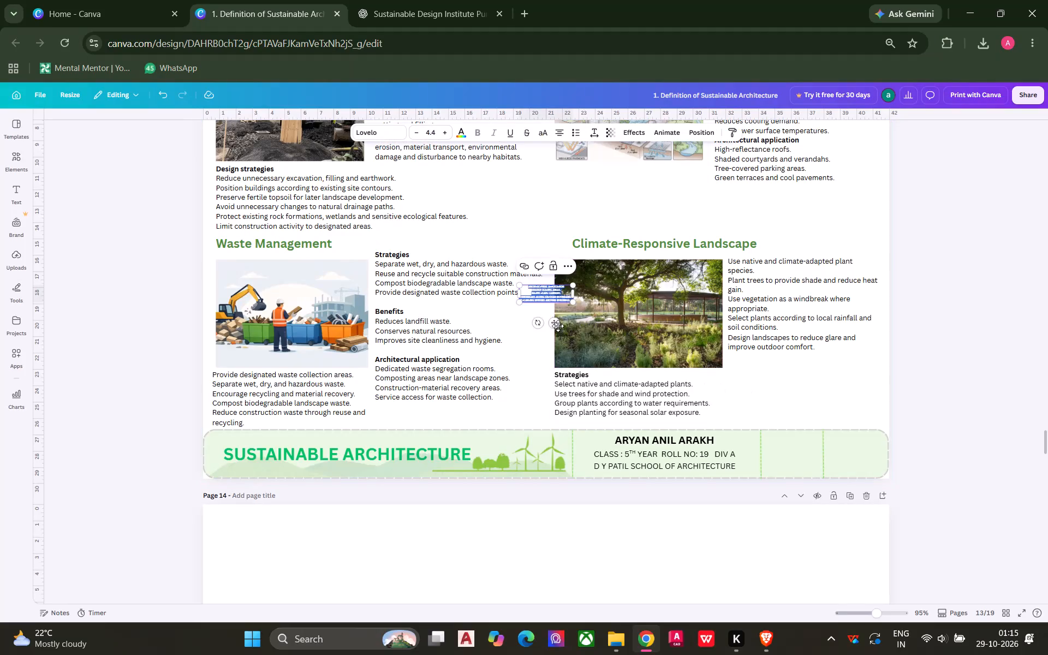
Bring the tiny Architectural application text into the space beside the Strategies block and give it that block's text style.
{"action": "left_click_drag", "start_coordinate": [553, 322], "coordinate": [790, 419]}
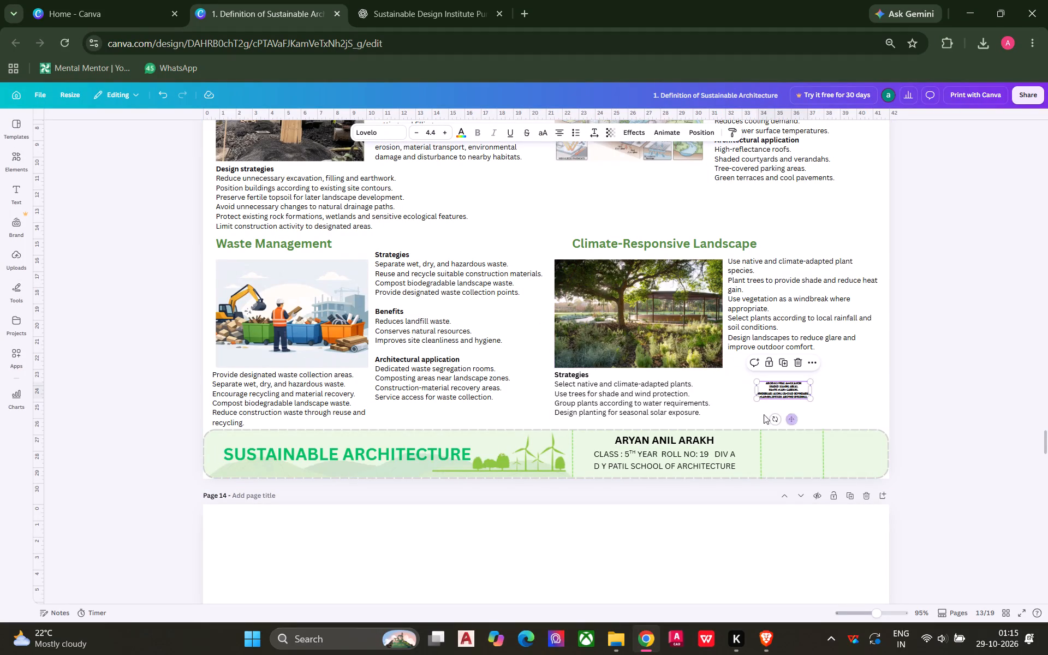
{"action": "left_click", "coordinate": [641, 407]}
{"action": "left_click", "coordinate": [730, 128]}
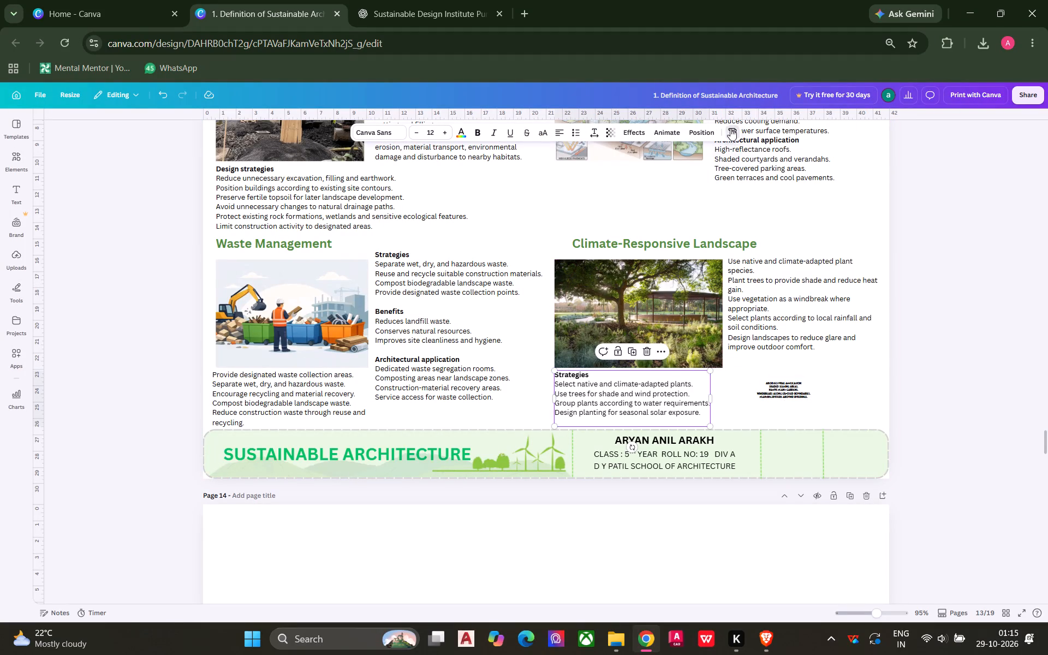
{"action": "left_click", "coordinate": [791, 397]}
{"action": "left_click", "coordinate": [994, 367]}
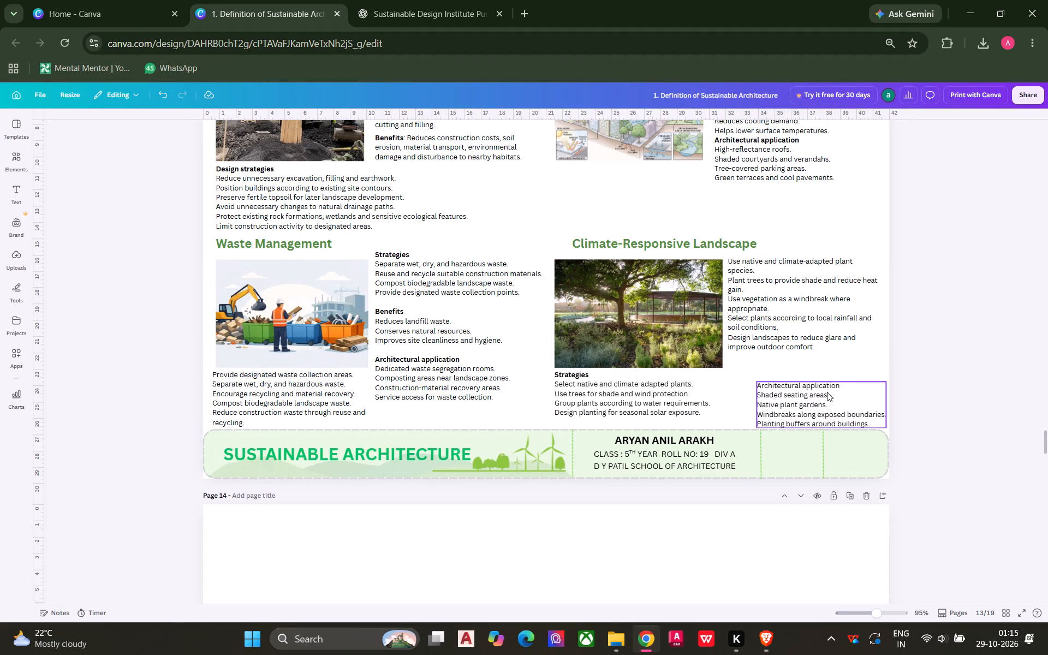
Make the "Architectural application" line bold in the restyled text block under Climate-Responsive Landscape.
{"action": "left_click", "coordinate": [827, 392]}
{"action": "left_click", "coordinate": [837, 386]}
{"action": "left_click", "coordinate": [843, 384]}
{"action": "left_click_drag", "start_coordinate": [843, 384], "coordinate": [750, 384]}
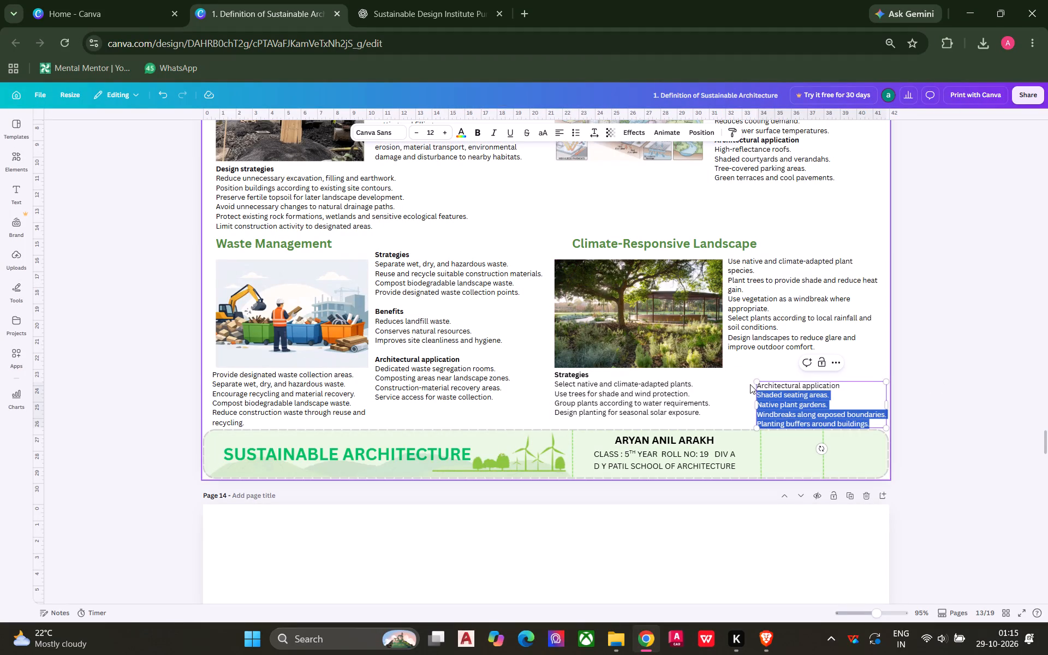
{"action": "left_click_drag", "start_coordinate": [750, 384], "coordinate": [757, 382]}
{"action": "left_click", "coordinate": [474, 130]}
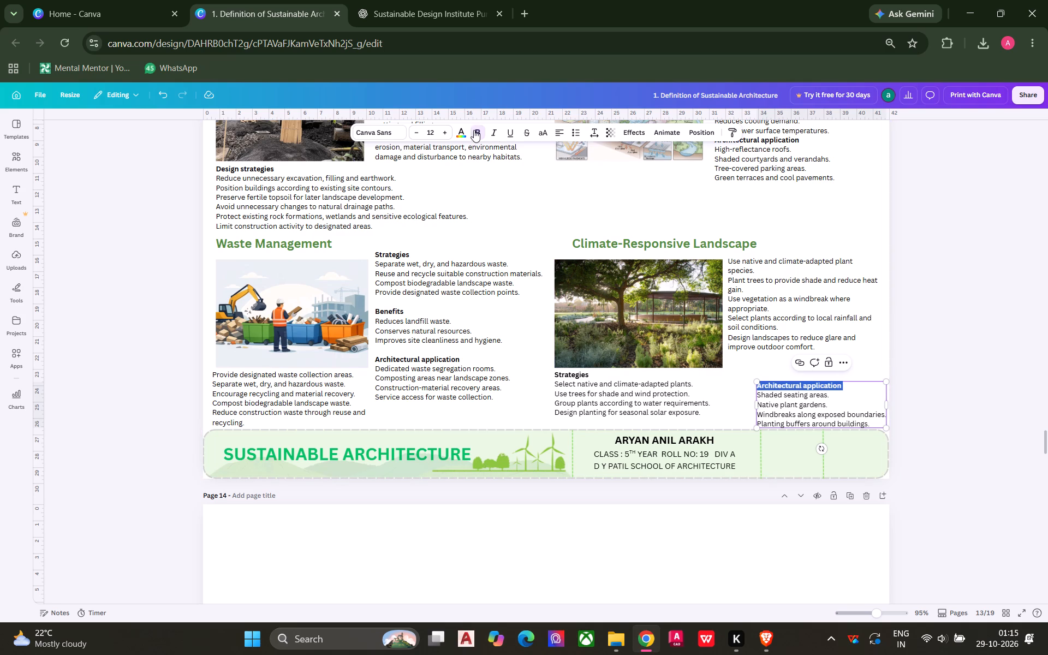
{"action": "left_click", "coordinate": [930, 373]}
Move the Architectural application block directly beneath the planting text beside the Climate-Responsive Landscape photo, roughly matching its left edge.
{"action": "left_click_drag", "start_coordinate": [796, 400], "coordinate": [754, 394]}
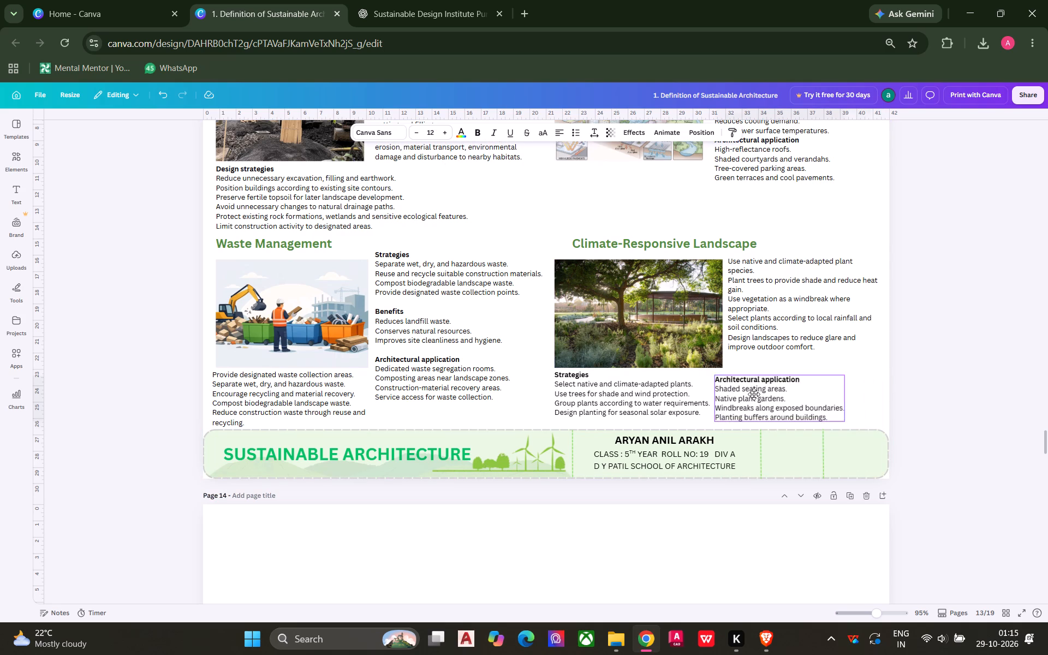
{"action": "left_click_drag", "start_coordinate": [754, 394], "coordinate": [770, 376]}
{"action": "left_click", "coordinate": [959, 360]}
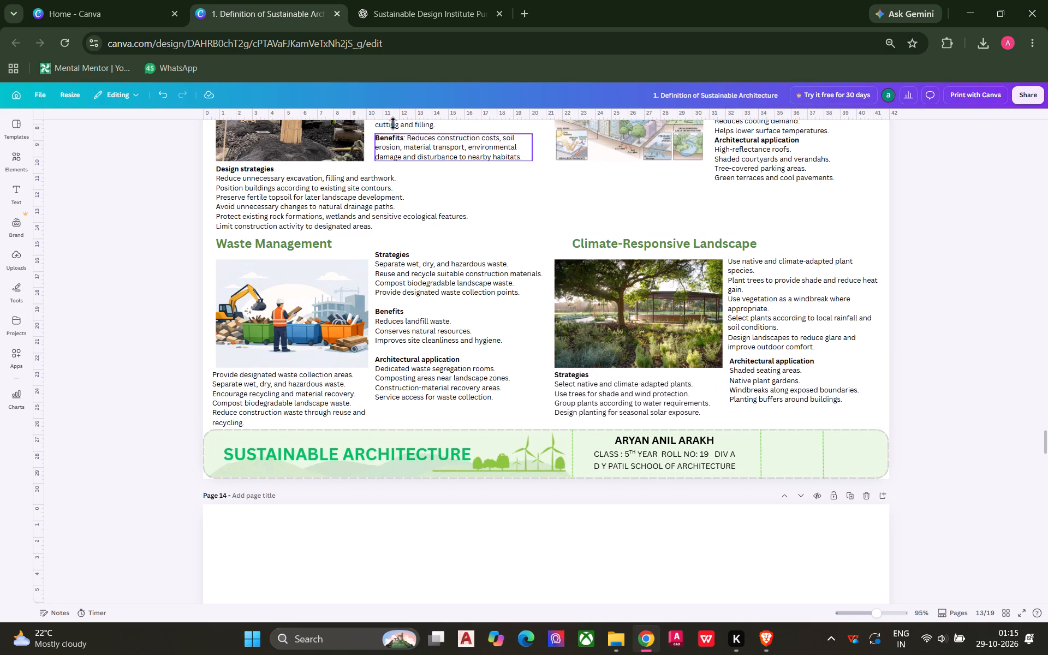
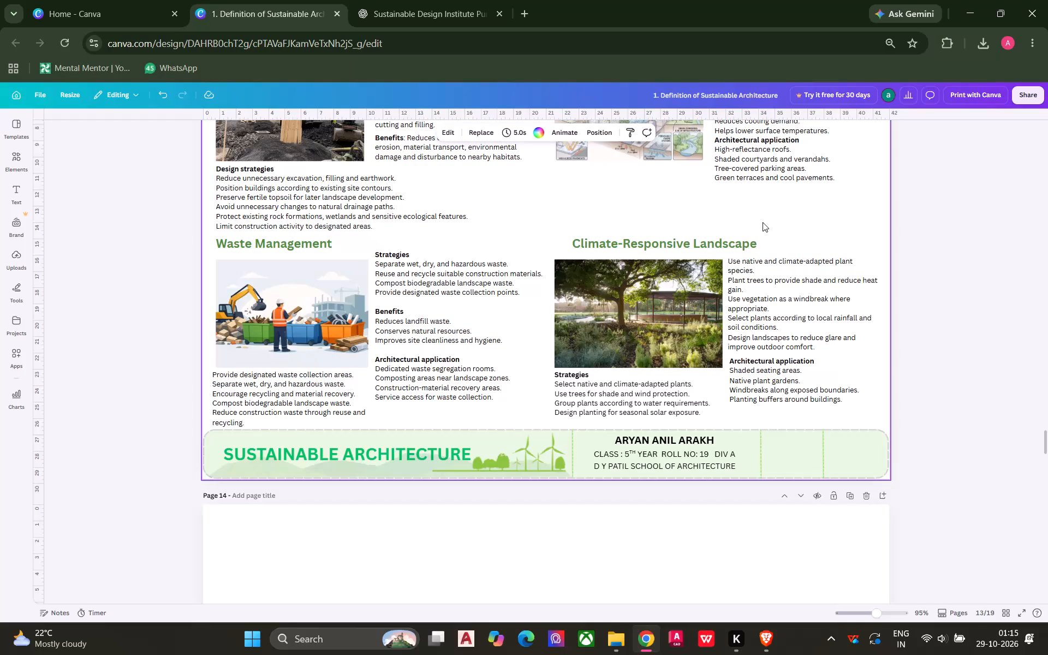
Paste the copied Benefits text above the planting text under Climate-Responsive Landscape and give it the planting text's style.
{"action": "key", "text": "ctrl+v"}
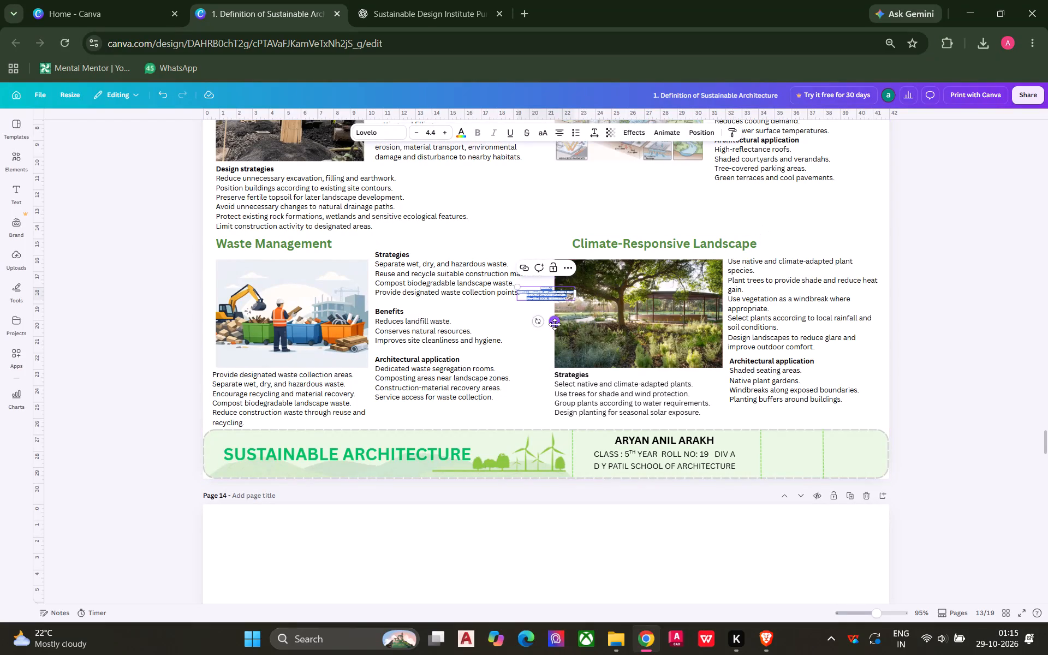
{"action": "left_click_drag", "start_coordinate": [555, 324], "coordinate": [806, 258]}
{"action": "left_click", "coordinate": [797, 288]}
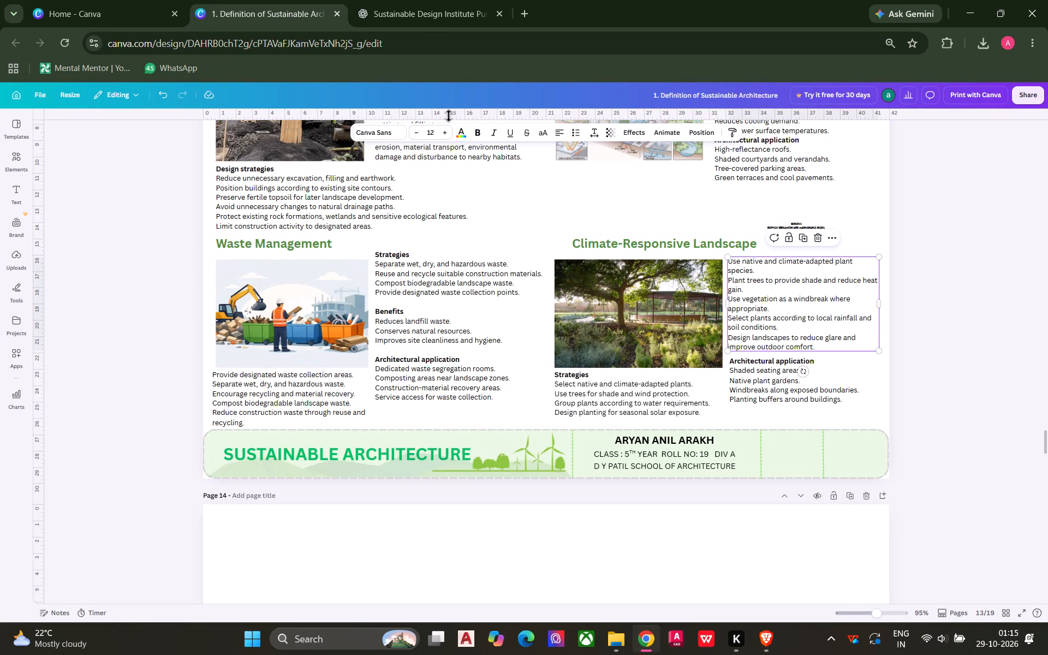
{"action": "left_click", "coordinate": [734, 129]}
{"action": "left_click", "coordinate": [809, 231]}
{"action": "left_click", "coordinate": [975, 207]}
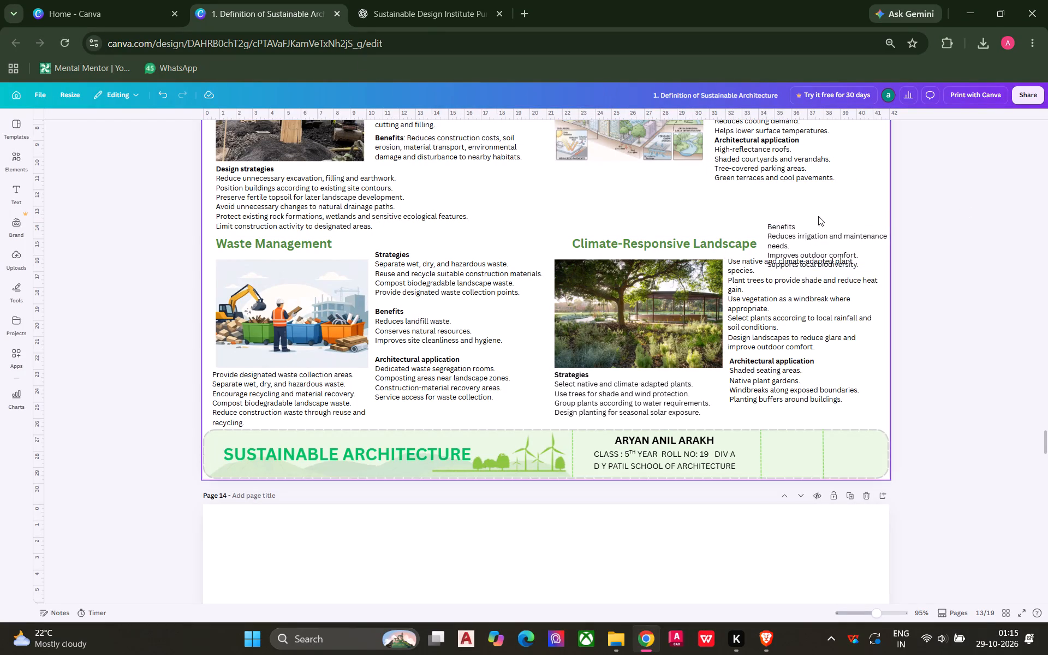
Make the "Benefits" line bold in the restyled text block near the Climate-Responsive Landscape heading.
{"action": "double_click", "coordinate": [793, 224]}
{"action": "left_click", "coordinate": [793, 224]}
{"action": "left_click_drag", "start_coordinate": [796, 224], "coordinate": [770, 223]}
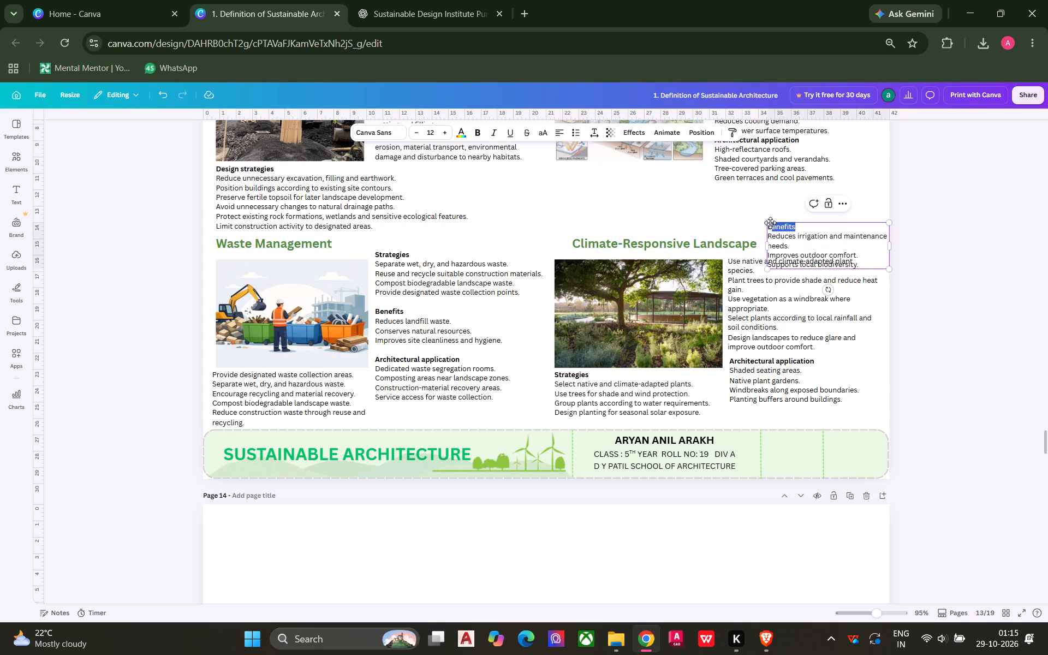
{"action": "left_click_drag", "start_coordinate": [770, 223], "coordinate": [771, 228]}
{"action": "left_click", "coordinate": [802, 227]}
{"action": "left_click_drag", "start_coordinate": [797, 225], "coordinate": [768, 224]}
{"action": "left_click", "coordinate": [478, 135]}
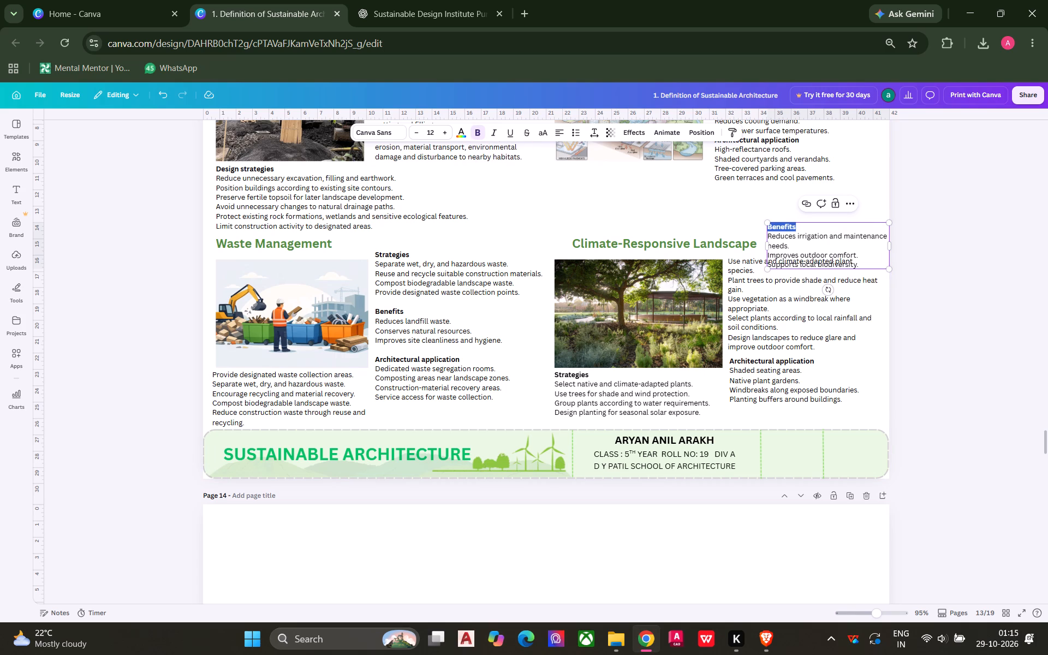
{"action": "left_click", "coordinate": [926, 240]}
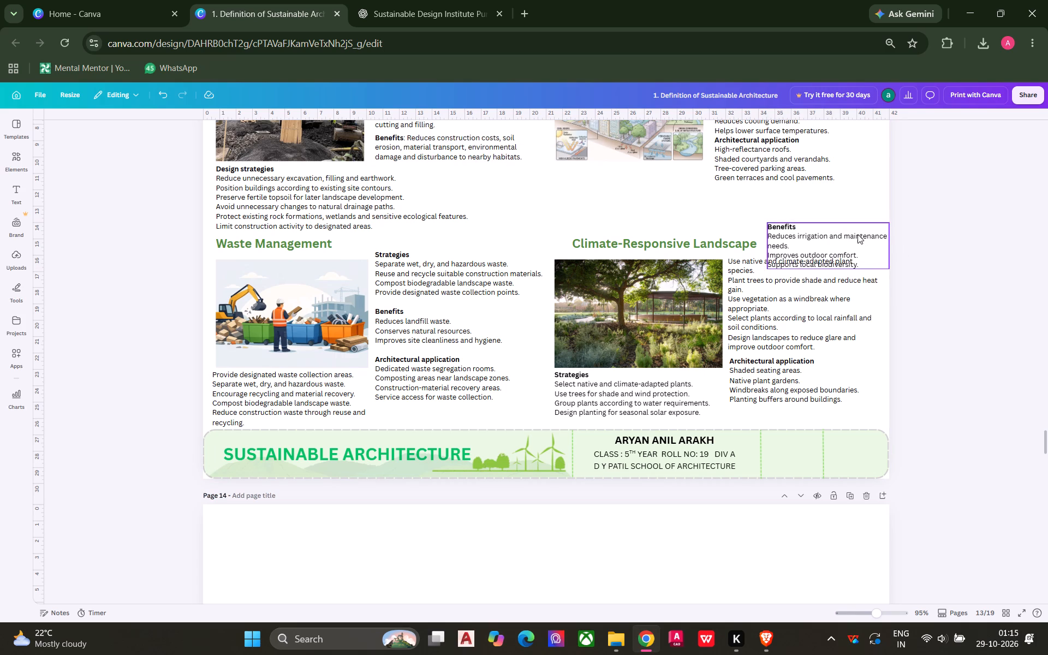
{"action": "left_click", "coordinate": [965, 314]}
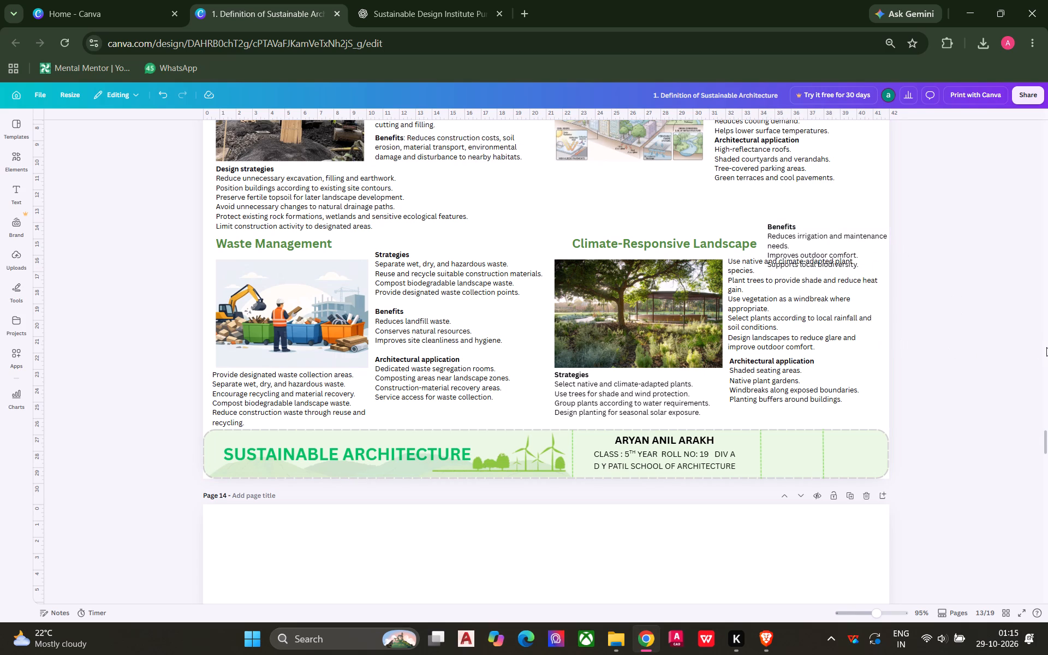
Widen the Benefits block so its irrigation and maintenance line fits on one line, and park it over the footer below Architectural application.
{"action": "scroll", "coordinate": [1047, 336], "scroll_direction": "up", "scroll_amount": 1}
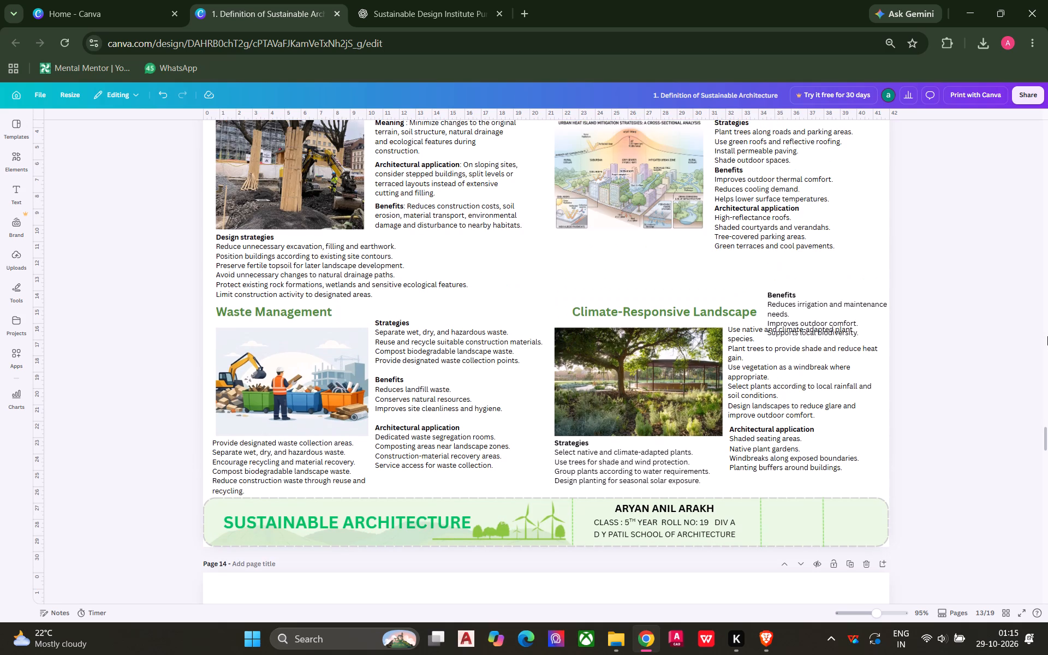
{"action": "scroll", "coordinate": [1047, 336], "scroll_direction": "up", "scroll_amount": 1}
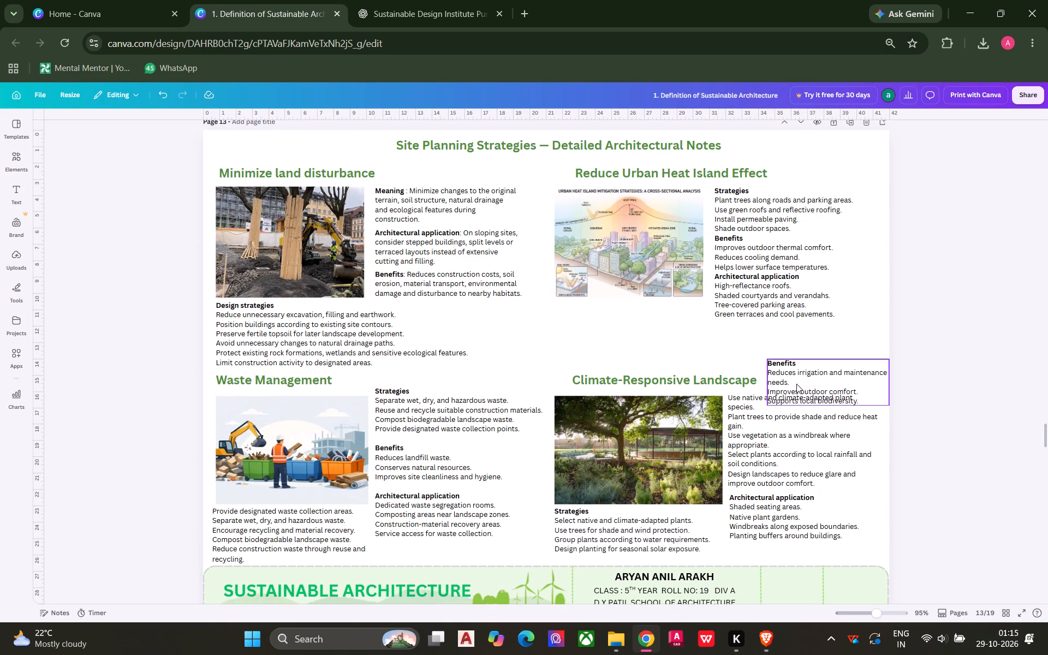
{"action": "left_click_drag", "start_coordinate": [796, 371], "coordinate": [757, 350]}
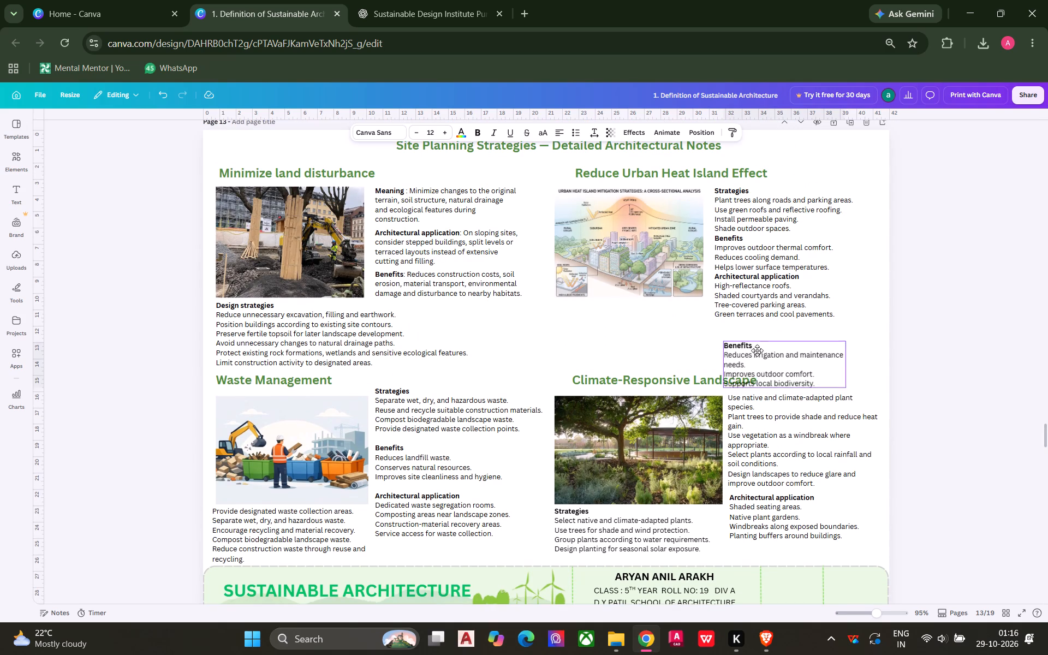
{"action": "left_click_drag", "start_coordinate": [757, 350], "coordinate": [767, 337]}
{"action": "left_click_drag", "start_coordinate": [860, 351], "coordinate": [900, 344]}
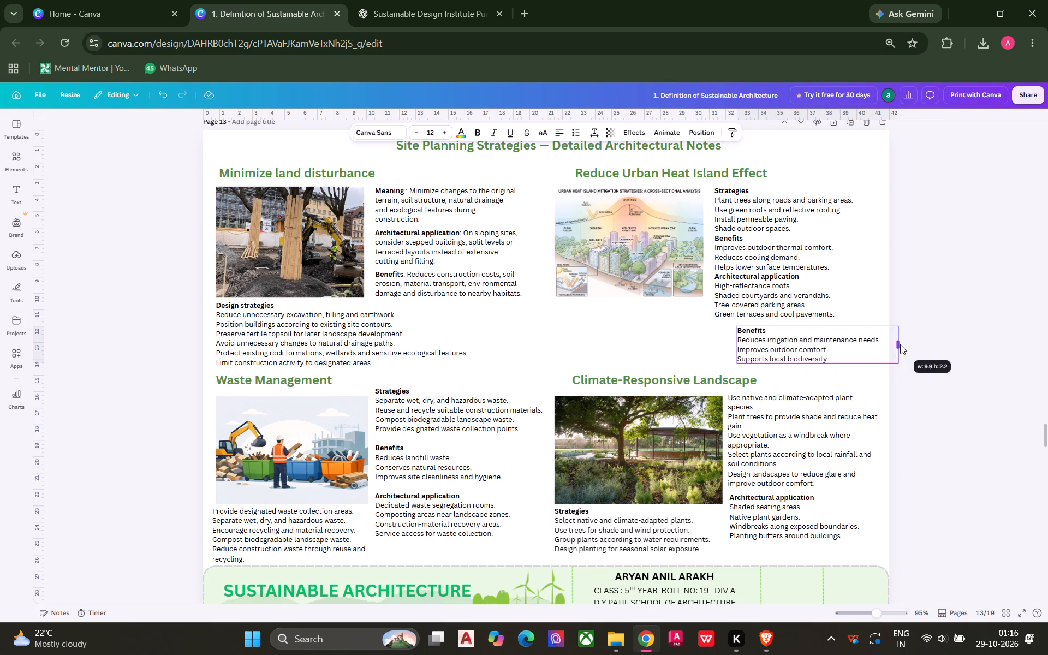
{"action": "left_click_drag", "start_coordinate": [900, 344], "coordinate": [891, 344]}
{"action": "left_click_drag", "start_coordinate": [772, 350], "coordinate": [766, 579]}
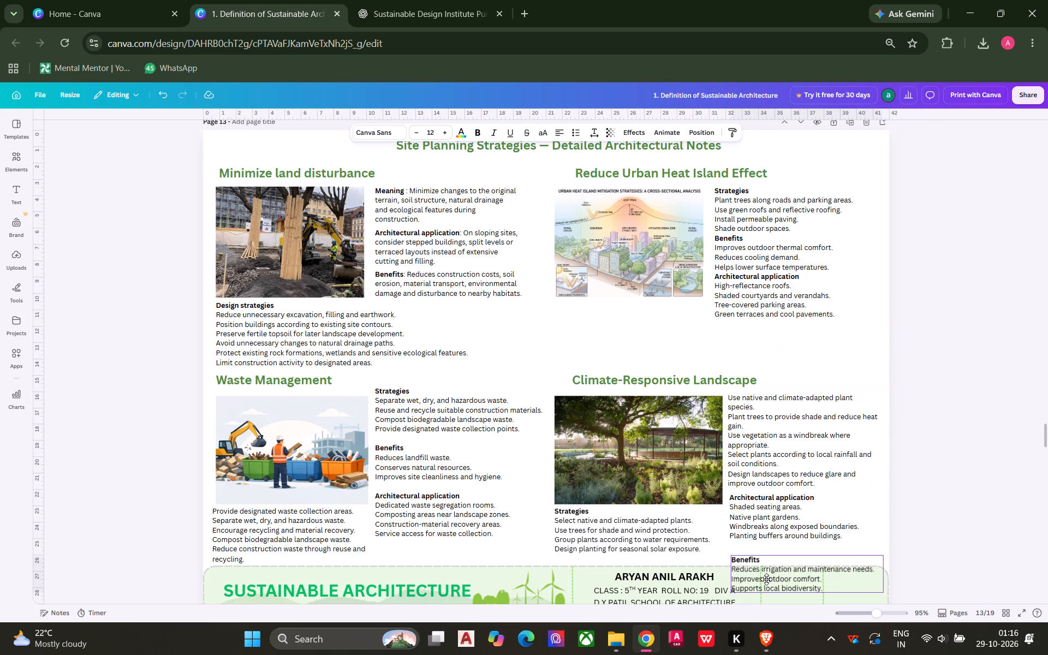
{"action": "left_click_drag", "start_coordinate": [766, 579], "coordinate": [789, 585]}
Widen the planting text beside the Climate-Responsive Landscape photo out to the page edge.
{"action": "left_click", "coordinate": [758, 438]}
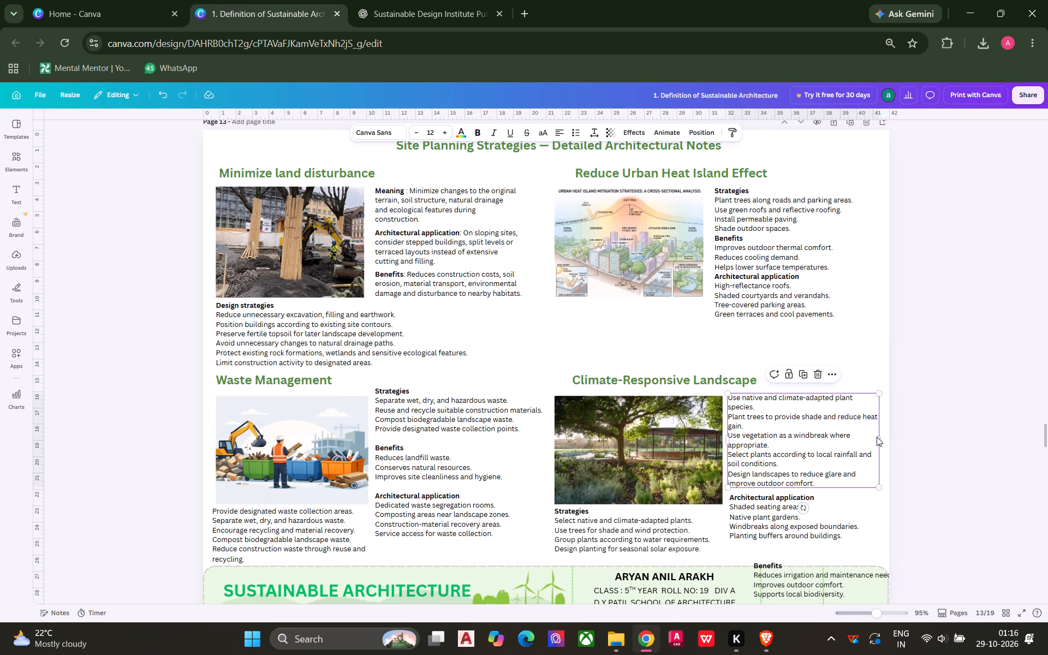
{"action": "left_click_drag", "start_coordinate": [879, 438], "coordinate": [890, 437]}
{"action": "left_click", "coordinate": [943, 430]}
Move the Architectural application block up beneath the planting text, align their left edges, and widen it to the page edge.
{"action": "left_click_drag", "start_coordinate": [749, 520], "coordinate": [751, 508]}
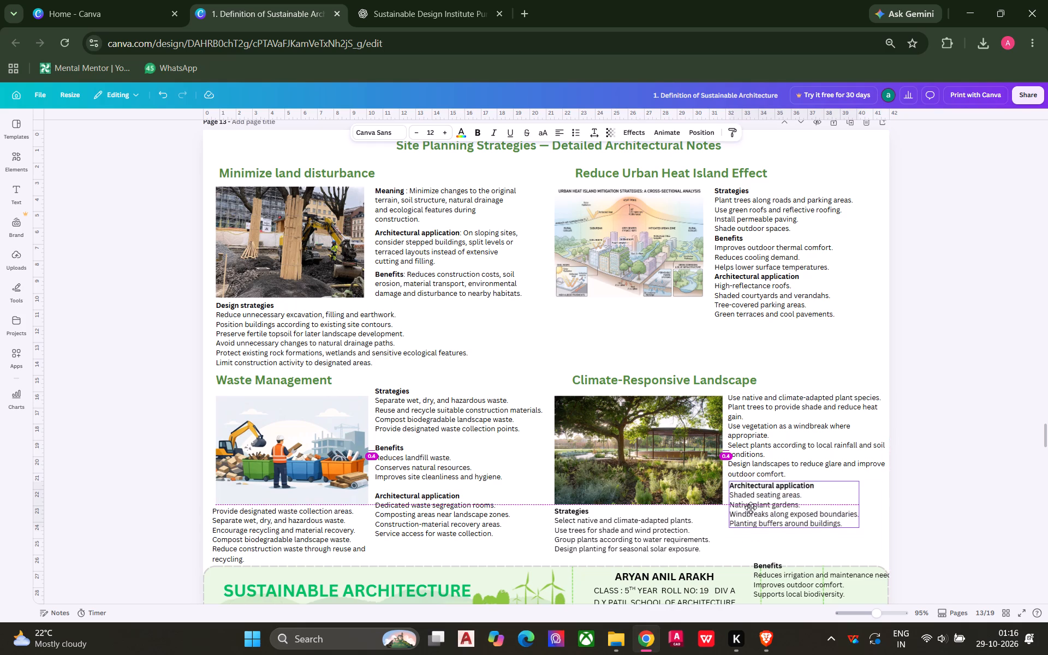
{"action": "left_click_drag", "start_coordinate": [751, 508], "coordinate": [747, 512]}
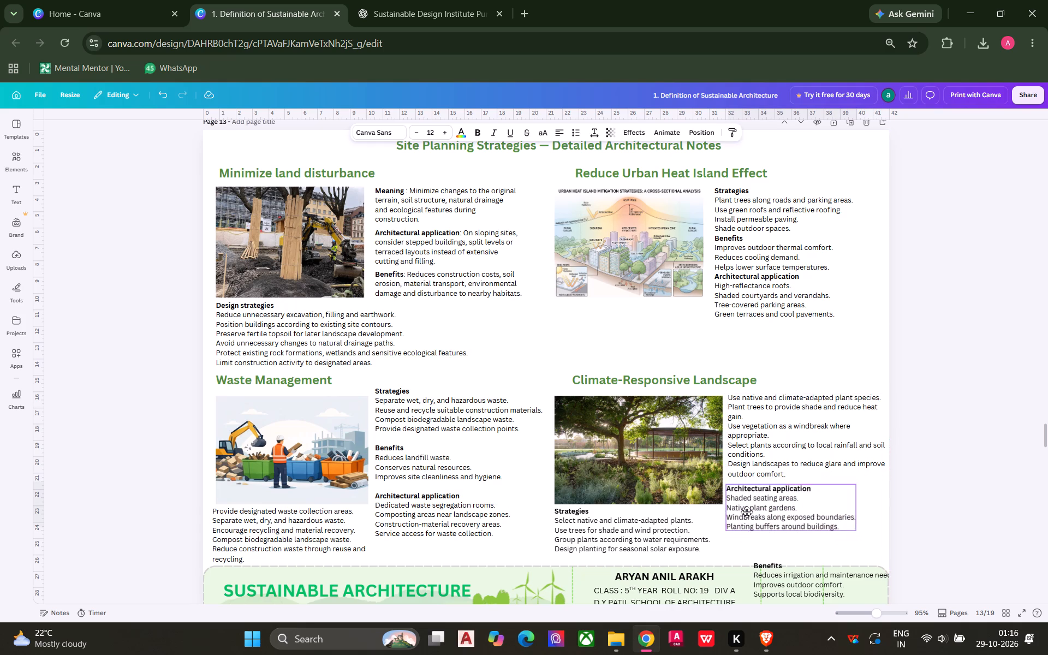
{"action": "left_click_drag", "start_coordinate": [747, 512], "coordinate": [746, 508]}
{"action": "left_click_drag", "start_coordinate": [859, 503], "coordinate": [896, 502]}
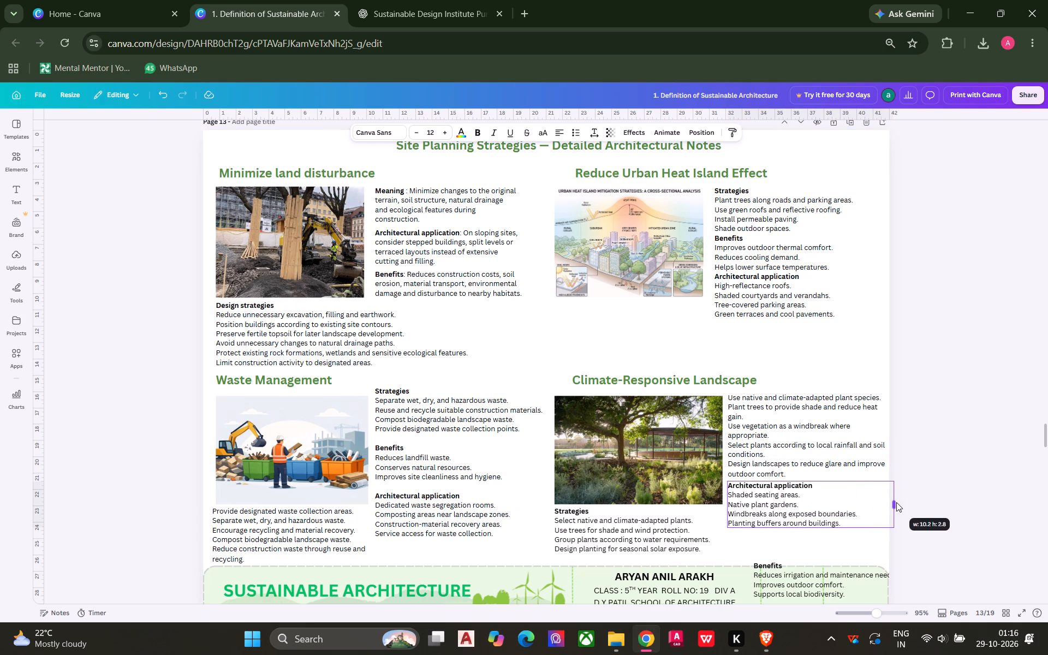
{"action": "left_click_drag", "start_coordinate": [896, 502], "coordinate": [889, 501]}
{"action": "left_click", "coordinate": [967, 487]}
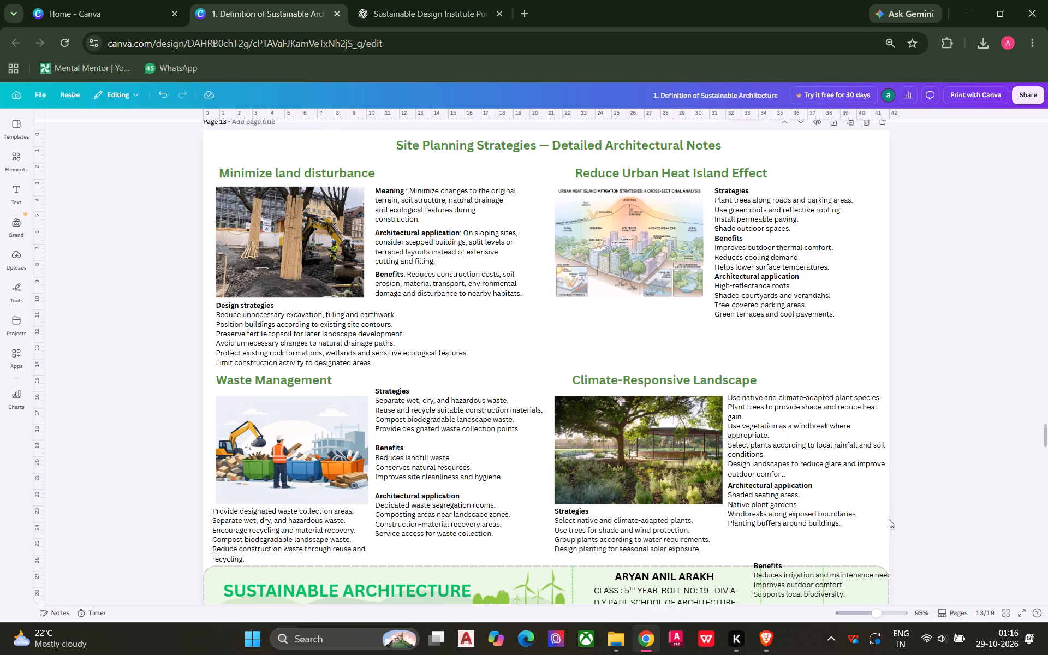
Move the Benefits block off the footer to directly beneath the Architectural application block, aligned with its left edge.
{"action": "left_click_drag", "start_coordinate": [769, 574], "coordinate": [745, 539]}
{"action": "left_click", "coordinate": [985, 471]}
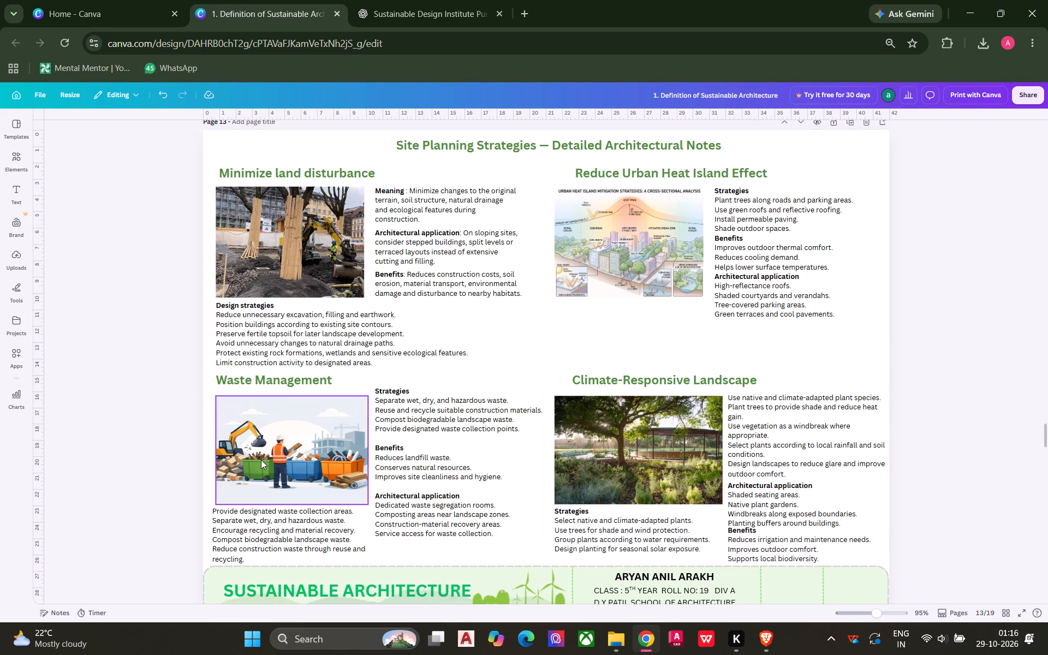
Move the Waste Management image and the Climate-Responsive Landscape photo up together, closer to their headings.
{"action": "left_click", "coordinate": [267, 444]}
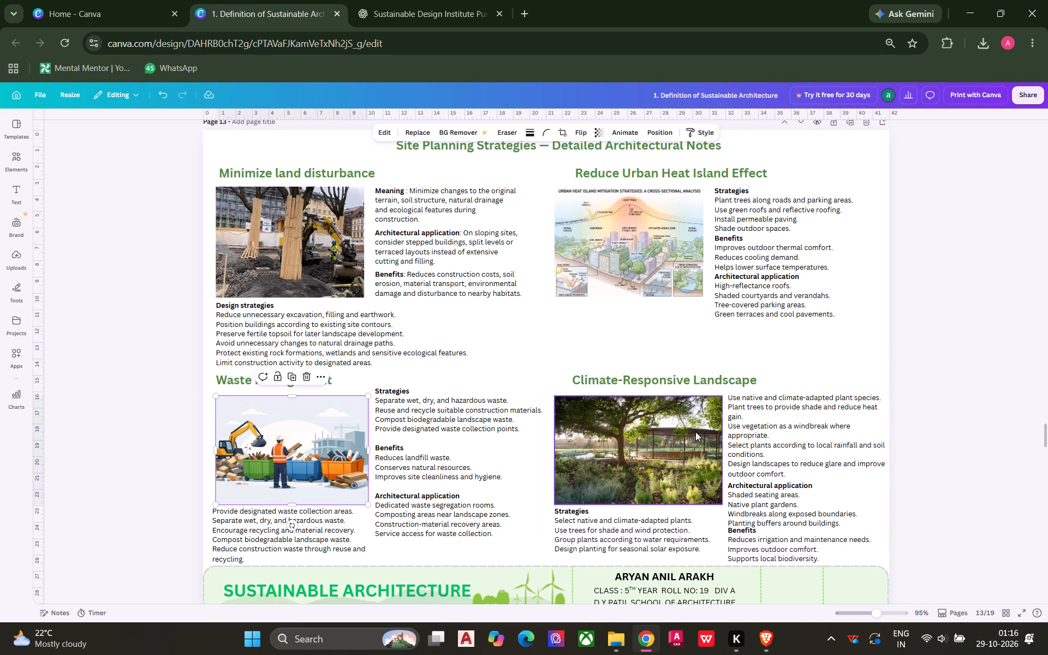
{"action": "left_click", "coordinate": [689, 431], "text": "shift"}
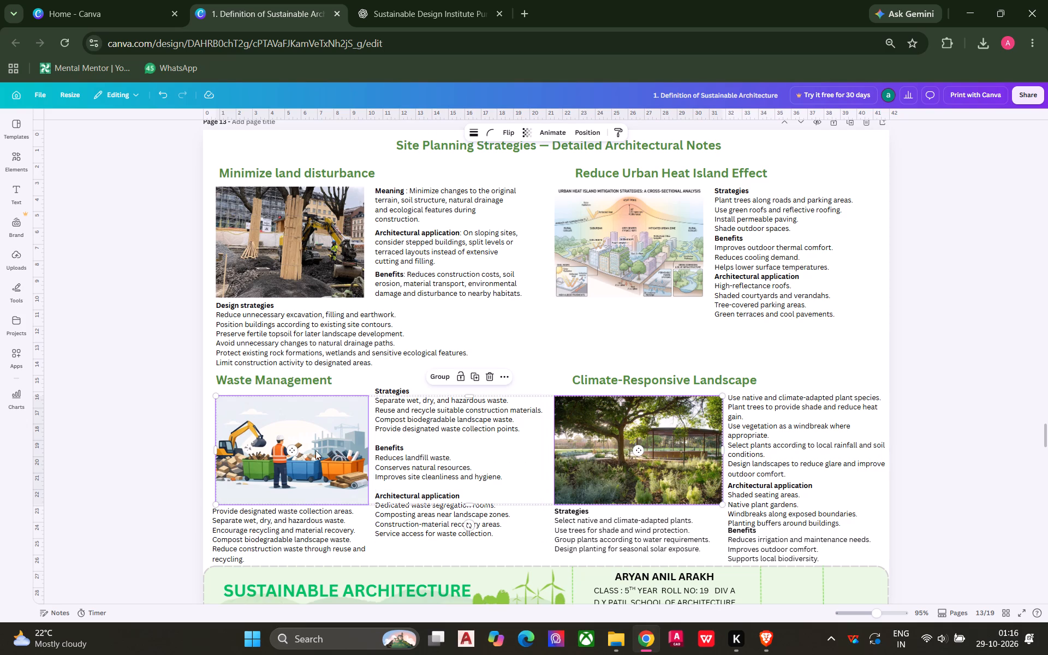
{"action": "left_click_drag", "start_coordinate": [315, 450], "coordinate": [315, 443]}
{"action": "left_click", "coordinate": [982, 391]}
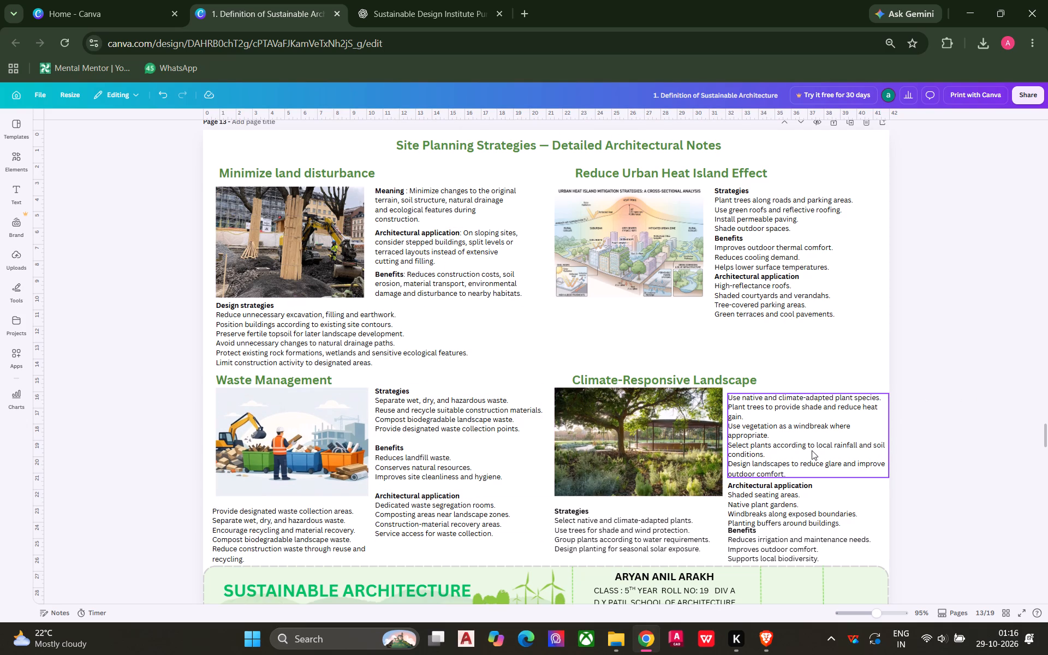
Move the planting text up level with the top of the landscape photo, and nudge the Architectural application block up clear of Benefits.
{"action": "left_click", "coordinate": [811, 450]}
{"action": "left_click_drag", "start_coordinate": [753, 436], "coordinate": [753, 430]}
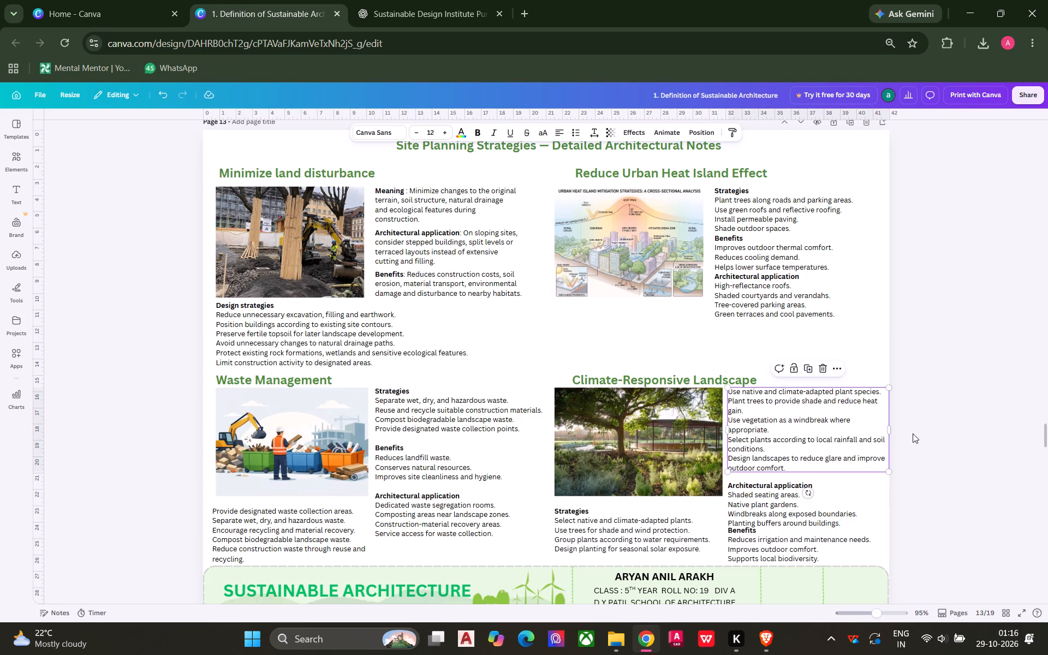
{"action": "left_click", "coordinate": [946, 426]}
{"action": "left_click_drag", "start_coordinate": [948, 496], "coordinate": [772, 543]}
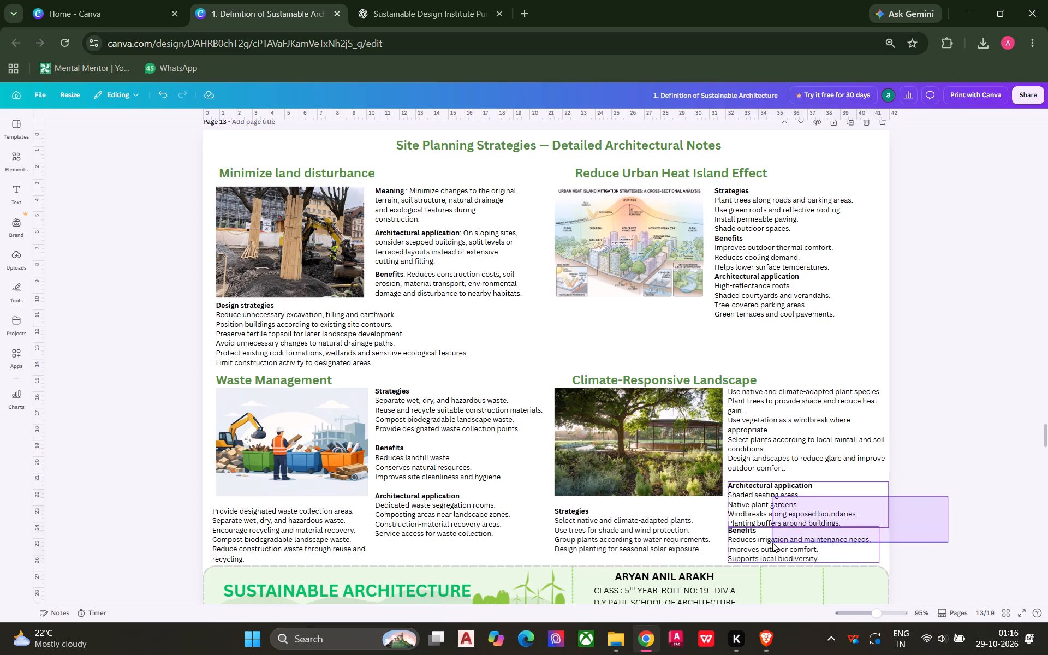
{"action": "left_click", "coordinate": [1023, 487]}
{"action": "left_click", "coordinate": [790, 505]}
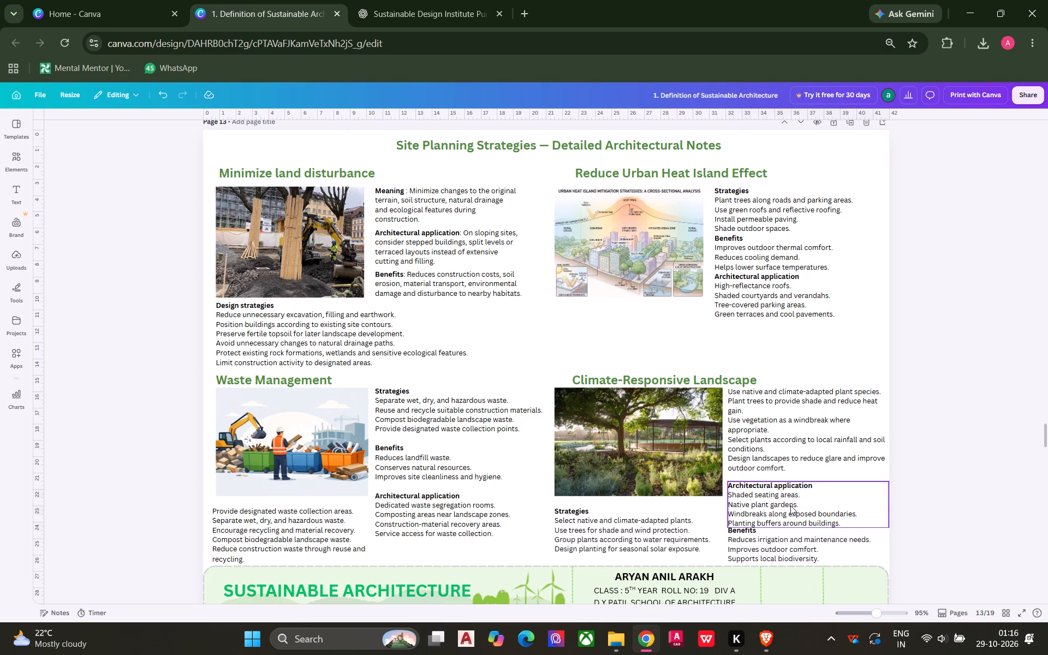
{"action": "left_click", "coordinate": [998, 486]}
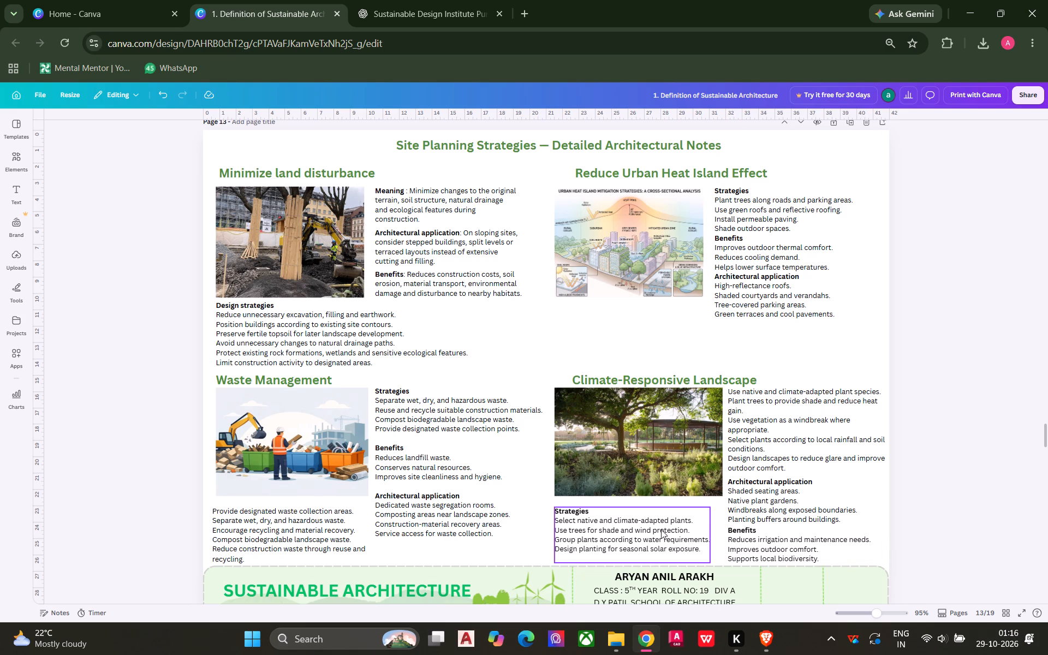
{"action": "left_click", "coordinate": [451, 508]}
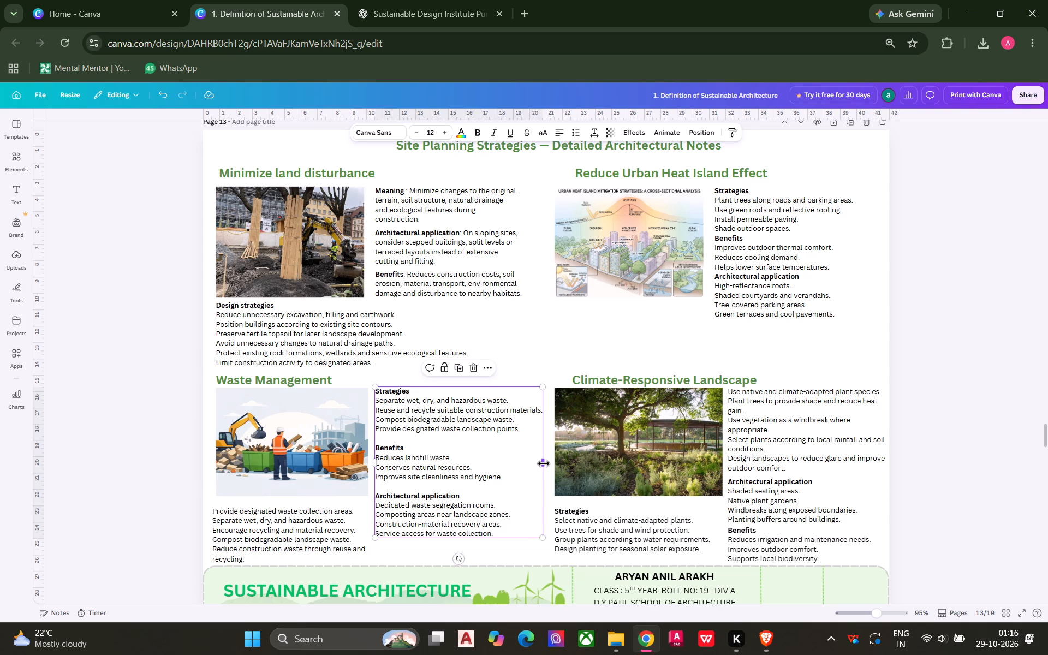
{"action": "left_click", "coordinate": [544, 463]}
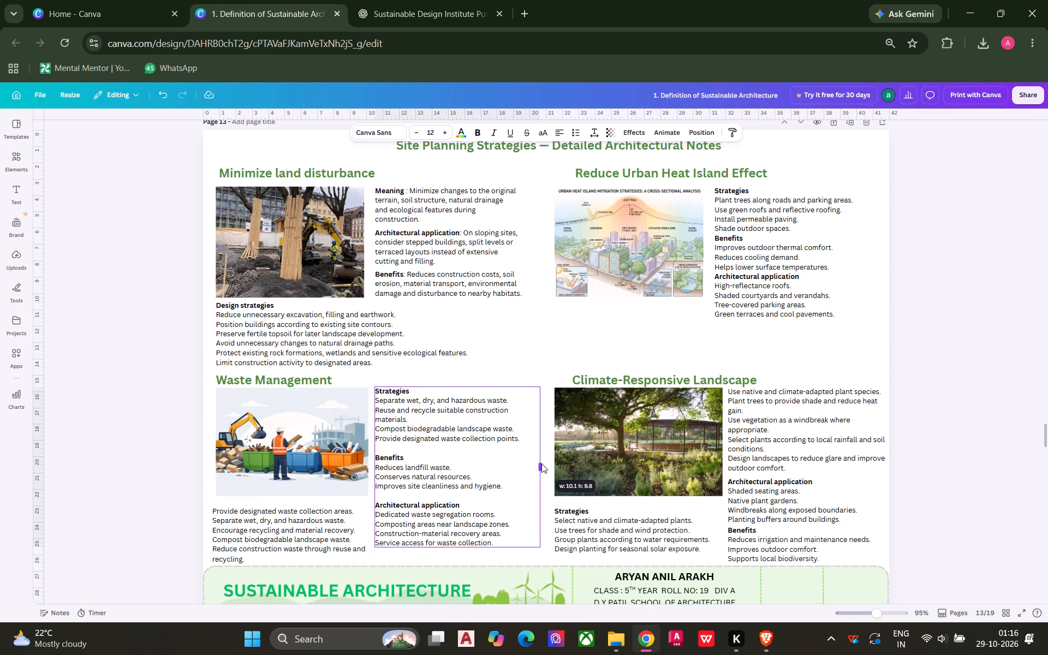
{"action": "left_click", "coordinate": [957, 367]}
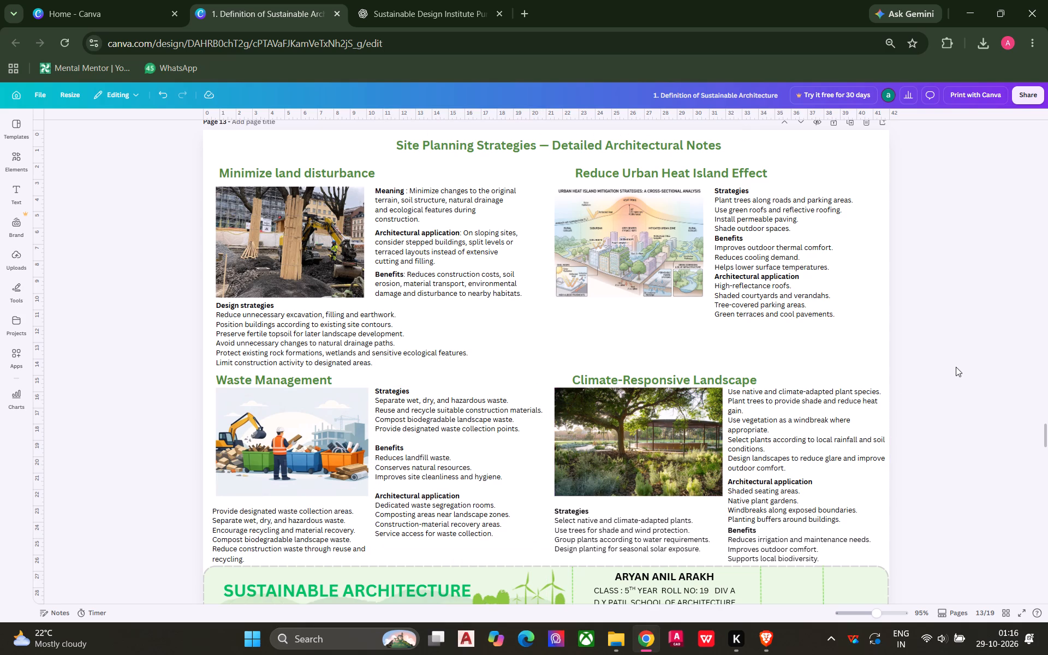
Shift the Reduce Urban Heat Island Effect and Climate-Responsive Landscape headings to line up with the left edges of their images.
{"action": "scroll", "coordinate": [955, 367], "scroll_direction": "up", "scroll_amount": 1}
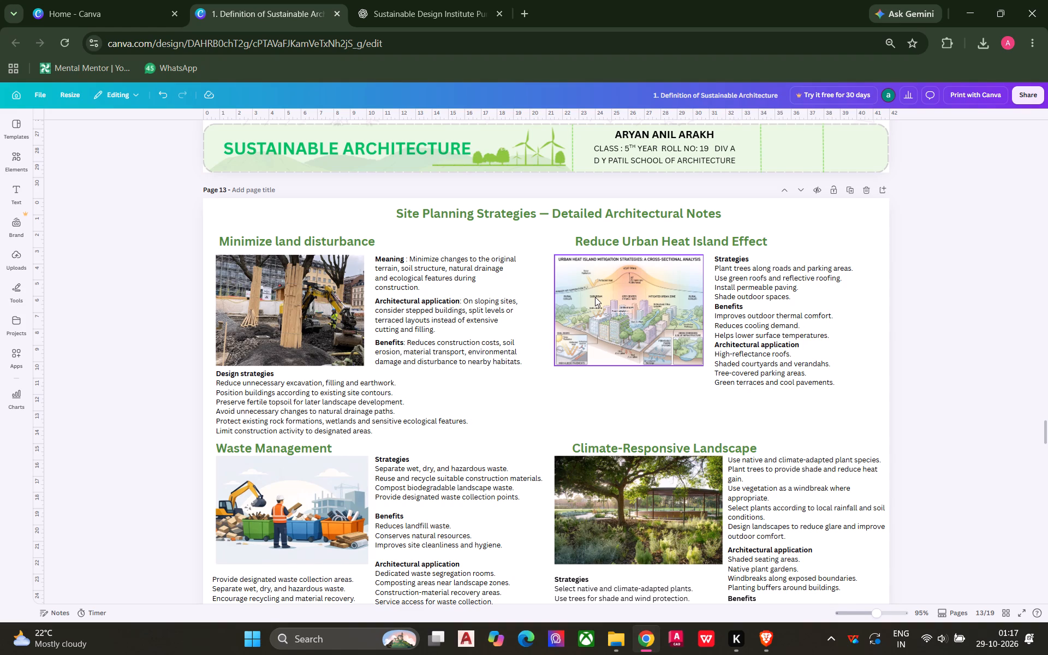
{"action": "left_click", "coordinate": [592, 243]}
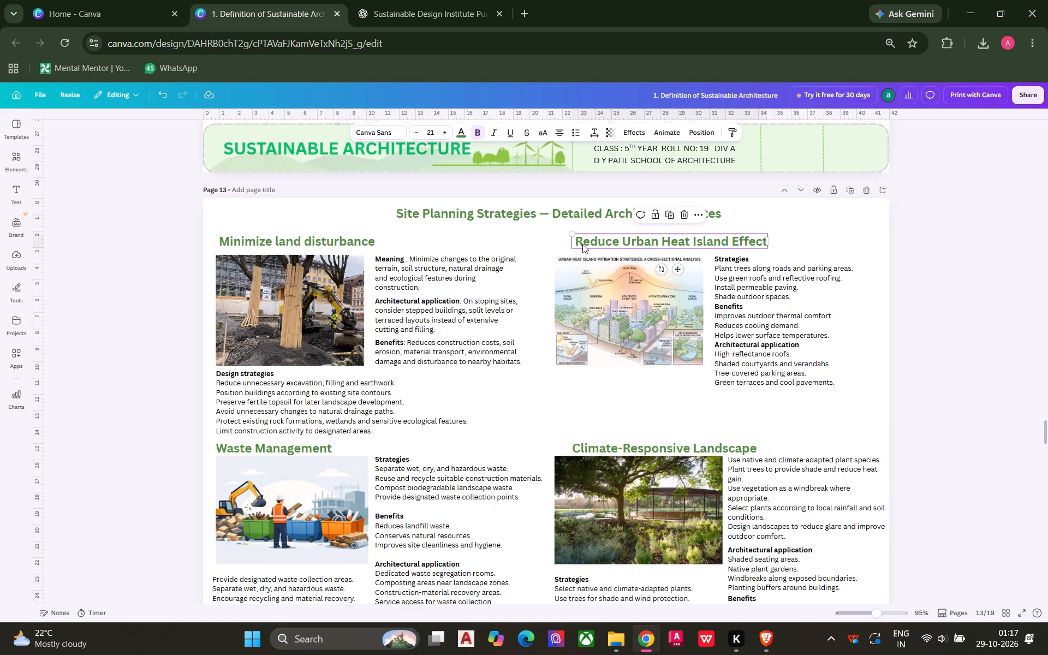
{"action": "left_click_drag", "start_coordinate": [574, 242], "coordinate": [567, 242]}
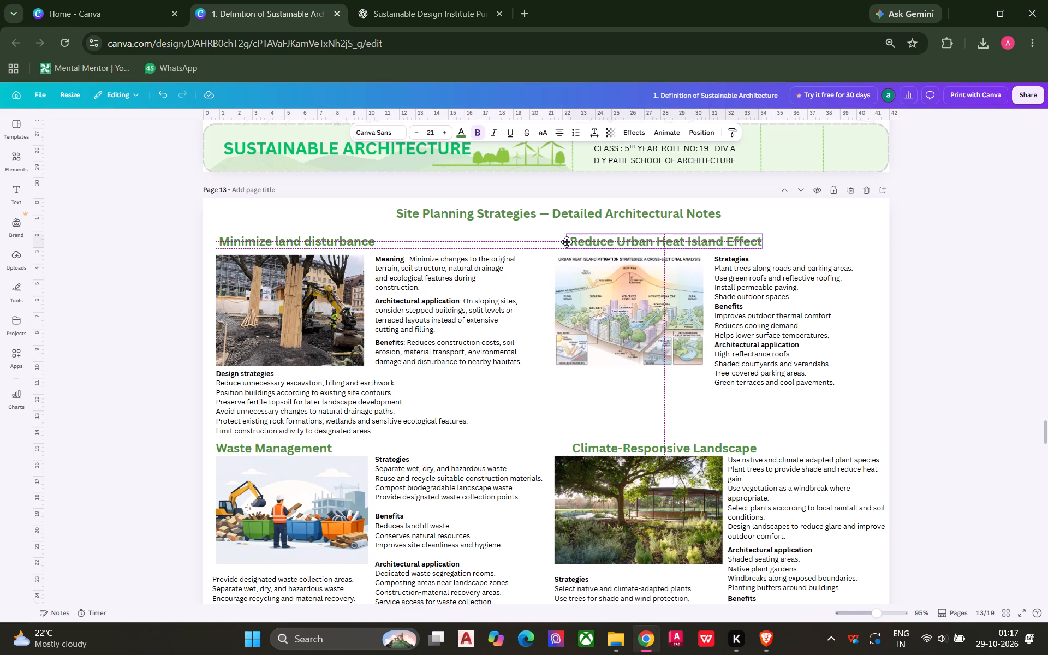
{"action": "left_click_drag", "start_coordinate": [567, 242], "coordinate": [556, 242]}
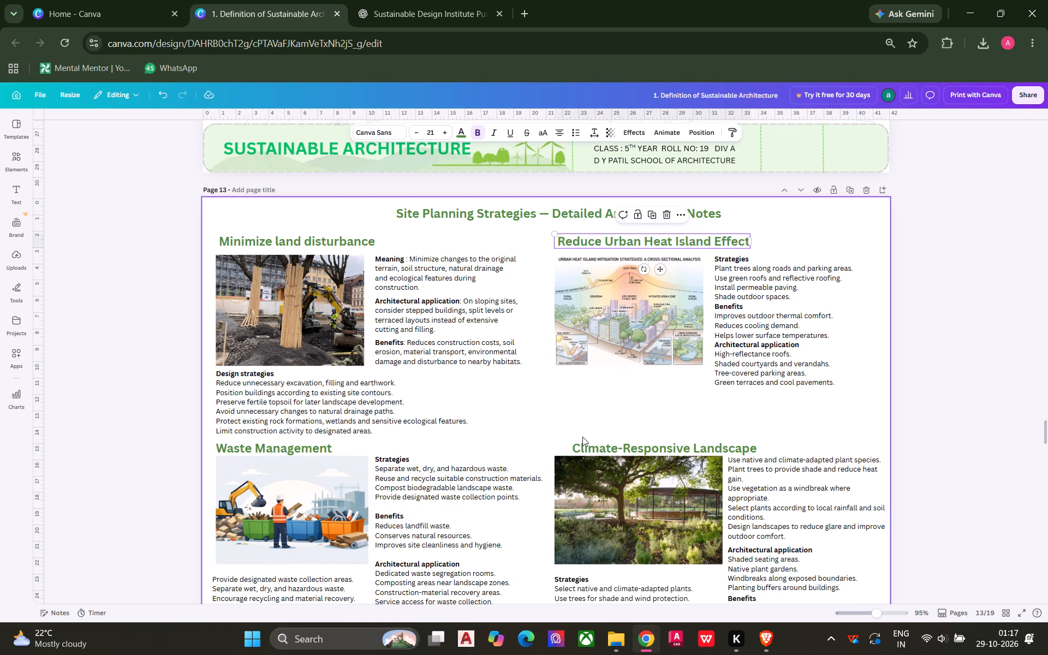
{"action": "left_click", "coordinate": [580, 444]}
{"action": "left_click_drag", "start_coordinate": [580, 444], "coordinate": [564, 441]}
{"action": "left_click", "coordinate": [954, 382]}
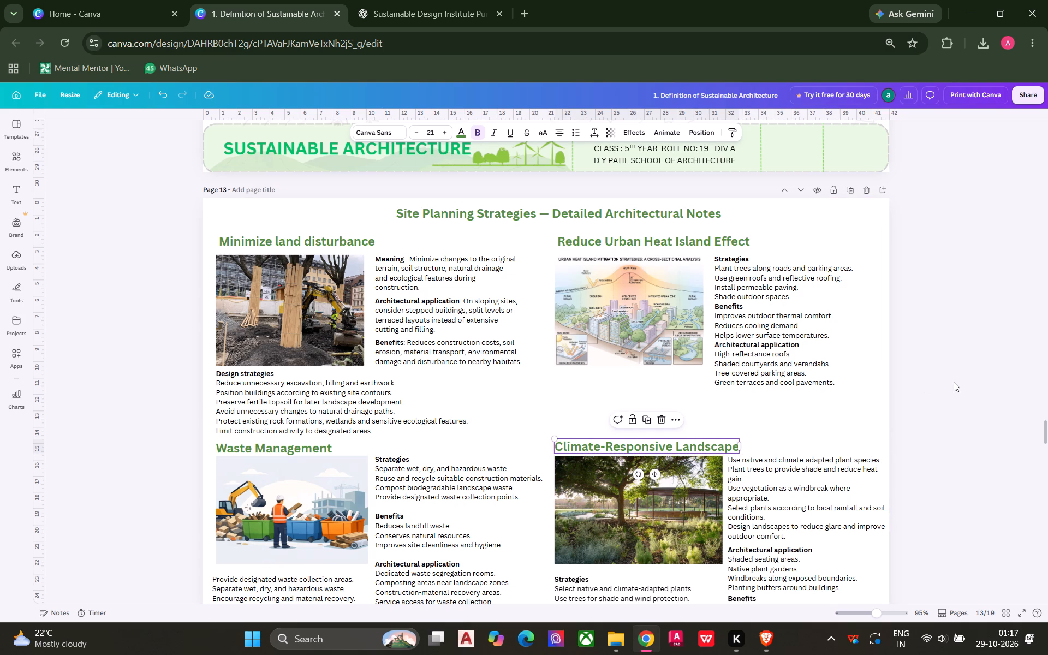
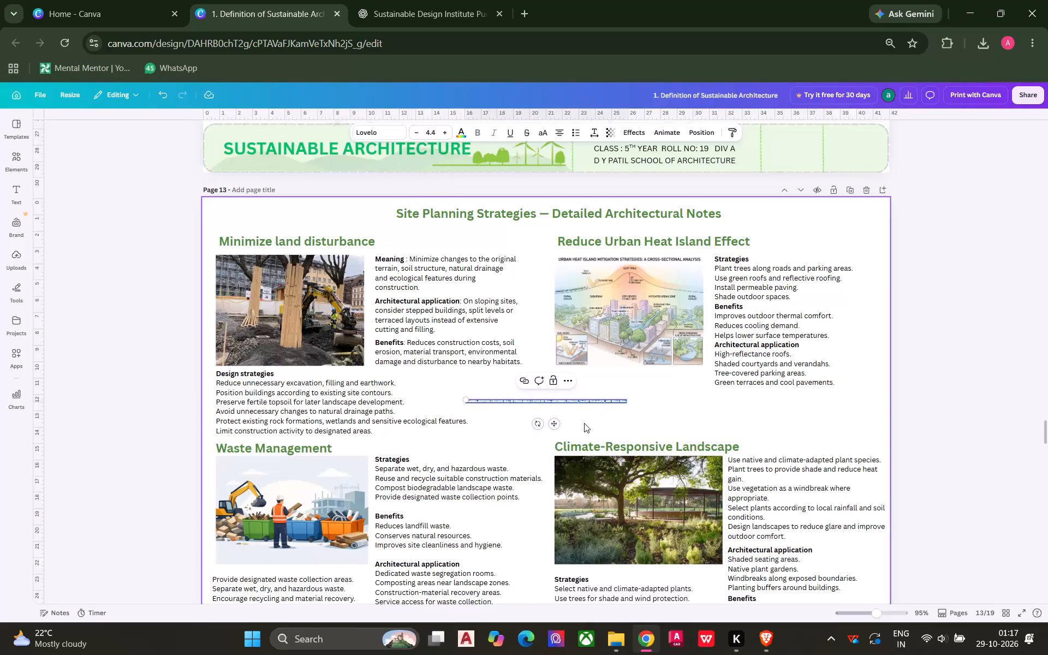
Copy the text style of the heat island Strategies block (Canva Sans, size 12) onto the tiny Meaning line beneath it.
{"action": "left_click", "coordinate": [727, 369]}
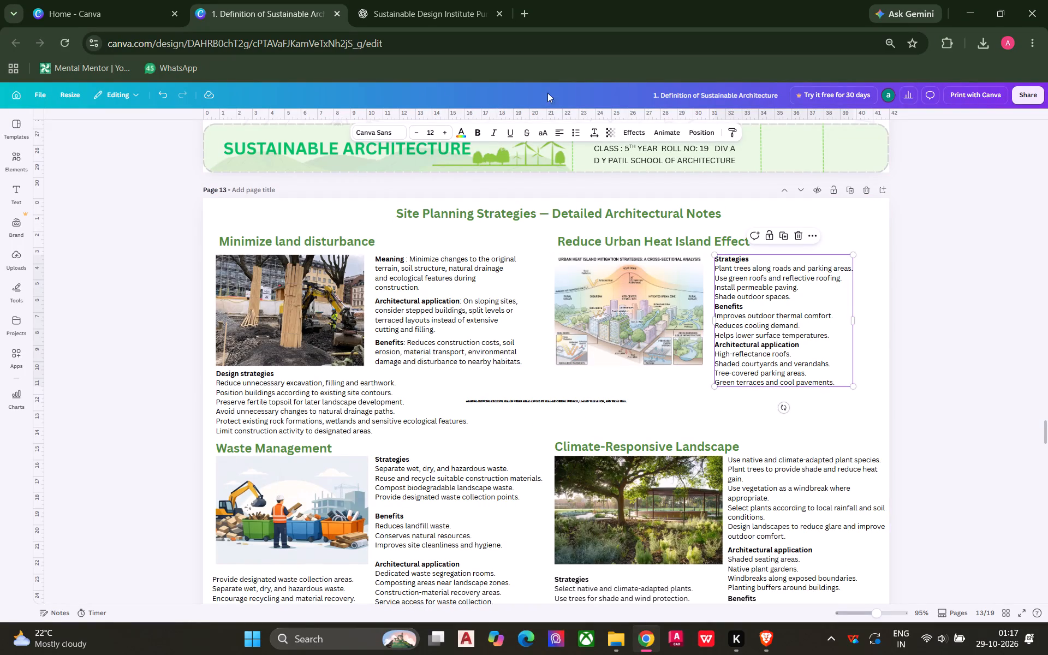
{"action": "left_click", "coordinate": [733, 132]}
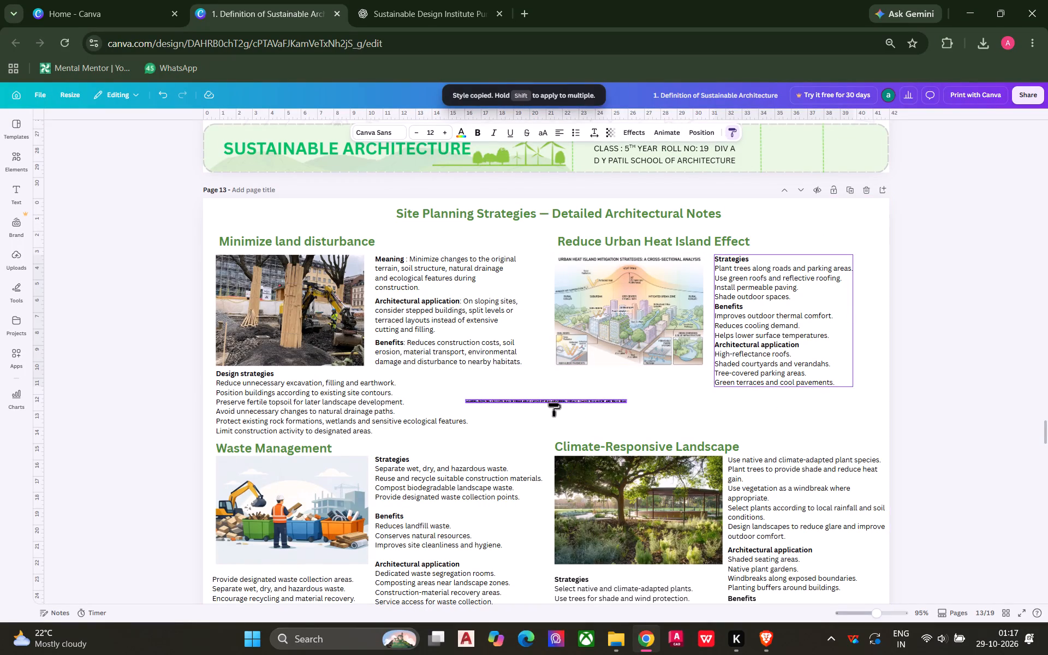
{"action": "left_click", "coordinate": [553, 403]}
{"action": "left_click", "coordinate": [940, 356]}
Narrow the Meaning text box to about 8 cm and place it directly beneath the urban heat island diagram, aligned with its left edge.
{"action": "left_click", "coordinate": [830, 401]}
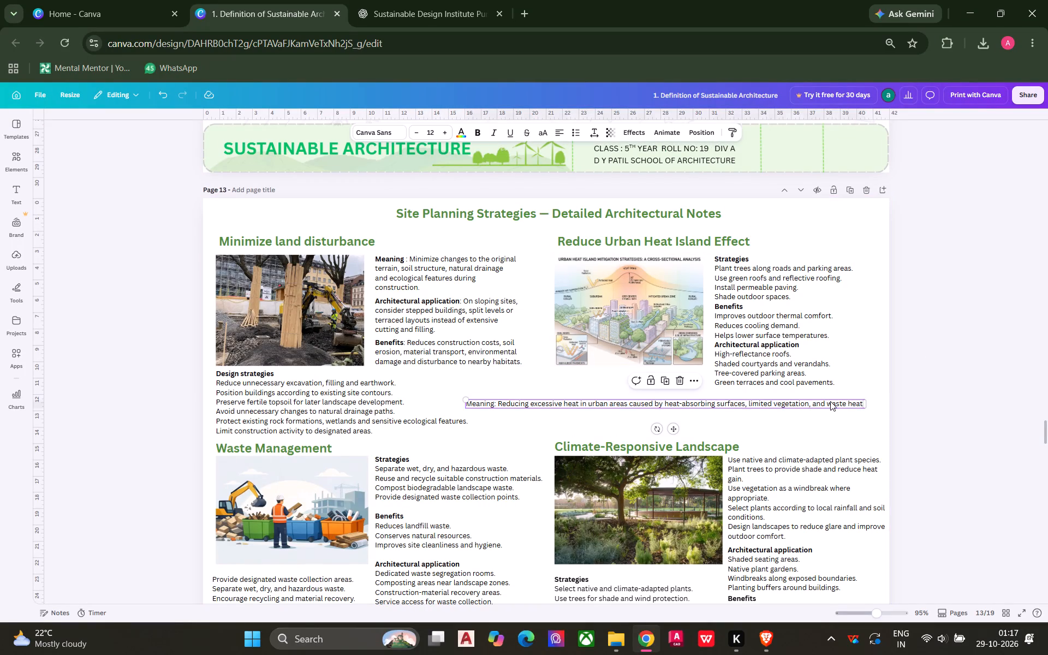
{"action": "left_click_drag", "start_coordinate": [866, 403], "coordinate": [700, 404]}
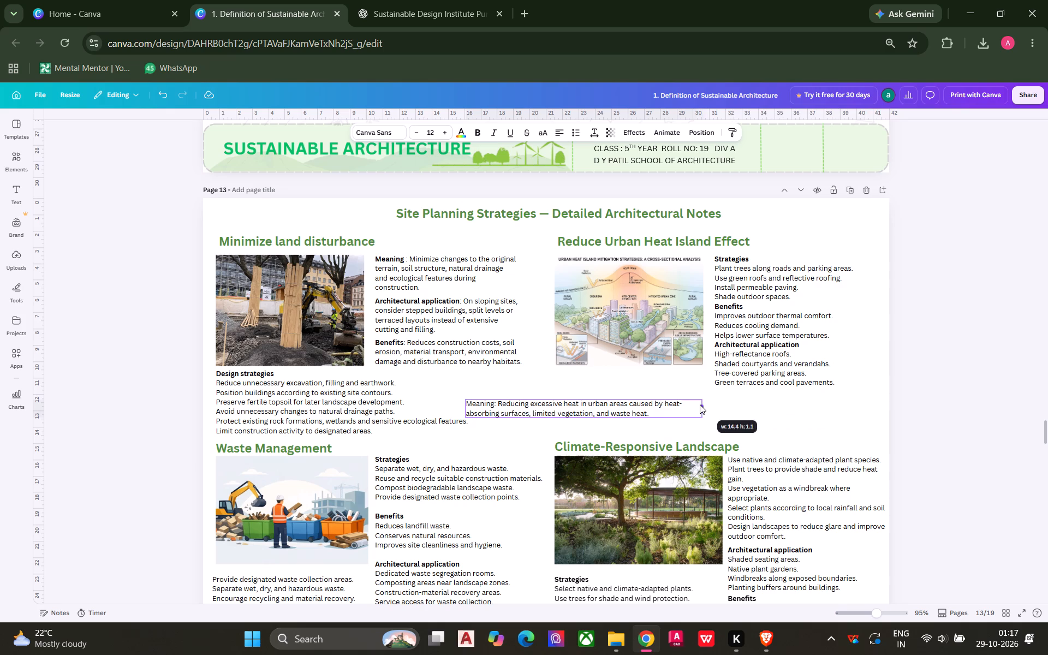
{"action": "left_click_drag", "start_coordinate": [700, 404], "coordinate": [665, 404]}
{"action": "left_click_drag", "start_coordinate": [568, 405], "coordinate": [647, 400]}
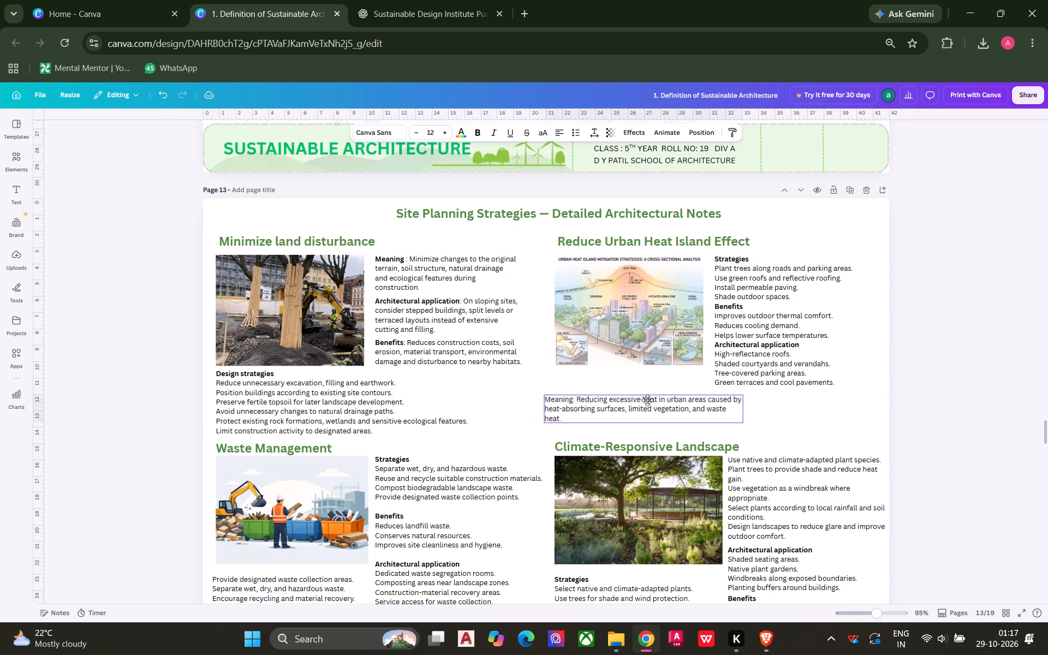
{"action": "left_click_drag", "start_coordinate": [647, 400], "coordinate": [653, 393]}
{"action": "left_click_drag", "start_coordinate": [753, 400], "coordinate": [710, 401]}
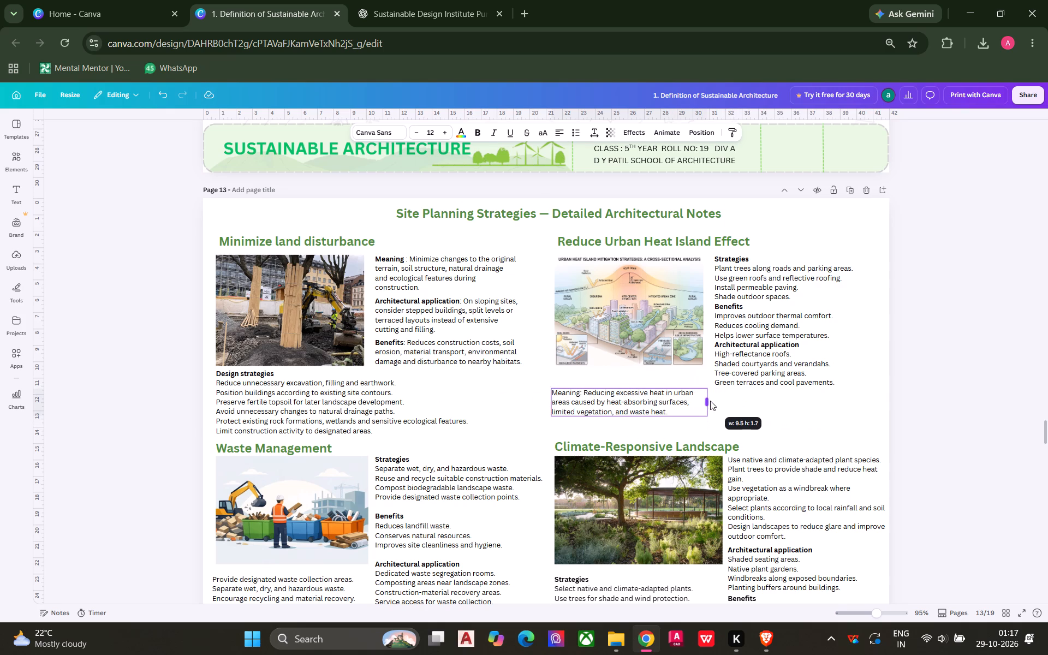
{"action": "left_click_drag", "start_coordinate": [710, 401], "coordinate": [717, 401]}
{"action": "left_click_drag", "start_coordinate": [617, 401], "coordinate": [616, 390]}
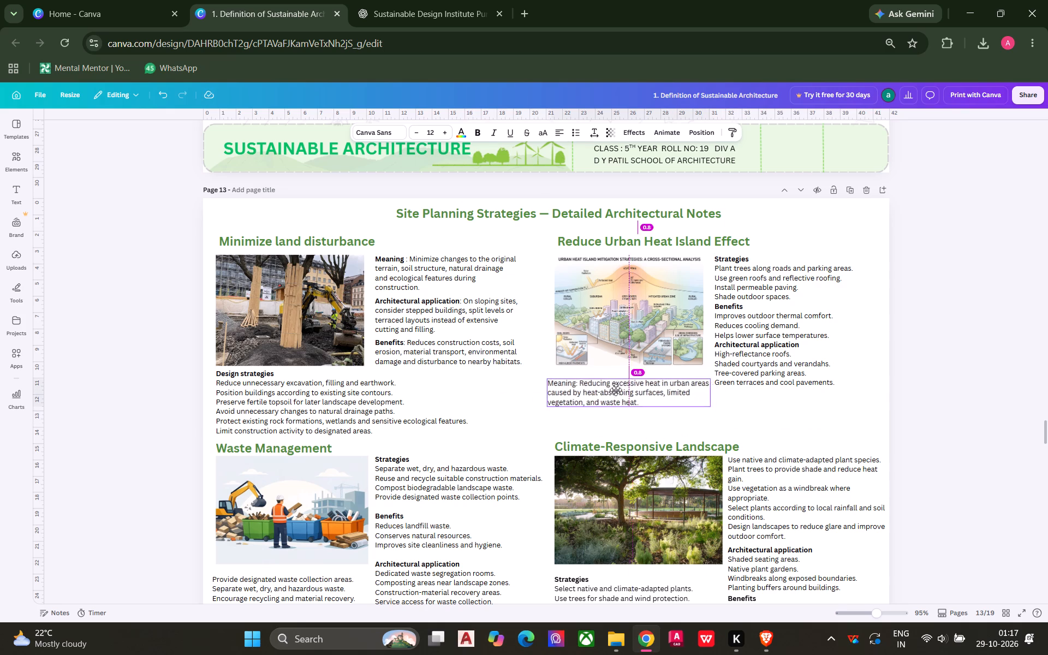
{"action": "left_click_drag", "start_coordinate": [616, 390], "coordinate": [616, 391]}
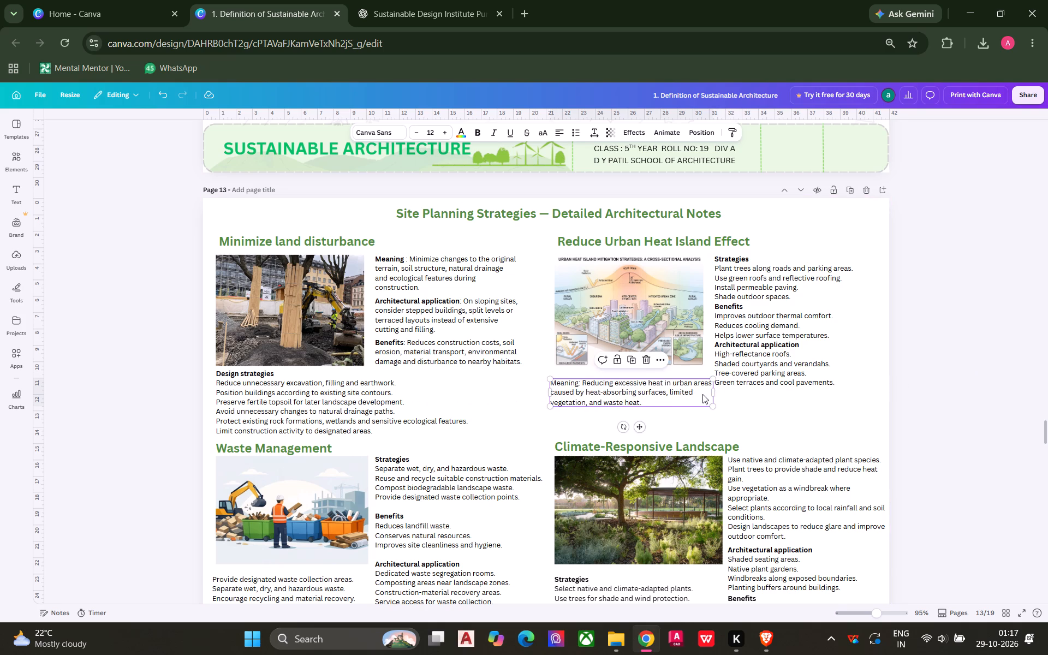
{"action": "left_click_drag", "start_coordinate": [713, 392], "coordinate": [687, 396]}
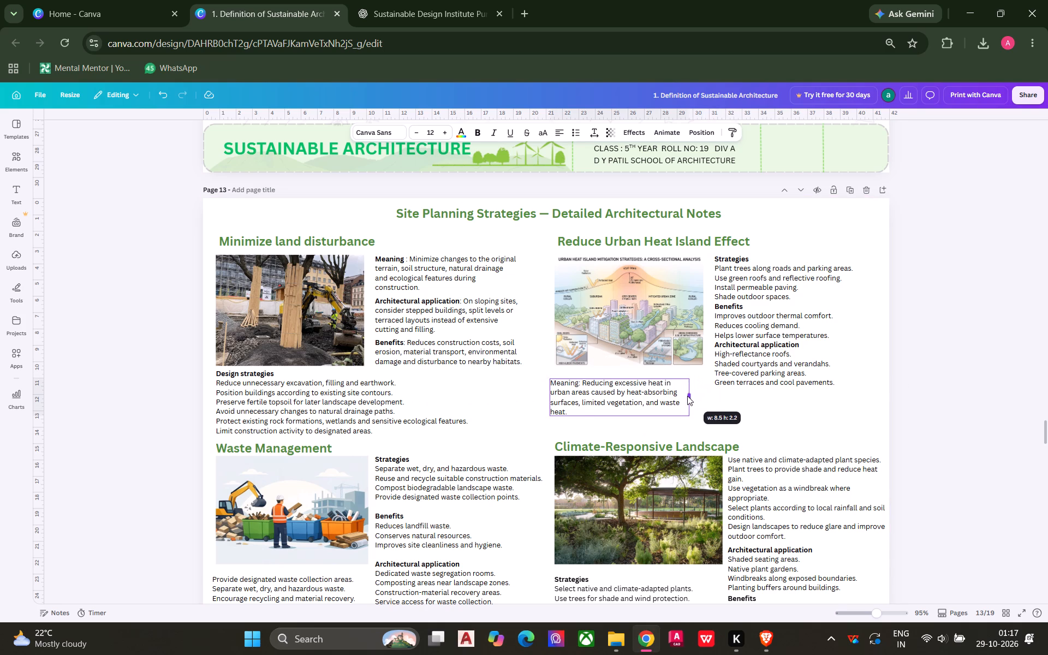
{"action": "left_click_drag", "start_coordinate": [687, 396], "coordinate": [684, 394]}
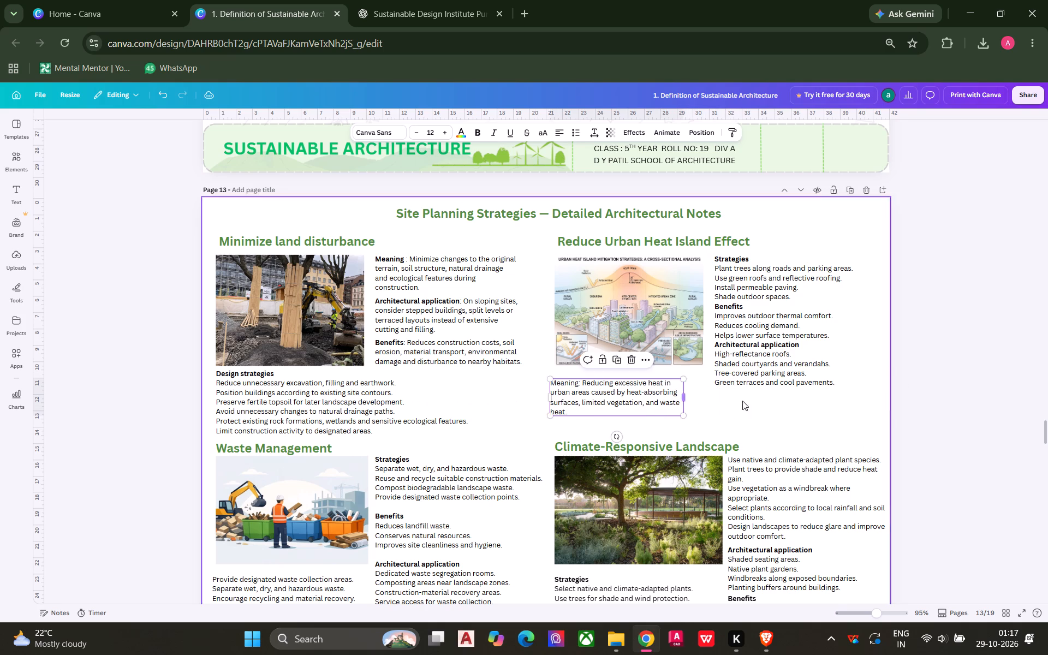
{"action": "left_click", "coordinate": [935, 401]}
{"action": "left_click_drag", "start_coordinate": [617, 396], "coordinate": [626, 389]}
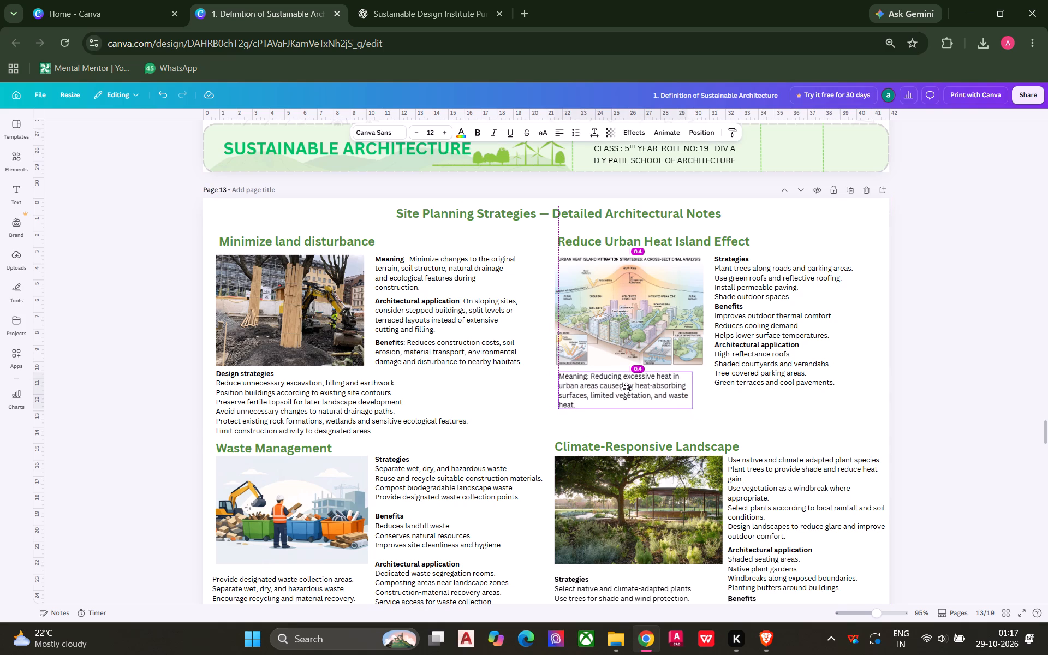
{"action": "left_click_drag", "start_coordinate": [626, 389], "coordinate": [623, 389]}
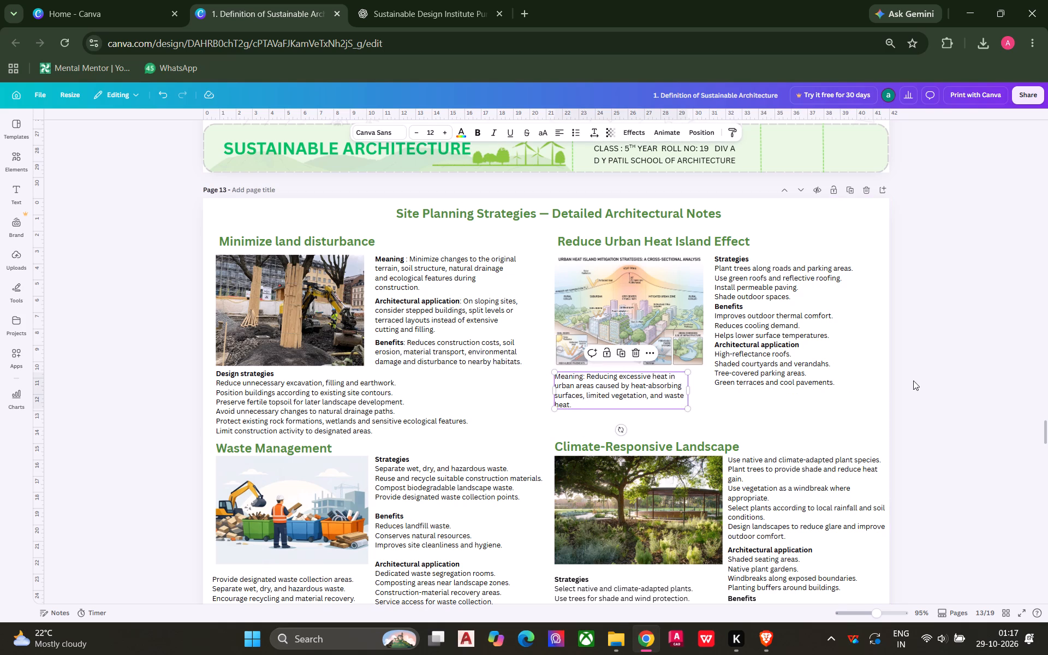
{"action": "left_click", "coordinate": [932, 376]}
Save the design.
{"action": "key", "text": "ctrl+s"}
{"action": "key", "text": "ctrl+s"}
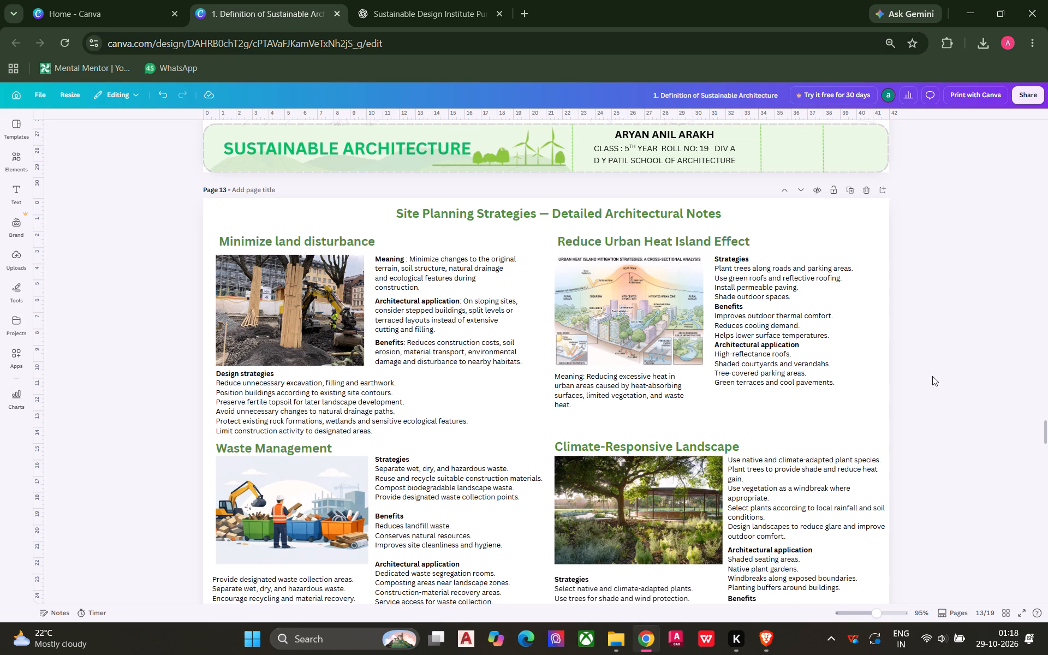
{"action": "key", "text": "ctrl+s"}
Copy the faint site-plan background image from page 12 and paste it onto page 13 behind the notes.
{"action": "scroll", "coordinate": [940, 374], "scroll_direction": "down", "scroll_amount": 3}
{"action": "scroll", "coordinate": [940, 383], "scroll_direction": "up", "scroll_amount": 9}
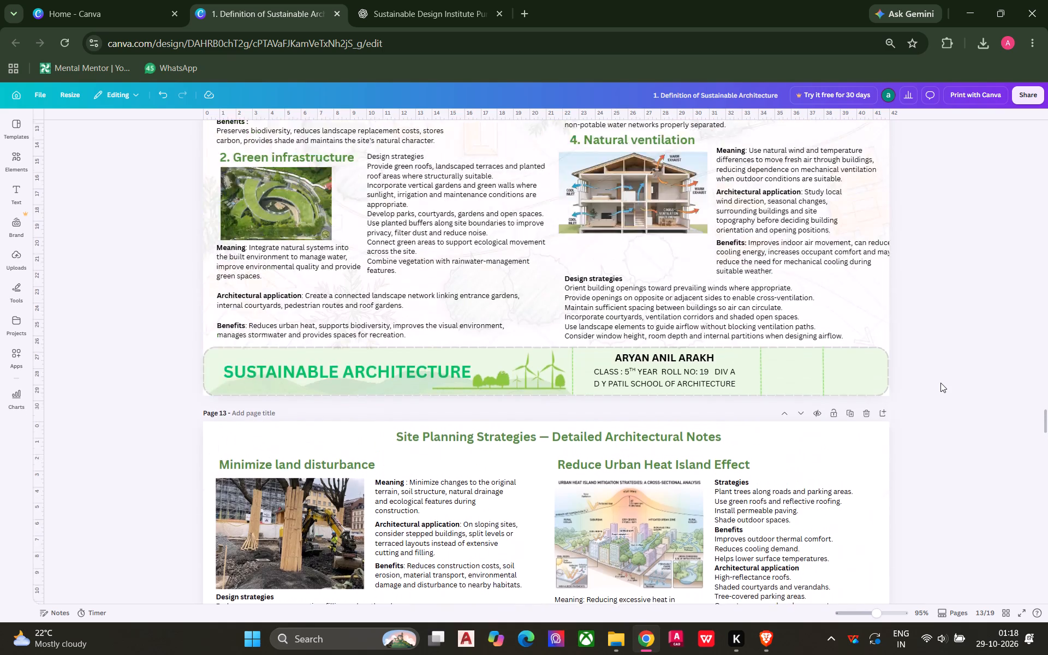
{"action": "scroll", "coordinate": [940, 383], "scroll_direction": "up", "scroll_amount": 2}
{"action": "left_click", "coordinate": [526, 424]}
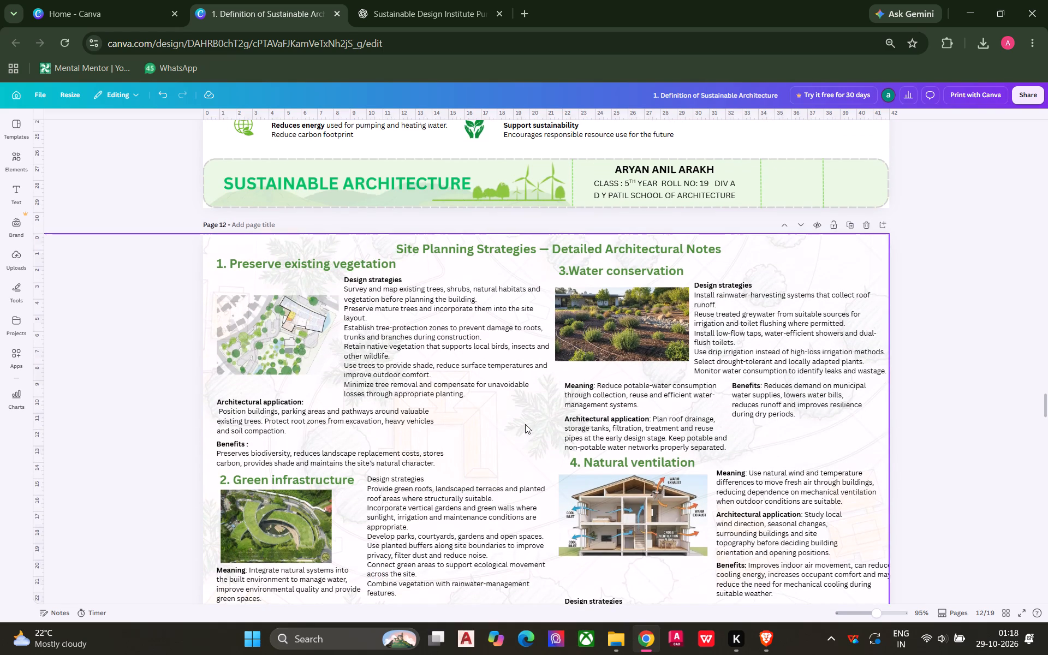
{"action": "key", "text": "ctrl+c"}
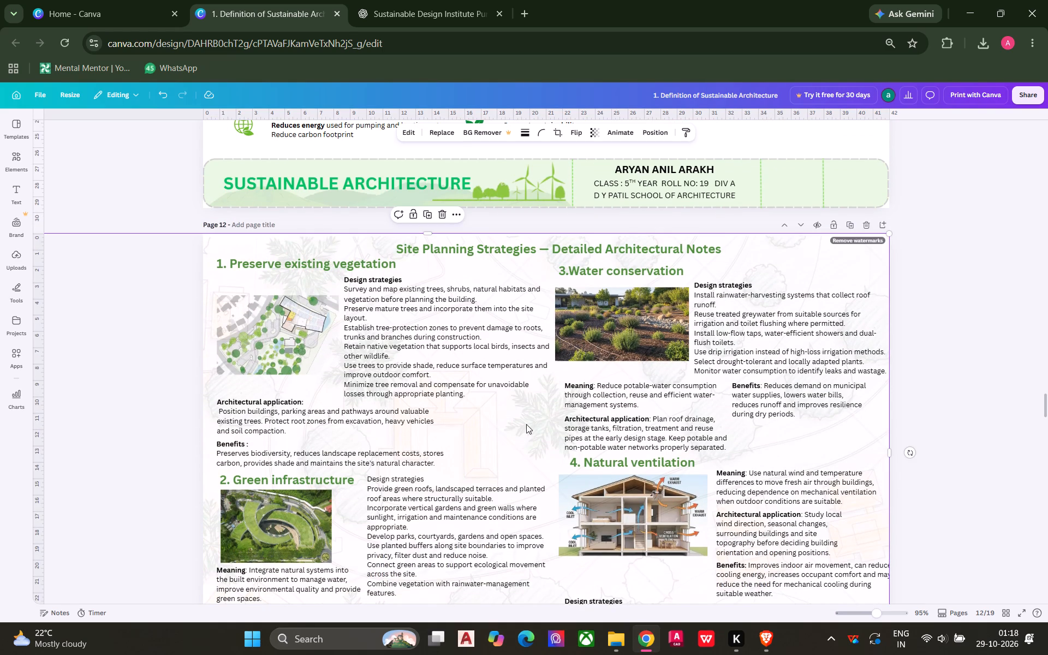
{"action": "scroll", "coordinate": [526, 424], "scroll_direction": "down", "scroll_amount": 4}
{"action": "scroll", "coordinate": [537, 475], "scroll_direction": "down", "scroll_amount": 6}
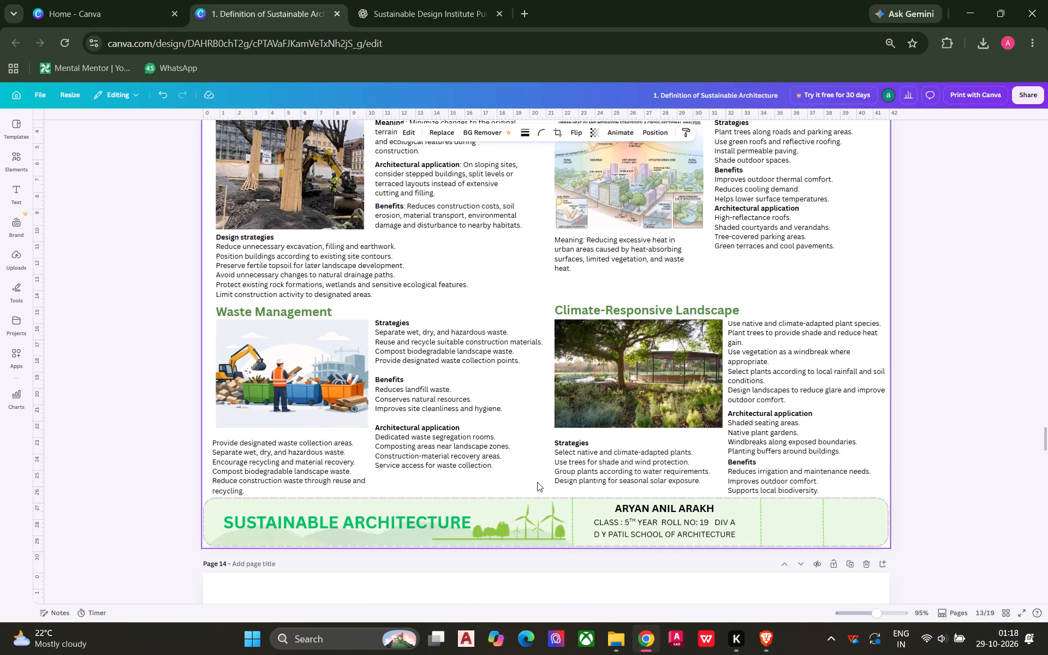
{"action": "left_click", "coordinate": [537, 488]}
{"action": "key", "text": "ctrl+v"}
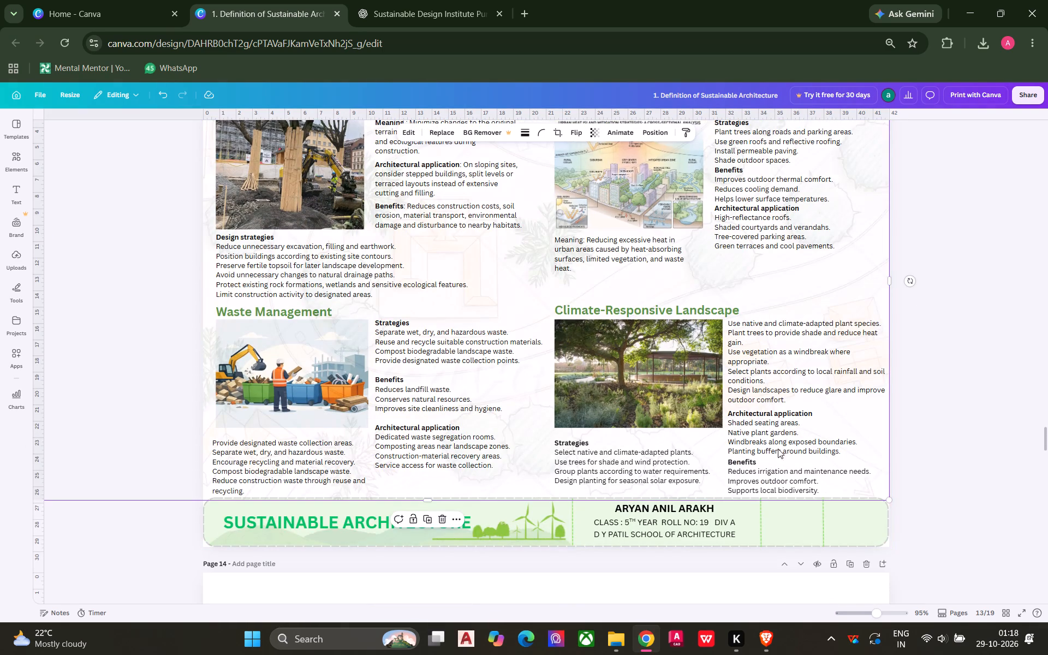
{"action": "left_click", "coordinate": [1013, 398]}
Review the layout and backgrounds of pages 13 back to 1, and return to the blank page 14.
{"action": "scroll", "coordinate": [1013, 398], "scroll_direction": "up", "scroll_amount": 2}
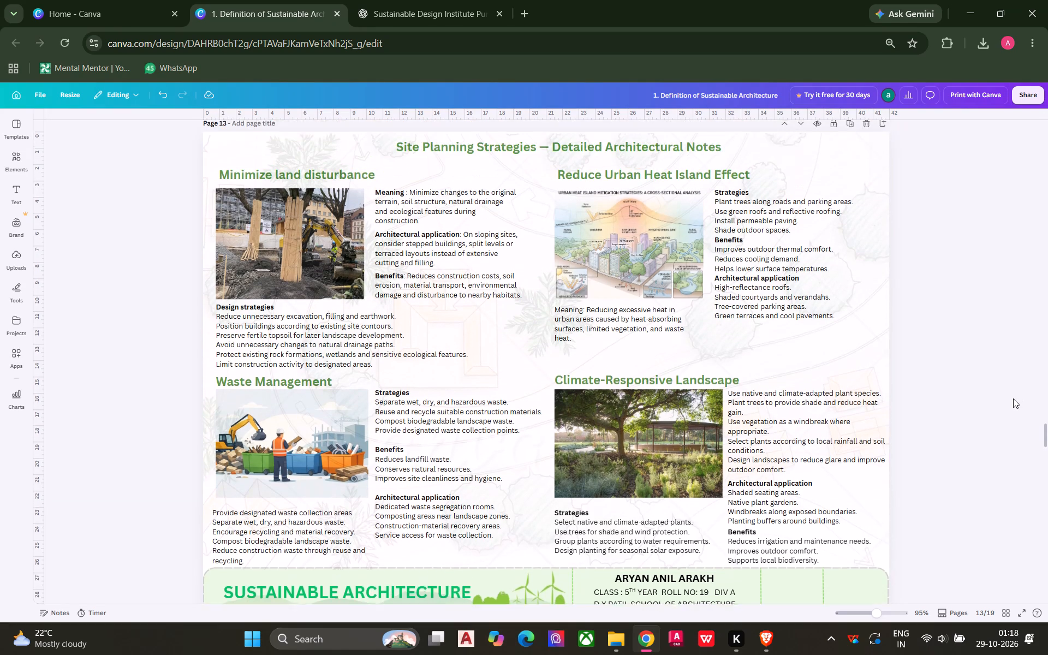
{"action": "scroll", "coordinate": [1013, 398], "scroll_direction": "up", "scroll_amount": 1}
{"action": "scroll", "coordinate": [1013, 398], "scroll_direction": "down", "scroll_amount": 1}
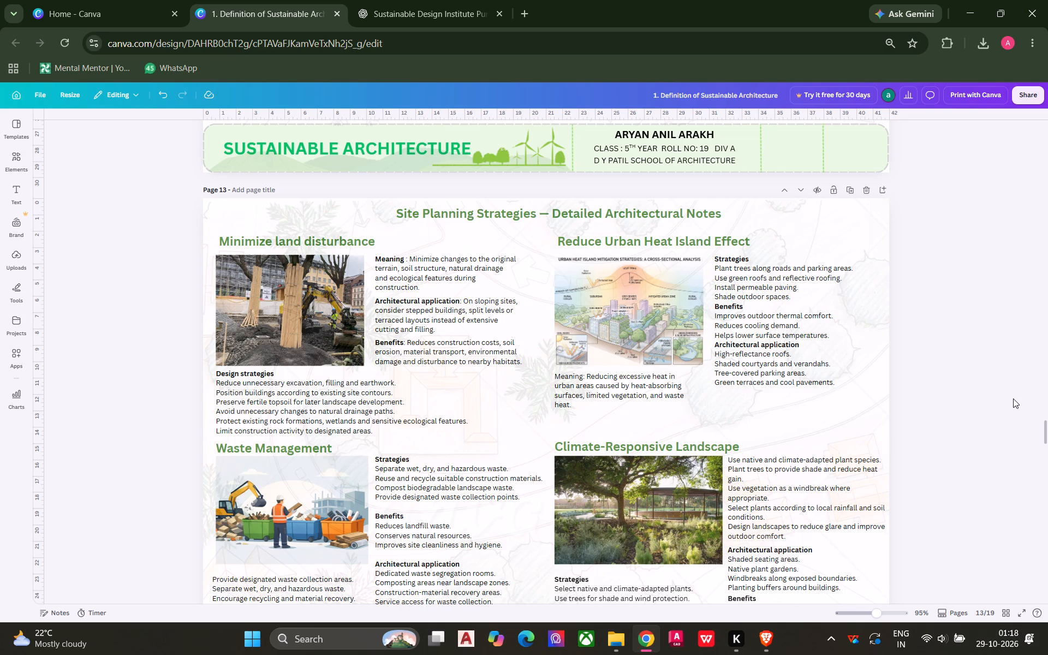
{"action": "scroll", "coordinate": [1013, 398], "scroll_direction": "down", "scroll_amount": 5}
{"action": "scroll", "coordinate": [1013, 398], "scroll_direction": "up", "scroll_amount": 8}
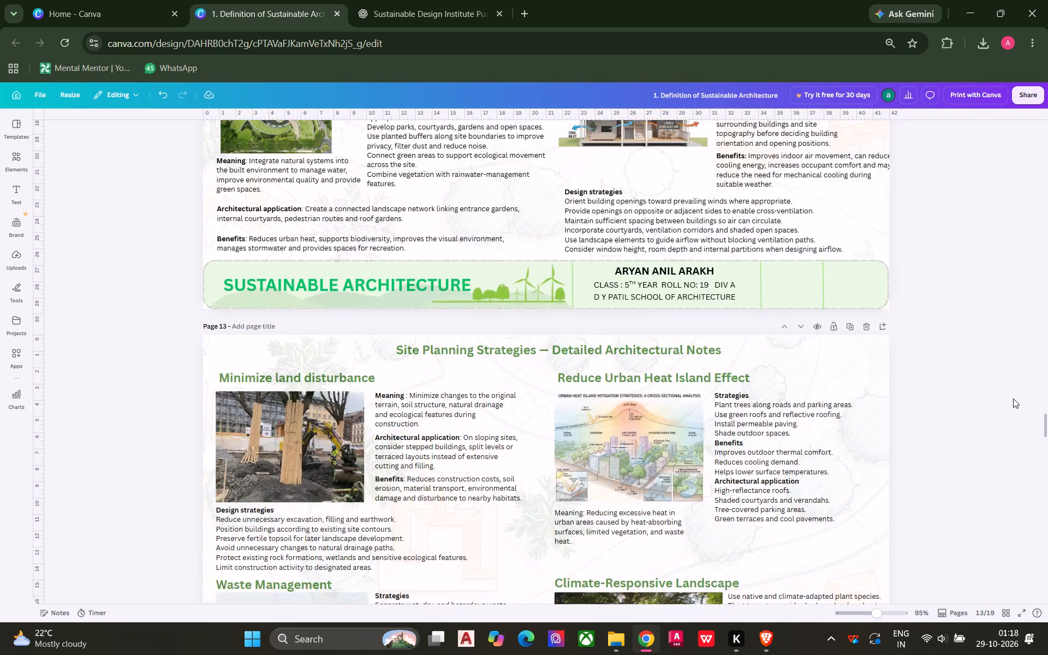
{"action": "scroll", "coordinate": [1013, 398], "scroll_direction": "up", "scroll_amount": 14}
{"action": "scroll", "coordinate": [1013, 398], "scroll_direction": "up", "scroll_amount": 7}
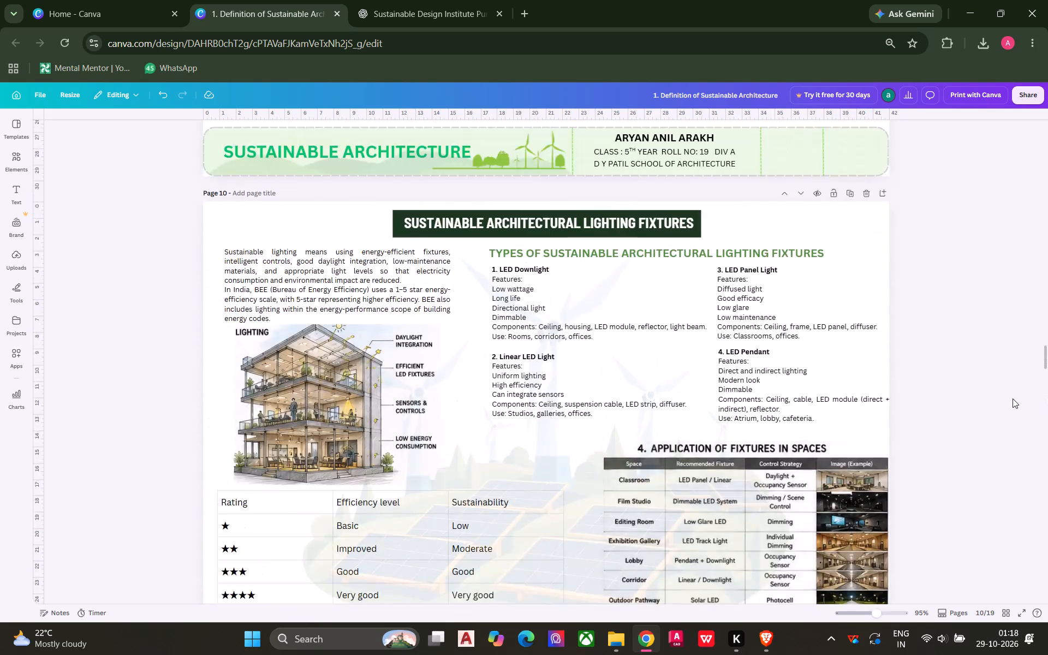
{"action": "scroll", "coordinate": [1013, 398], "scroll_direction": "up", "scroll_amount": 18}
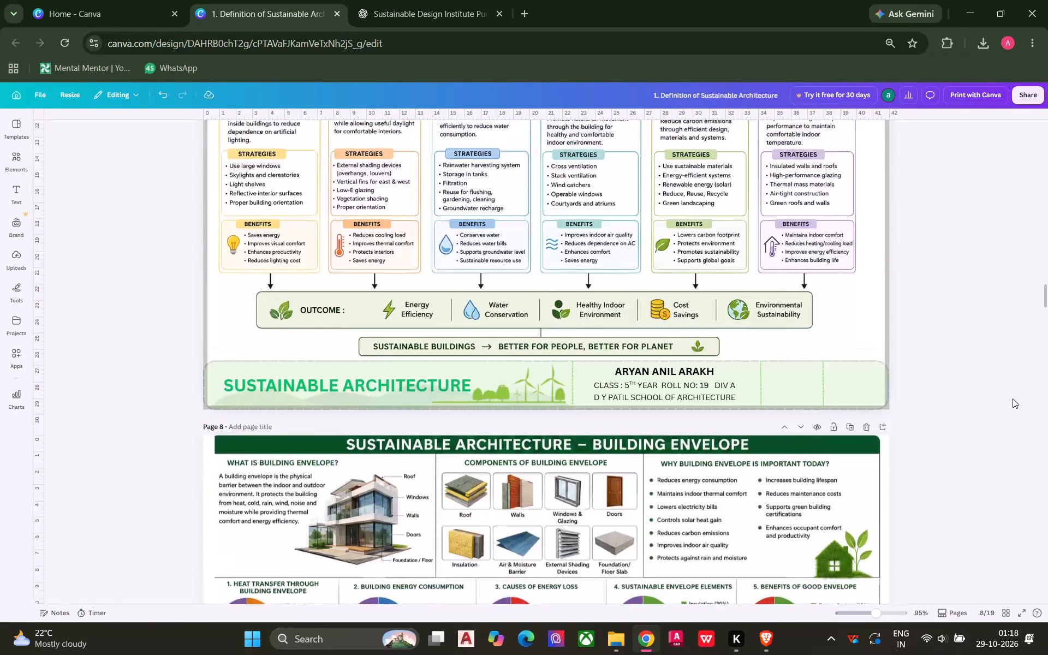
{"action": "scroll", "coordinate": [1013, 398], "scroll_direction": "up", "scroll_amount": 7}
{"action": "scroll", "coordinate": [1013, 398], "scroll_direction": "down", "scroll_amount": 3}
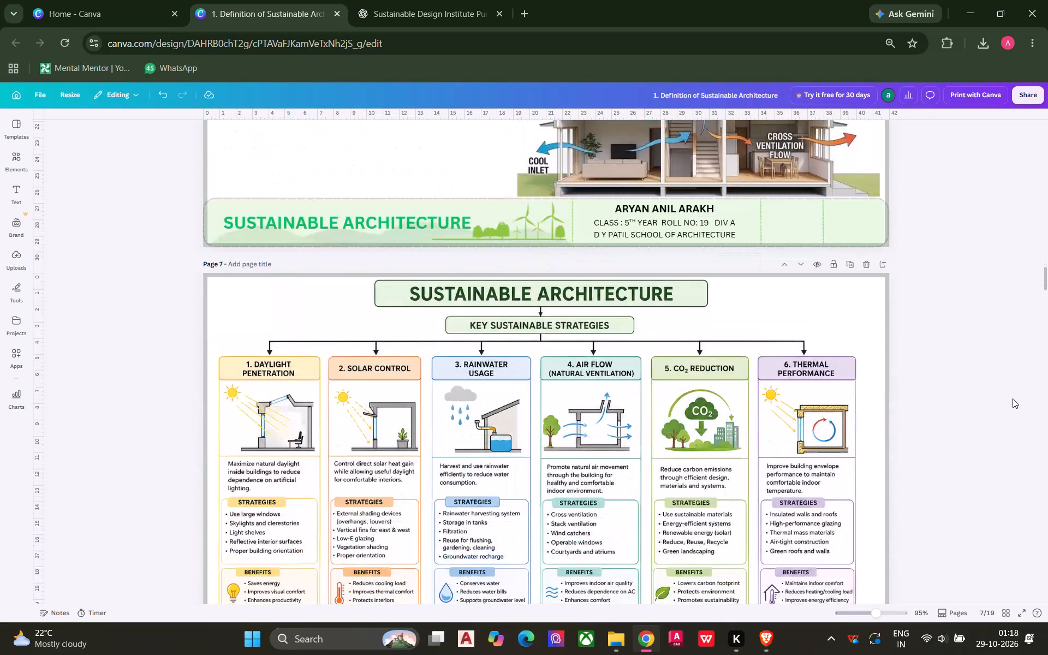
{"action": "scroll", "coordinate": [1013, 398], "scroll_direction": "up", "scroll_amount": 2}
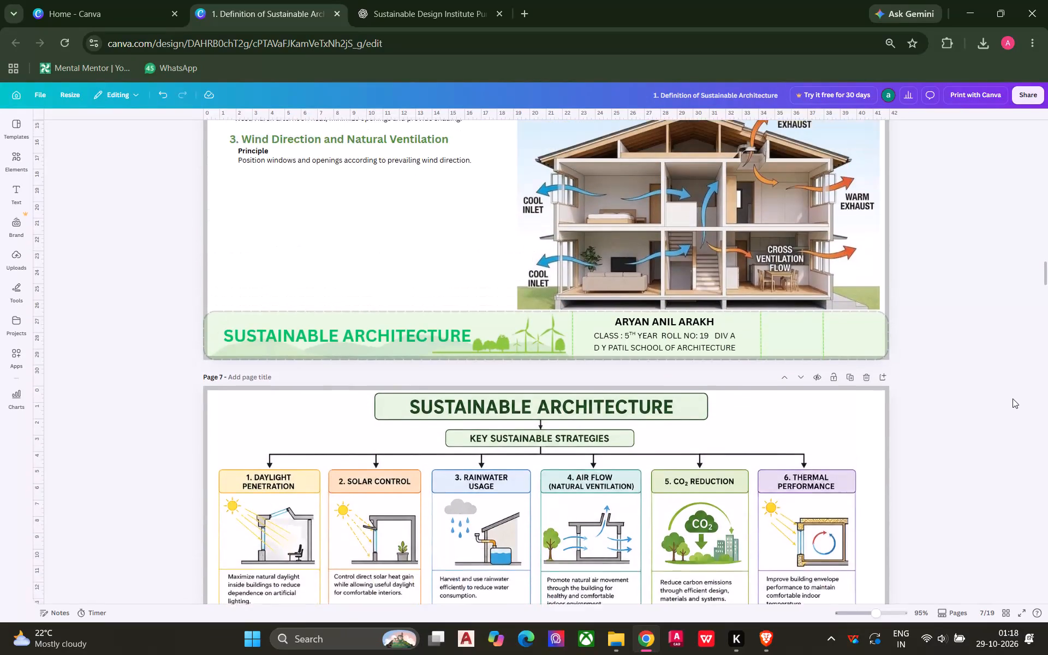
{"action": "scroll", "coordinate": [1013, 398], "scroll_direction": "up", "scroll_amount": 9}
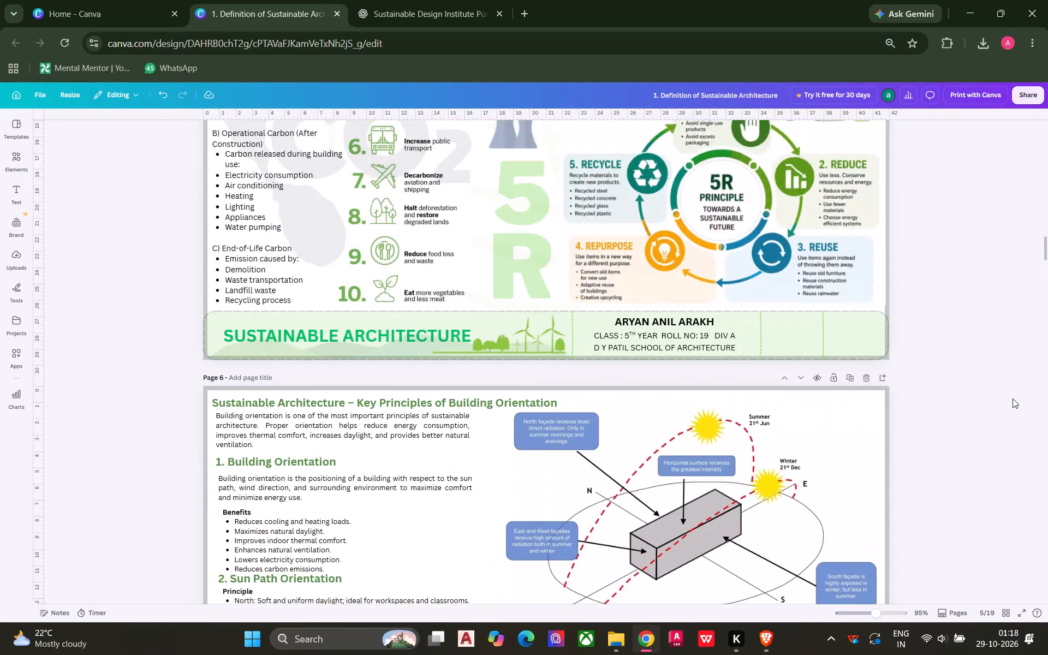
{"action": "scroll", "coordinate": [1013, 398], "scroll_direction": "up", "scroll_amount": 18}
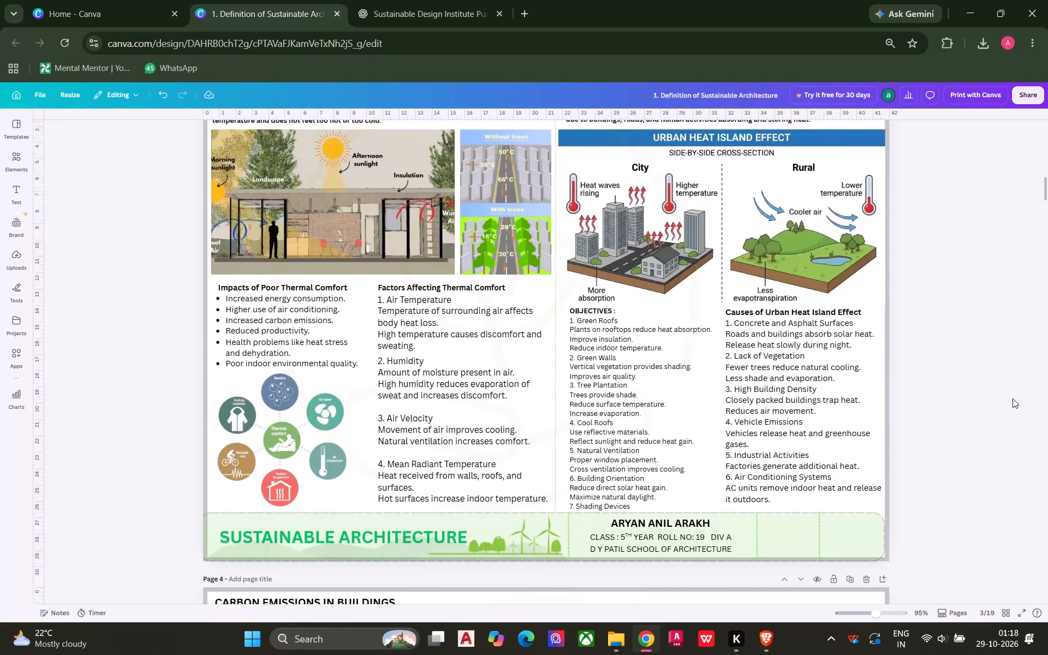
{"action": "scroll", "coordinate": [1013, 398], "scroll_direction": "up", "scroll_amount": 18}
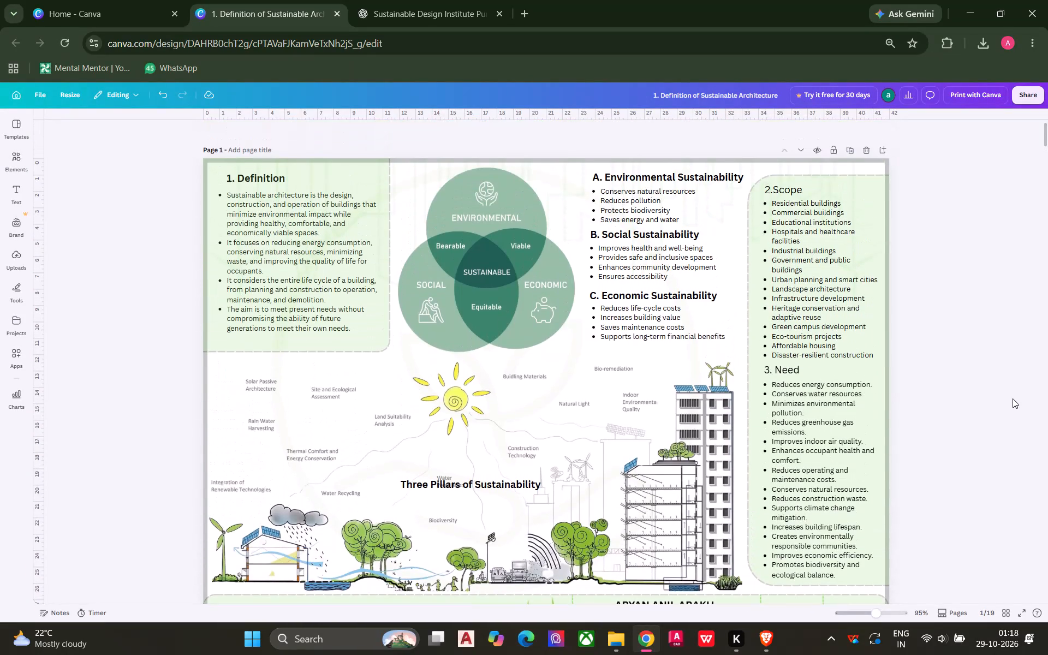
{"action": "scroll", "coordinate": [1013, 398], "scroll_direction": "up", "scroll_amount": 1}
{"action": "scroll", "coordinate": [1013, 398], "scroll_direction": "down", "scroll_amount": 20}
{"action": "scroll", "coordinate": [1013, 398], "scroll_direction": "down", "scroll_amount": 7}
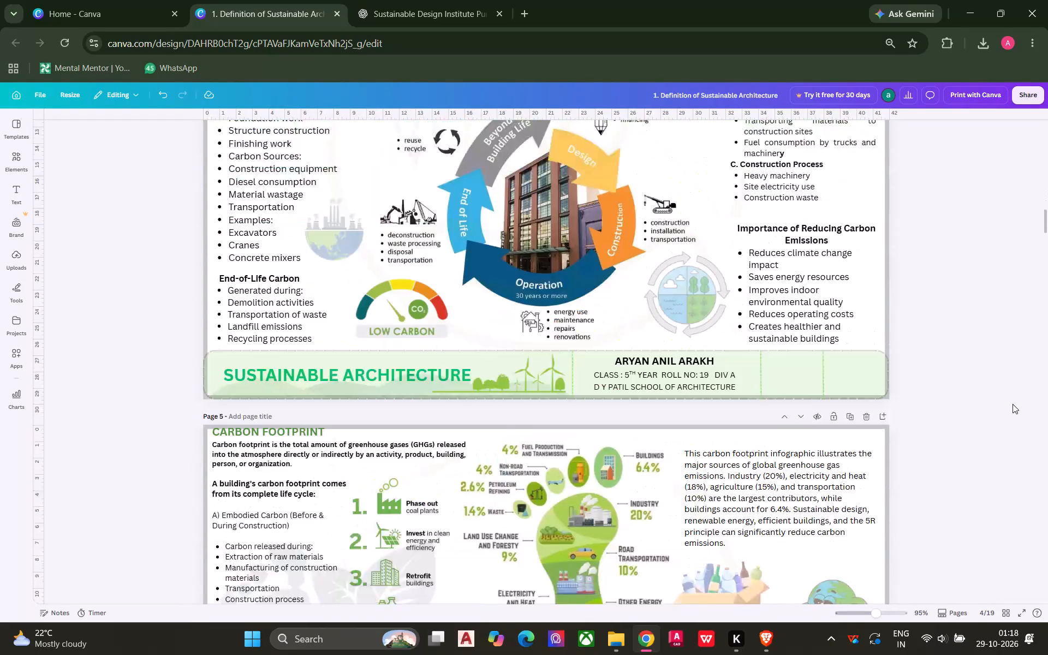
{"action": "scroll", "coordinate": [1013, 404], "scroll_direction": "down", "scroll_amount": 20}
{"action": "scroll", "coordinate": [1013, 404], "scroll_direction": "down", "scroll_amount": 11}
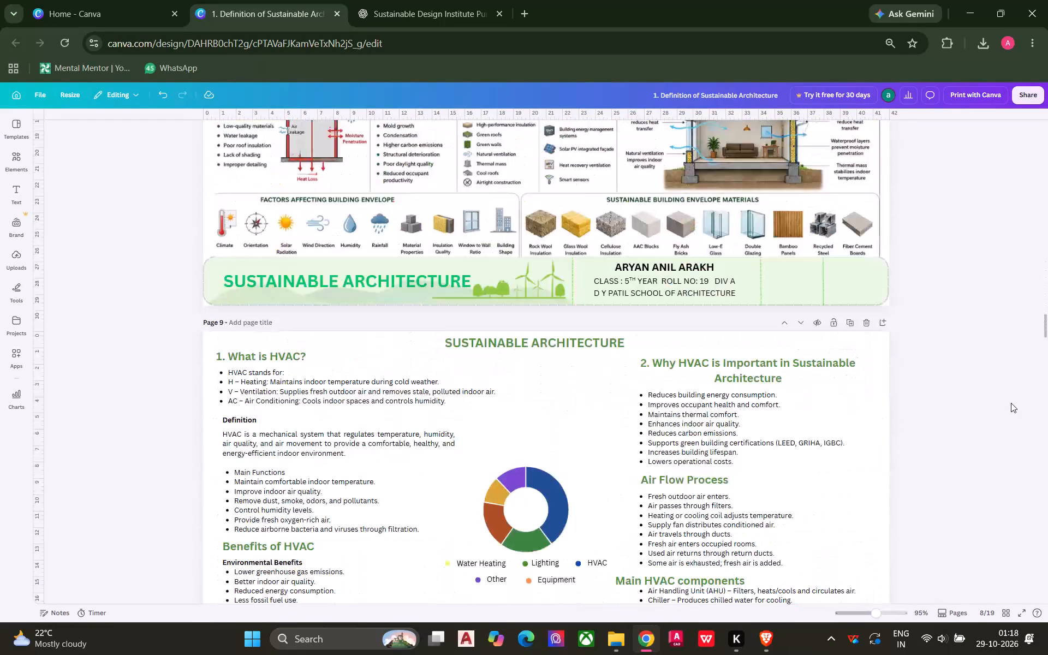
{"action": "scroll", "coordinate": [1011, 403], "scroll_direction": "down", "scroll_amount": 5}
{"action": "scroll", "coordinate": [1011, 403], "scroll_direction": "down", "scroll_amount": 20}
{"action": "scroll", "coordinate": [1011, 403], "scroll_direction": "down", "scroll_amount": 5}
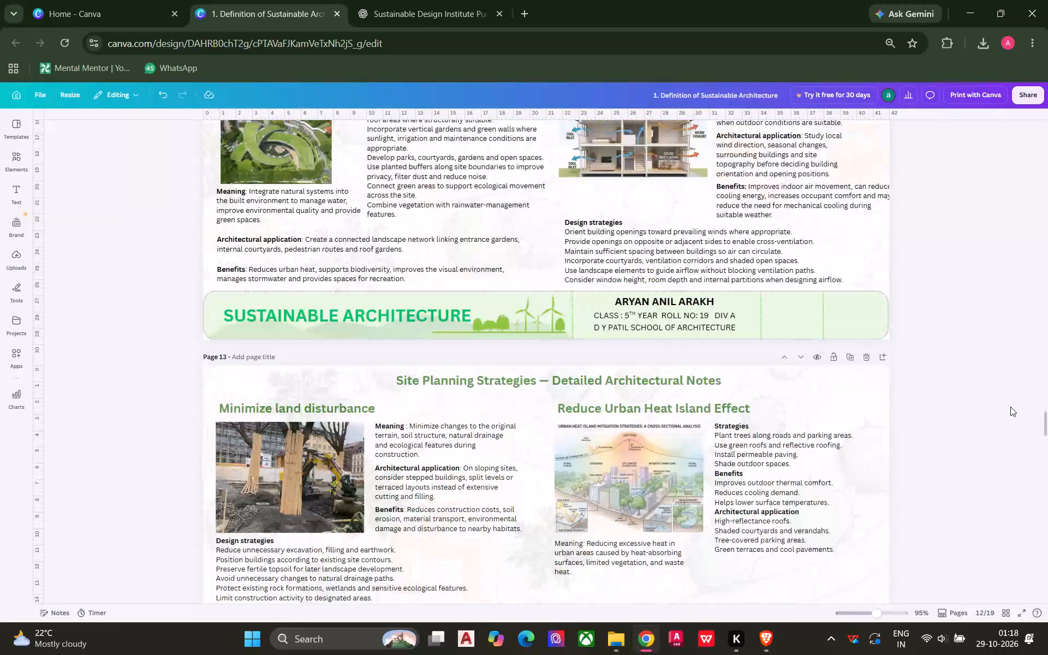
{"action": "scroll", "coordinate": [1010, 407], "scroll_direction": "down", "scroll_amount": 10}
{"action": "scroll", "coordinate": [1010, 407], "scroll_direction": "up", "scroll_amount": 3}
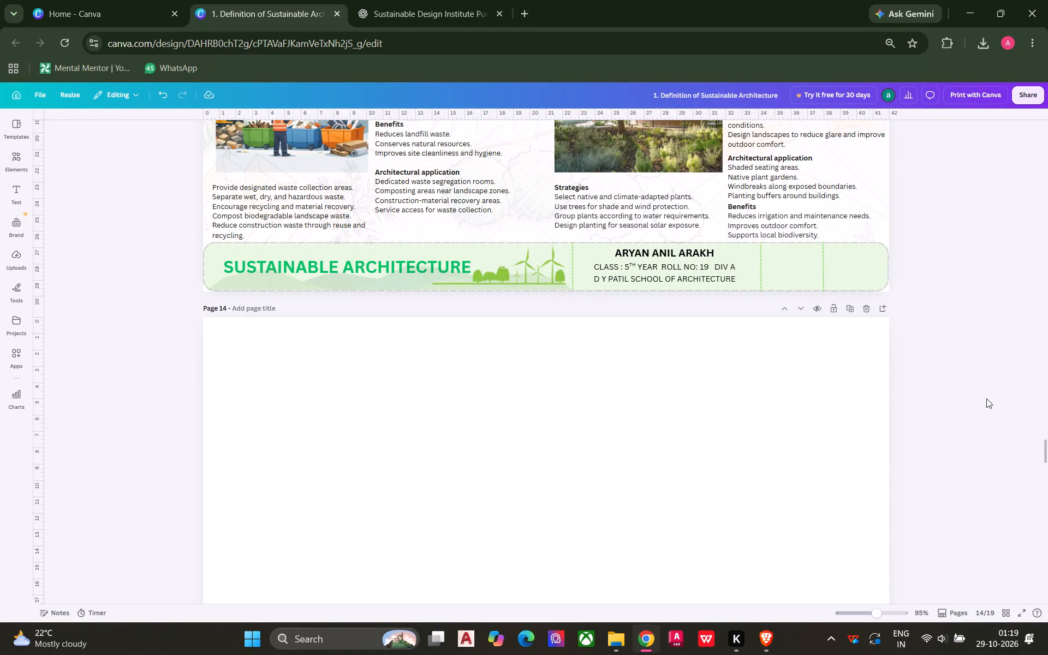
Switch to the File Explorer Gallery, pick out the reference screenshots of the design strategies and green infrastructure notes, and return to the Canva document.
{"action": "left_click", "coordinate": [604, 590]}
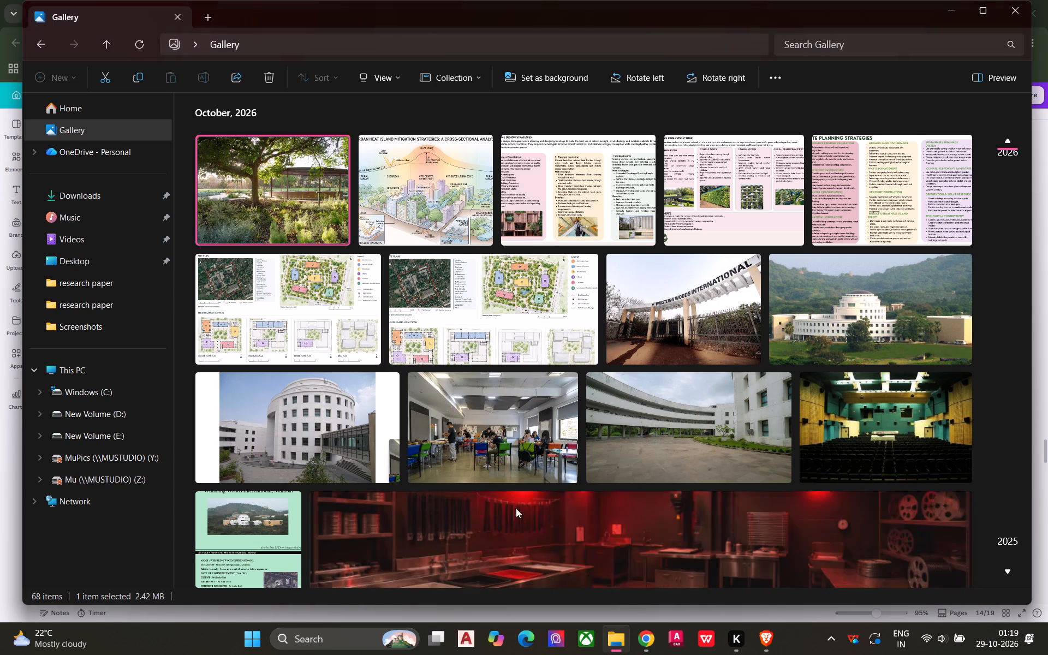
{"action": "left_click", "coordinate": [593, 213]}
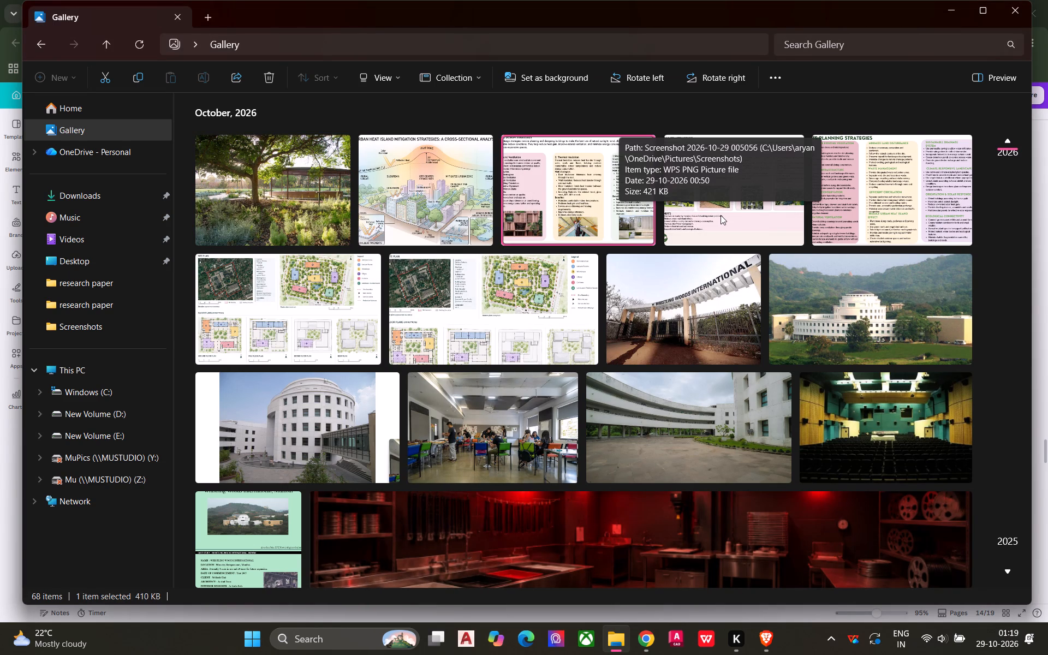
{"action": "left_click", "coordinate": [720, 215]}
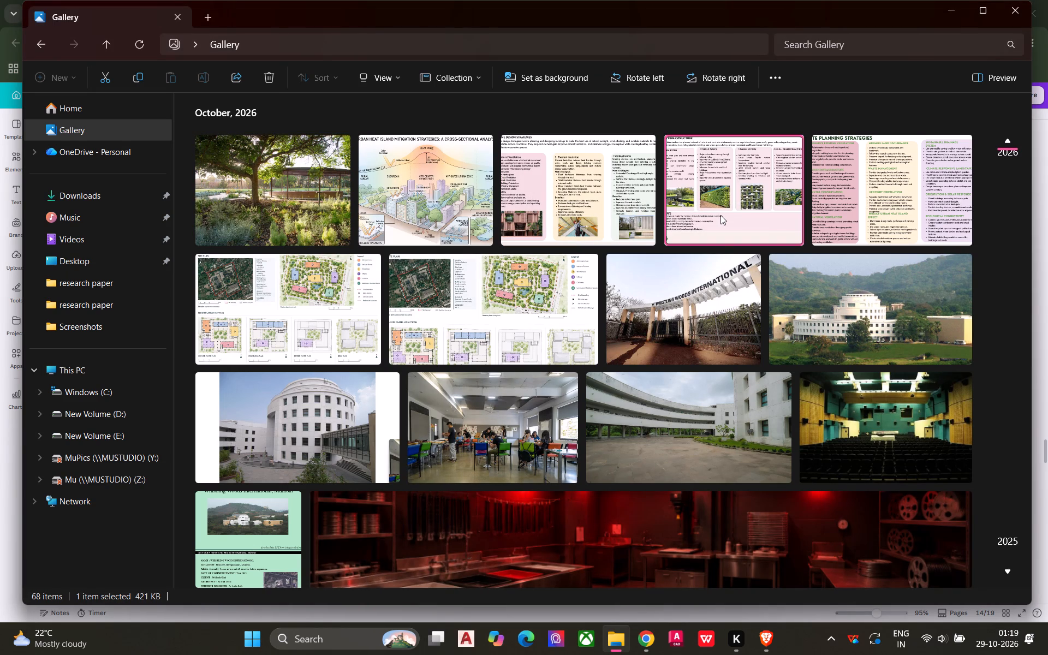
{"action": "left_click", "coordinate": [644, 570]}
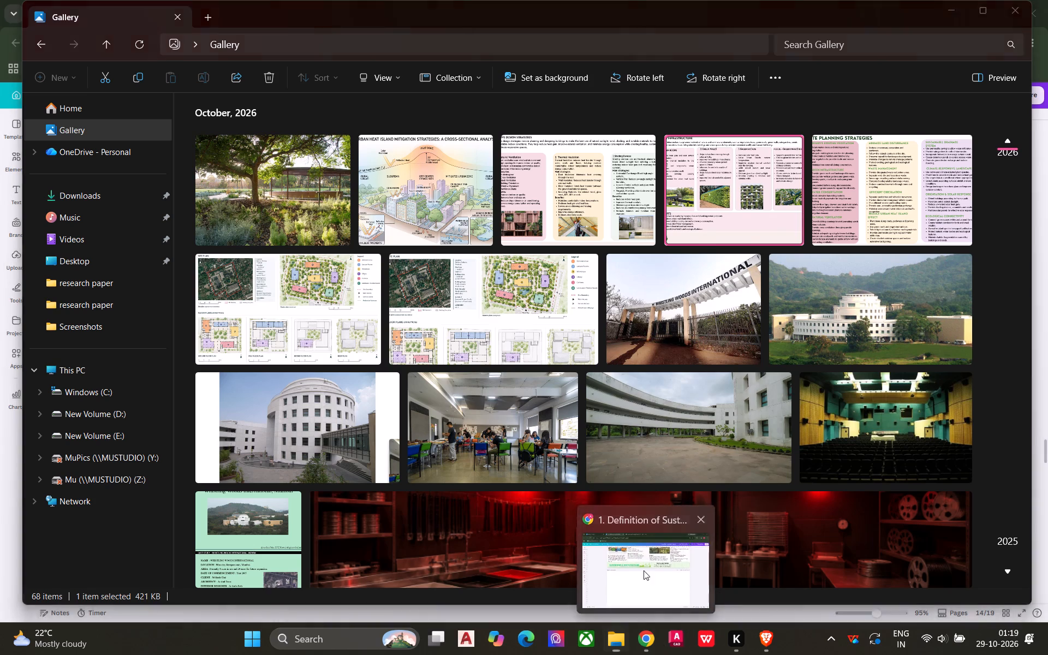
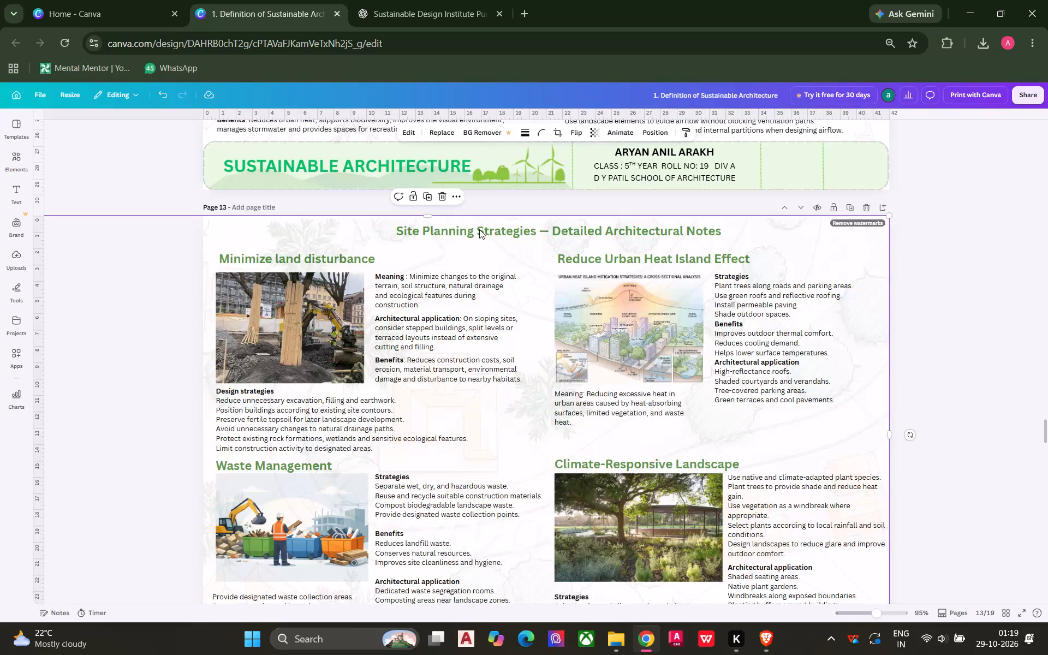
Paste the copied heading text "GREEN INFRASTRUCTURE" onto blank page 14.
{"action": "left_click", "coordinate": [480, 229]}
{"action": "scroll", "coordinate": [480, 250], "scroll_direction": "down", "scroll_amount": 3}
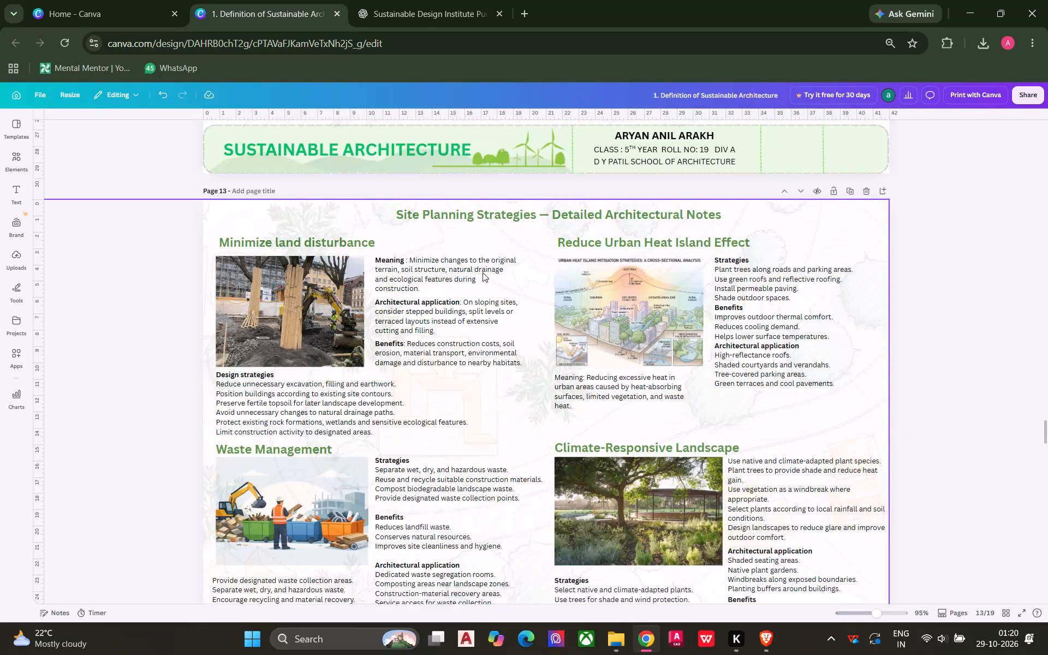
{"action": "scroll", "coordinate": [483, 272], "scroll_direction": "down", "scroll_amount": 5}
{"action": "left_click", "coordinate": [484, 342]}
{"action": "key", "text": "ctrl+v"}
{"action": "scroll", "coordinate": [484, 342], "scroll_direction": "up", "scroll_amount": 3}
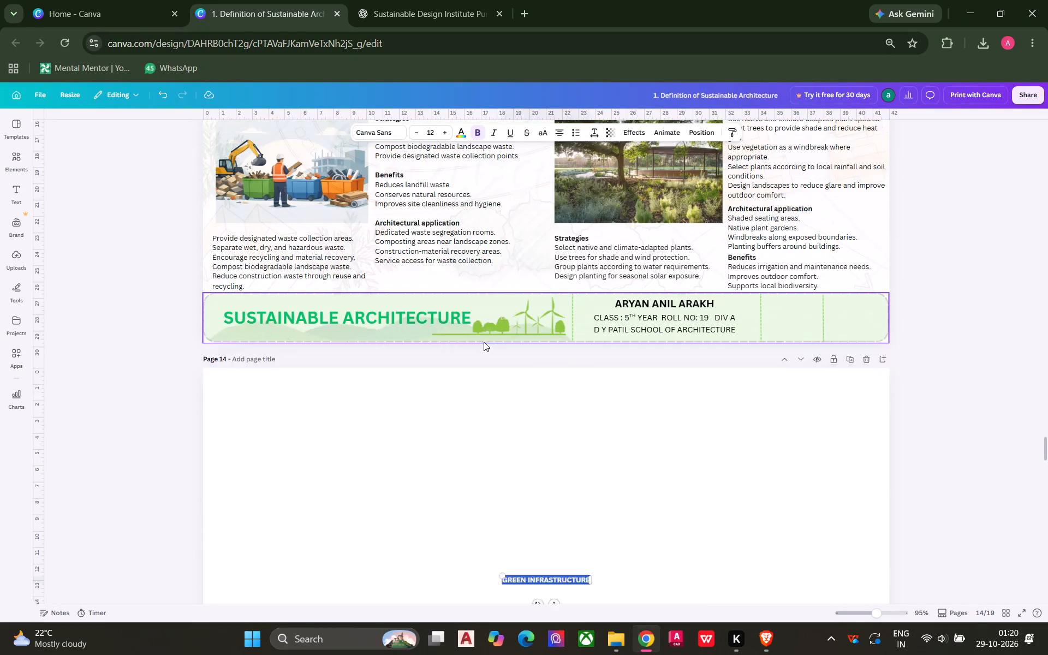
{"action": "scroll", "coordinate": [484, 342], "scroll_direction": "up", "scroll_amount": 2}
{"action": "scroll", "coordinate": [484, 342], "scroll_direction": "down", "scroll_amount": 4}
{"action": "key", "text": "Escape"}
Send the faint site-plan background image on page 13 to the very back, behind all notes and pictures.
{"action": "scroll", "coordinate": [484, 346], "scroll_direction": "up", "scroll_amount": 3}
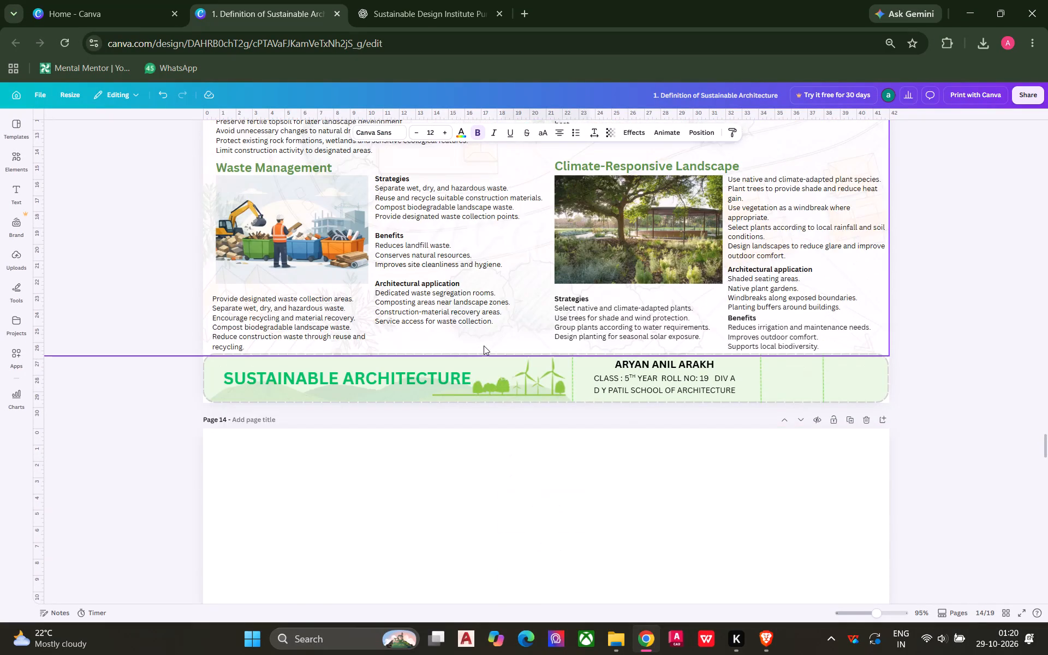
{"action": "scroll", "coordinate": [484, 346], "scroll_direction": "up", "scroll_amount": 3}
{"action": "left_click", "coordinate": [579, 394]}
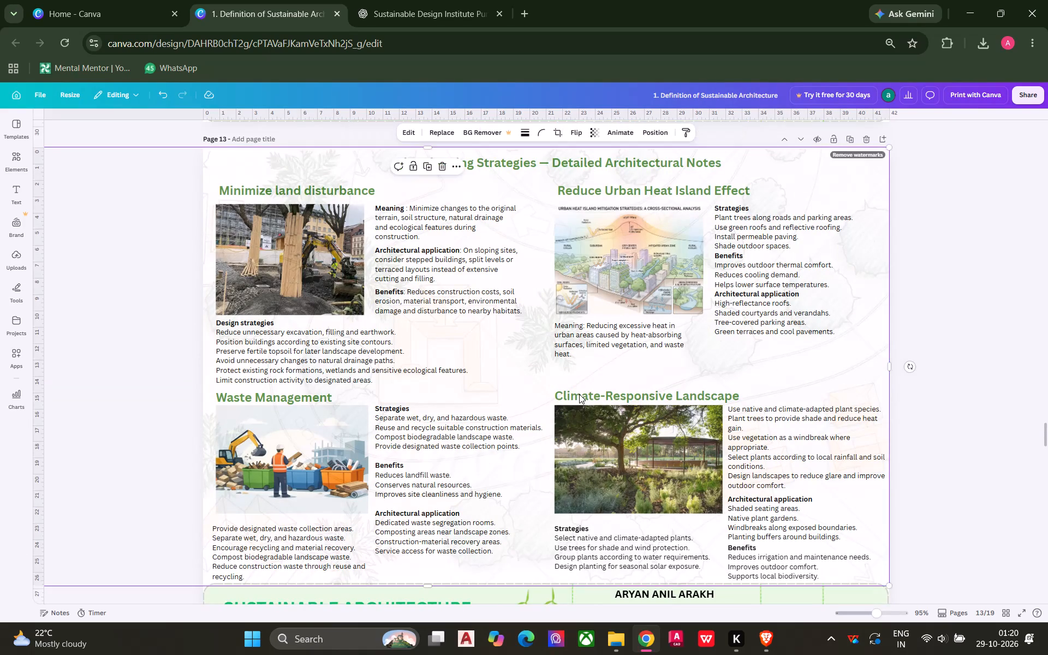
{"action": "left_click", "coordinate": [579, 395]}
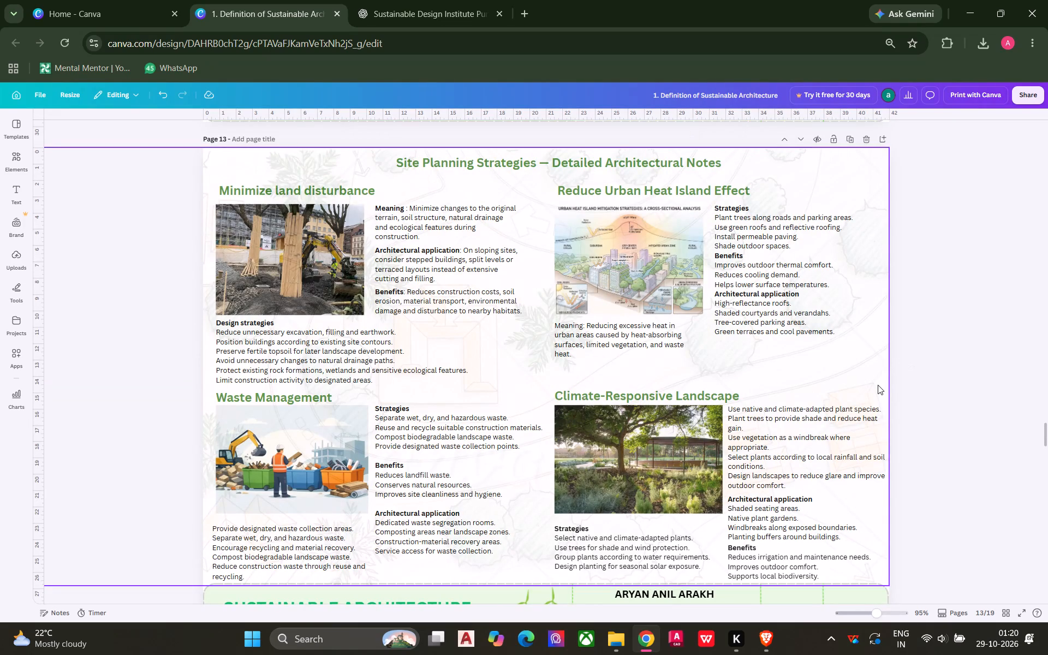
{"action": "right_click", "coordinate": [873, 379]}
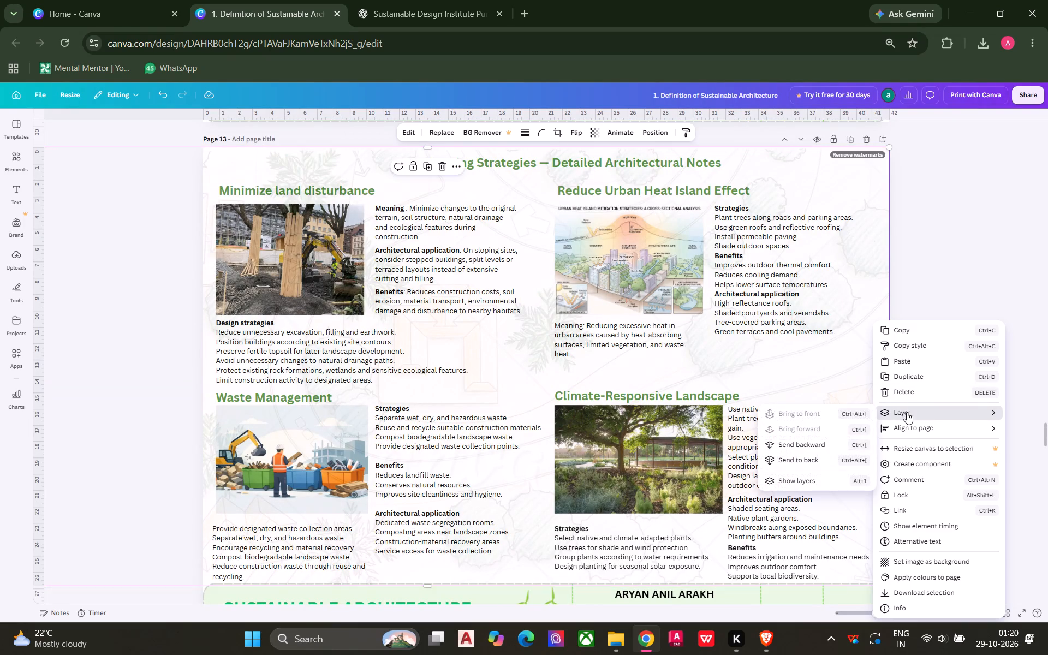
{"action": "left_click", "coordinate": [830, 446]}
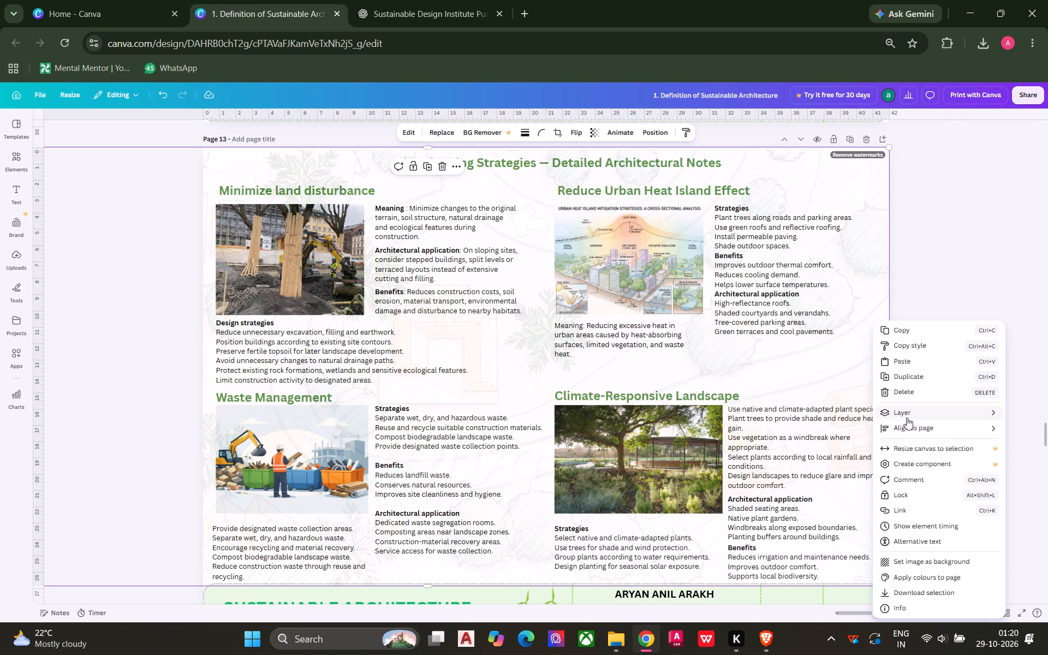
{"action": "left_click", "coordinate": [825, 446]}
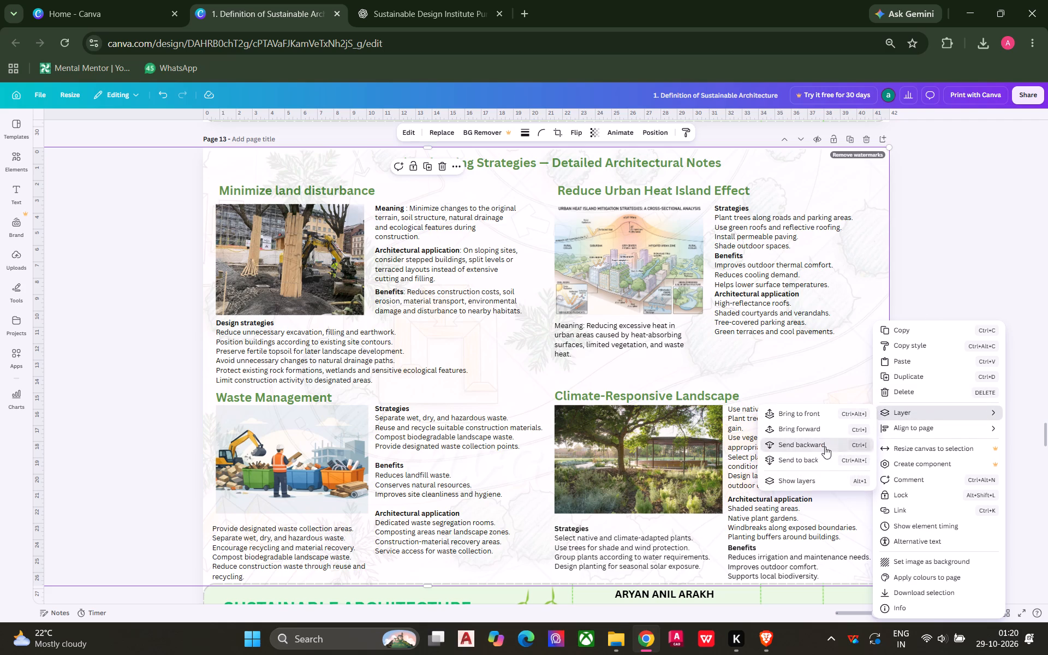
{"action": "left_click", "coordinate": [806, 462]}
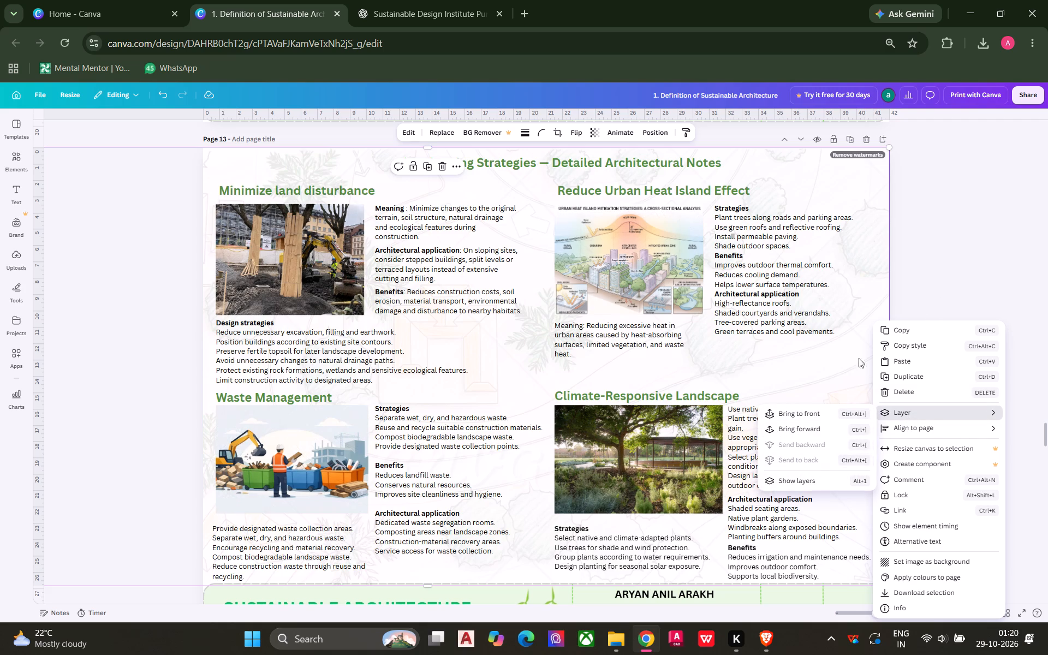
{"action": "left_click", "coordinate": [974, 270]}
Copy the text style of page 13's "Site Planning Strategies" title and apply it to page 14's GREEN INFRASTRUCTURE heading.
{"action": "left_click", "coordinate": [568, 162]}
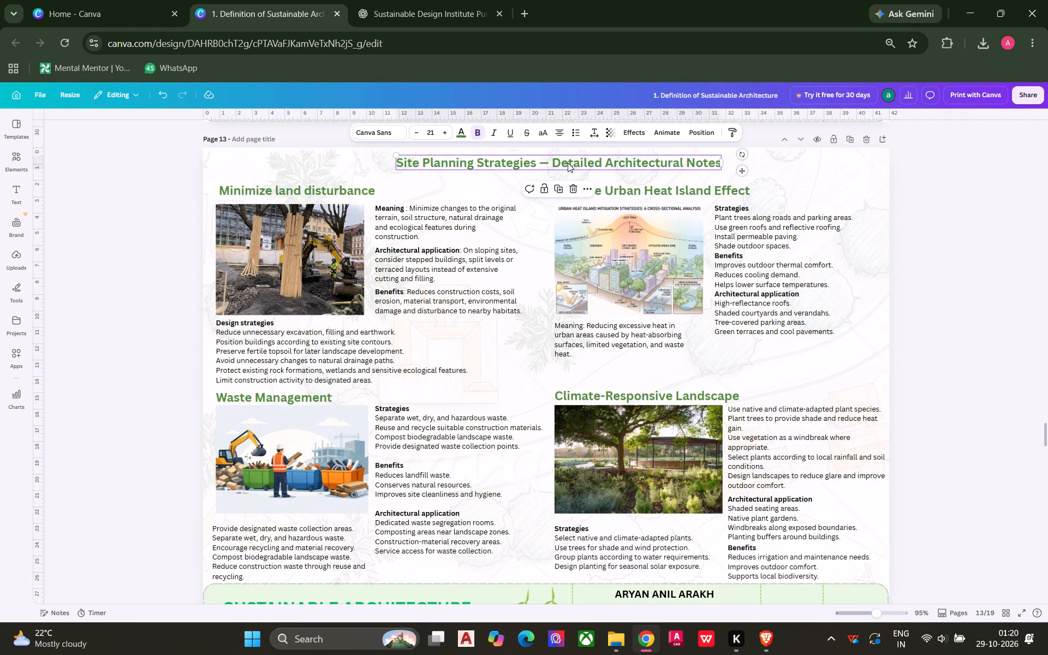
{"action": "left_click", "coordinate": [729, 132]}
{"action": "scroll", "coordinate": [601, 411], "scroll_direction": "down", "scroll_amount": 4}
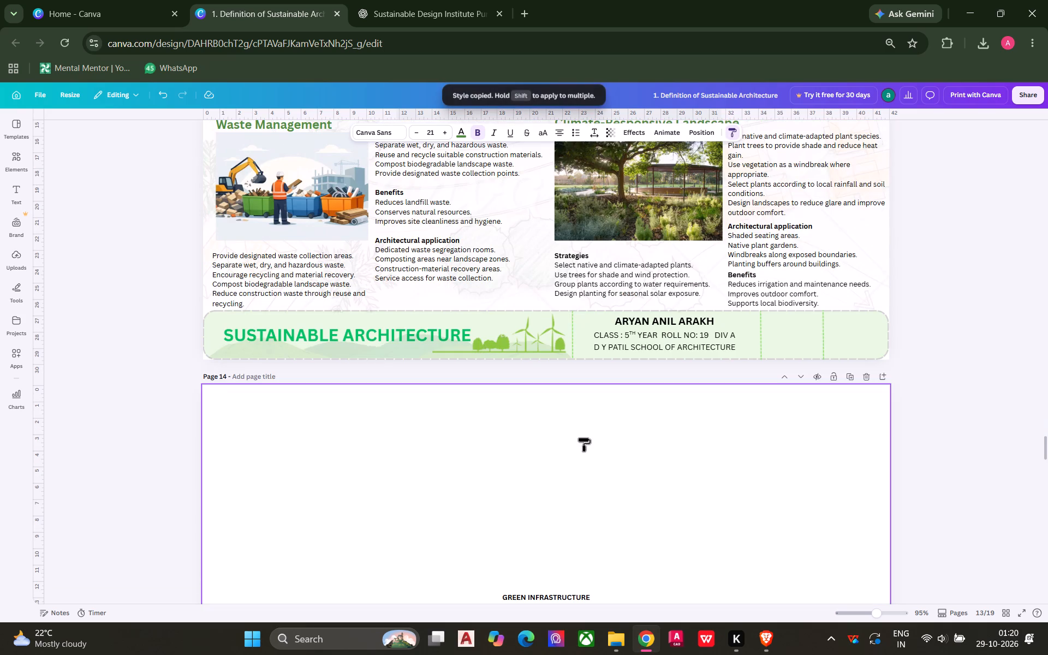
{"action": "left_click", "coordinate": [528, 596]}
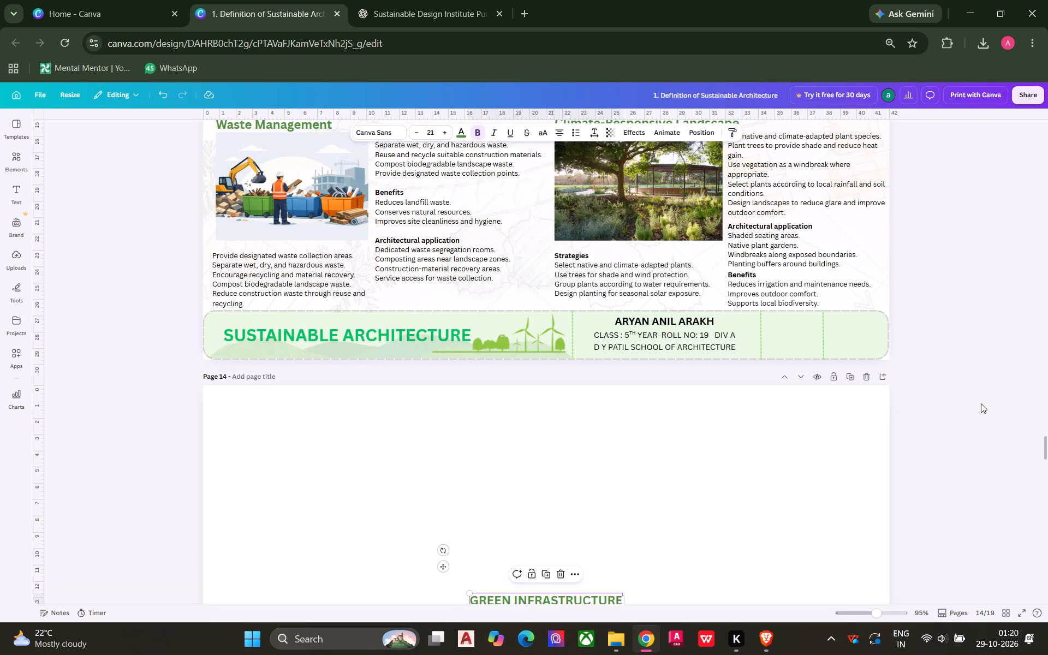
{"action": "left_click", "coordinate": [981, 403]}
{"action": "key", "text": "Escape"}
Move the GREEN INFRASTRUCTURE heading to the top of page 14, roughly centred across the page.
{"action": "left_click", "coordinate": [562, 598]}
{"action": "left_click_drag", "start_coordinate": [559, 599], "coordinate": [545, 397]}
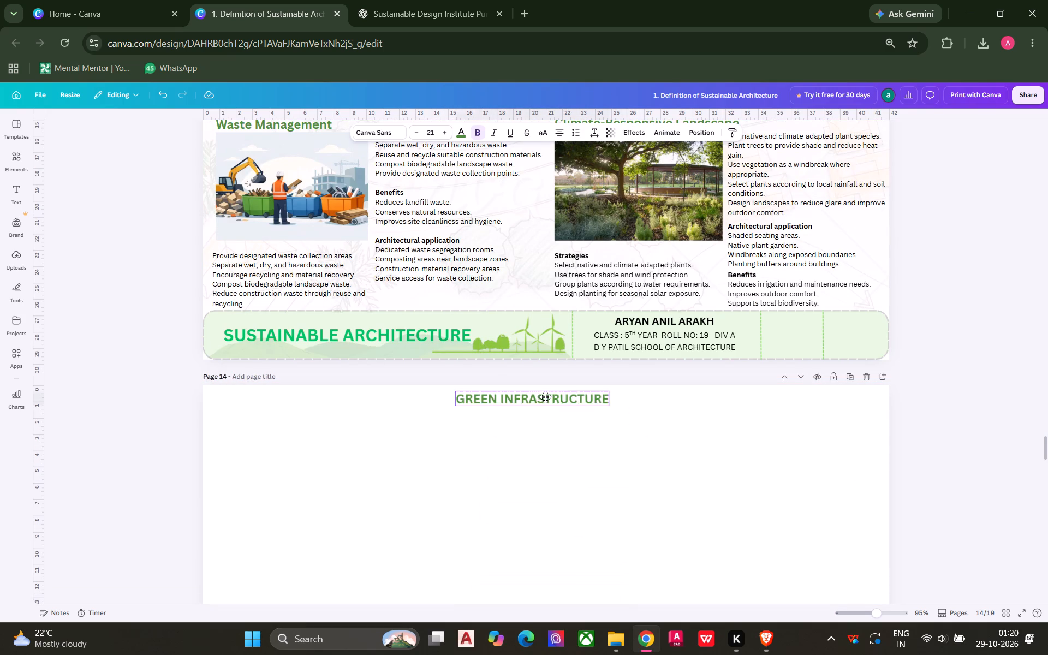
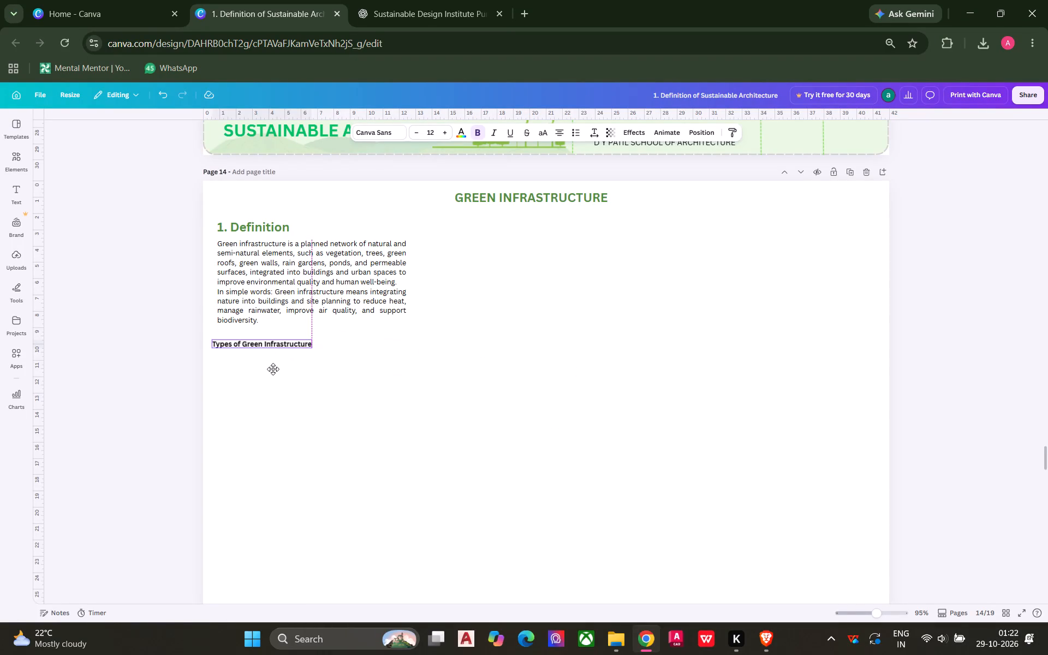
Copy the "1. Definition" subheading's text style and apply it to the "Types of Green Infrastructure" line.
{"action": "left_click", "coordinate": [135, 364]}
{"action": "left_click", "coordinate": [282, 225]}
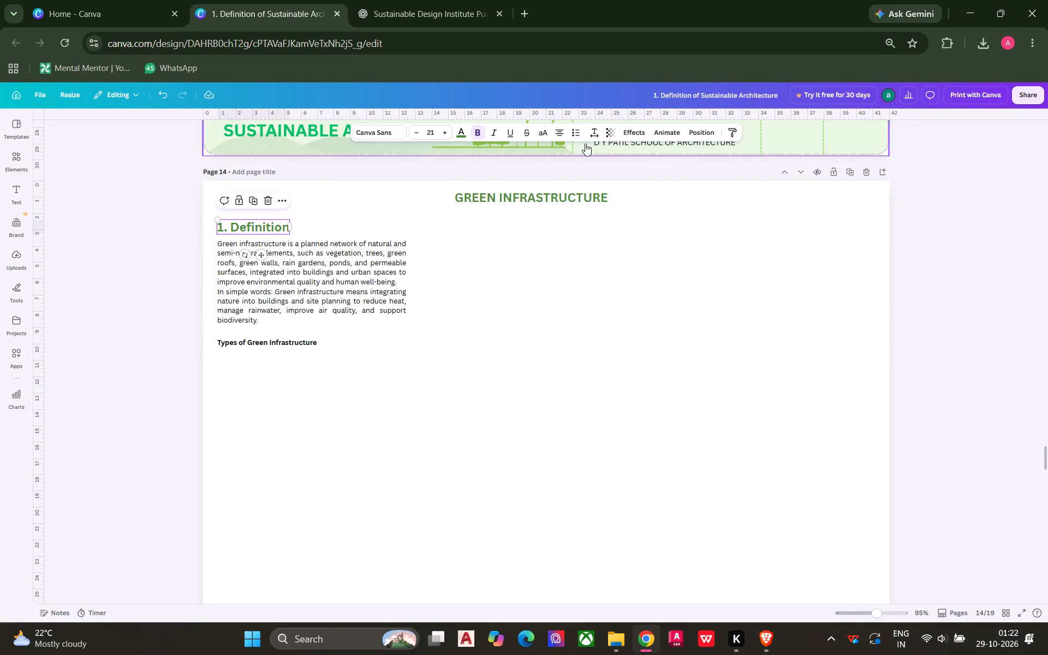
{"action": "left_click", "coordinate": [734, 133]}
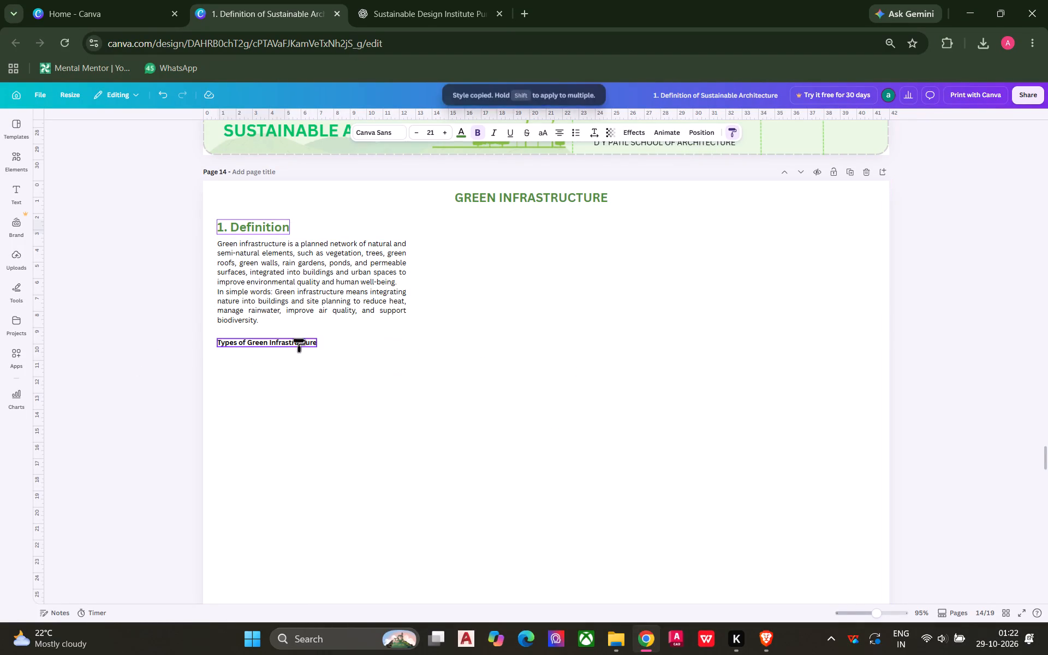
{"action": "left_click", "coordinate": [297, 340]}
{"action": "left_click", "coordinate": [103, 360]}
Widen the "Types of Green Infrastructure" text box so it fits on one line, and position it below the definition paragraph.
{"action": "left_click", "coordinate": [251, 354]}
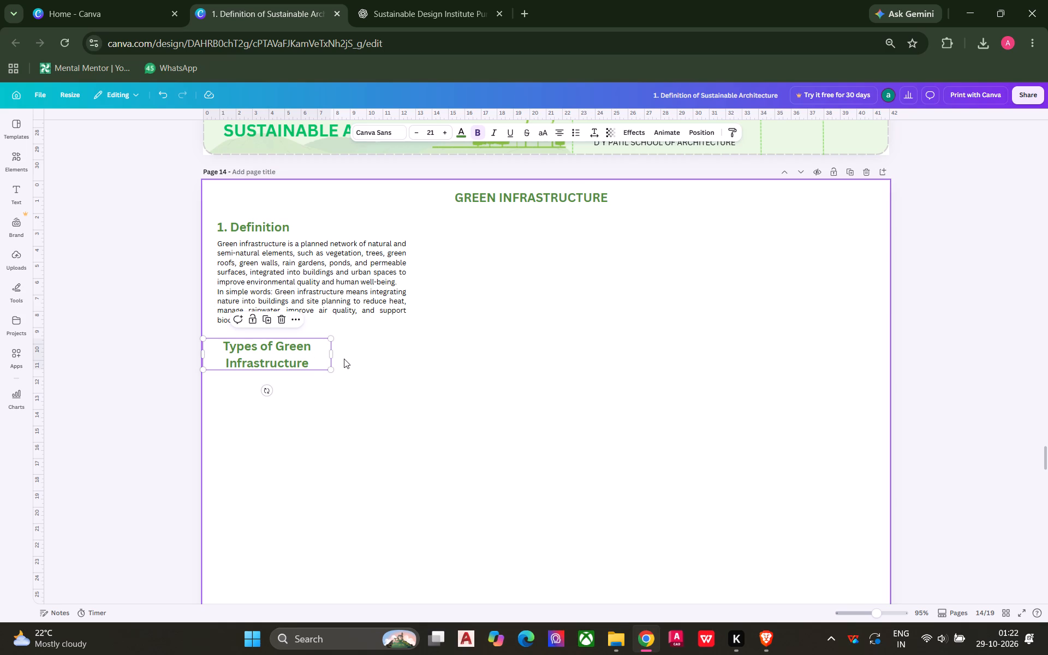
{"action": "left_click_drag", "start_coordinate": [335, 356], "coordinate": [403, 346]}
{"action": "left_click", "coordinate": [134, 363]}
{"action": "left_click_drag", "start_coordinate": [251, 346], "coordinate": [258, 347]}
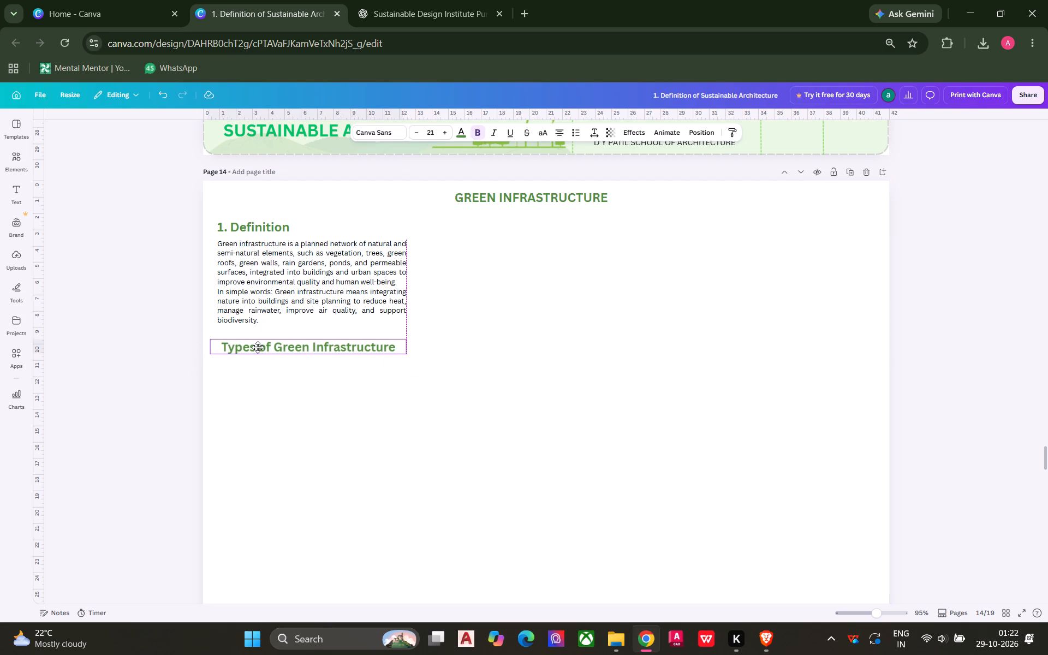
{"action": "left_click_drag", "start_coordinate": [258, 347], "coordinate": [259, 347]}
{"action": "left_click", "coordinate": [110, 349]}
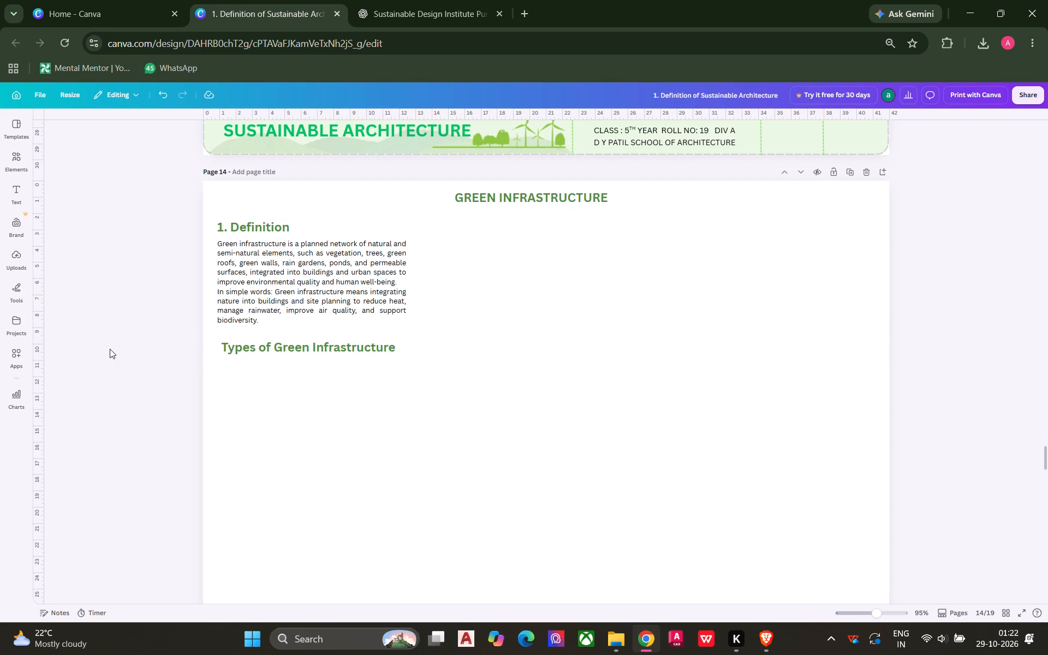
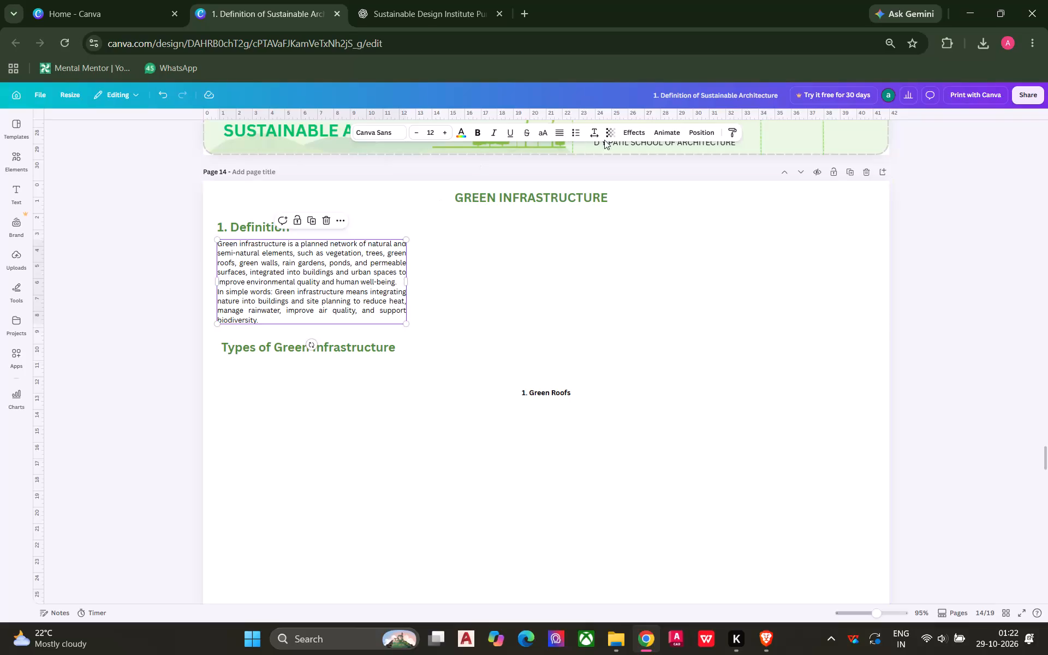
Apply the definition paragraph's text style to "1. Green Roofs", set in bold, and place it below the "Types of Green Infrastructure" heading.
{"action": "left_click", "coordinate": [730, 129]}
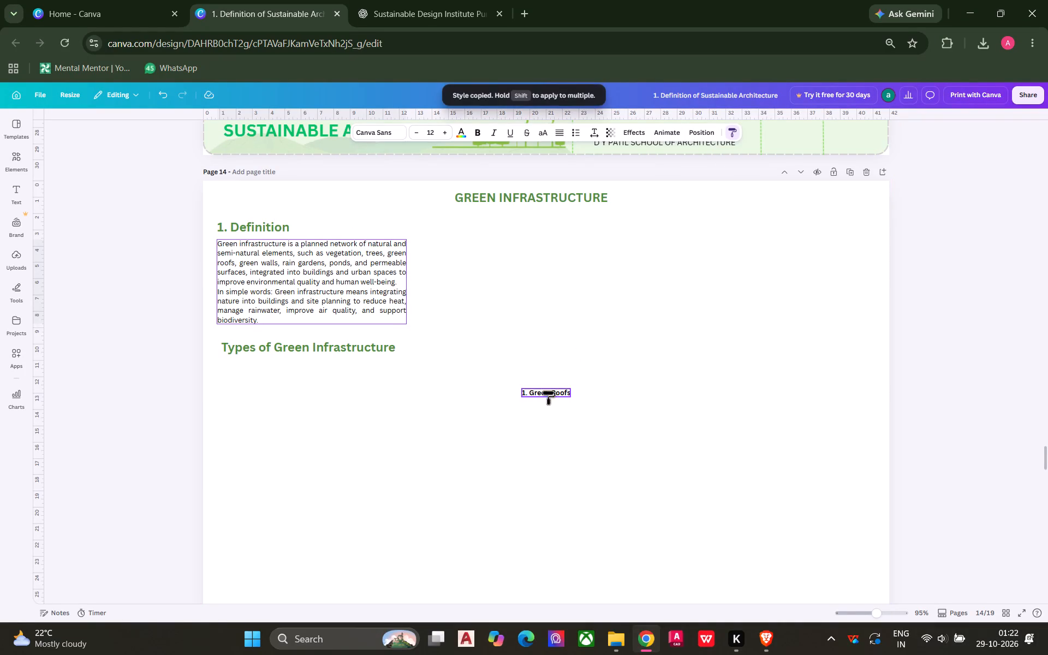
{"action": "left_click", "coordinate": [547, 392]}
{"action": "left_click_drag", "start_coordinate": [551, 418], "coordinate": [258, 400]}
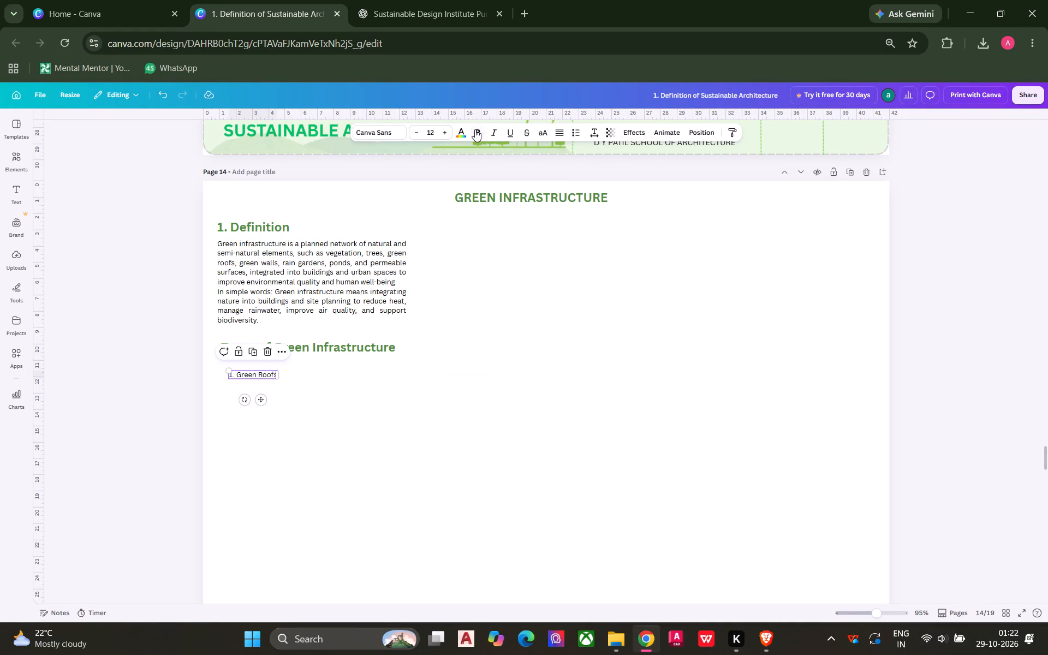
{"action": "left_click", "coordinate": [474, 132]}
{"action": "left_click", "coordinate": [178, 325]}
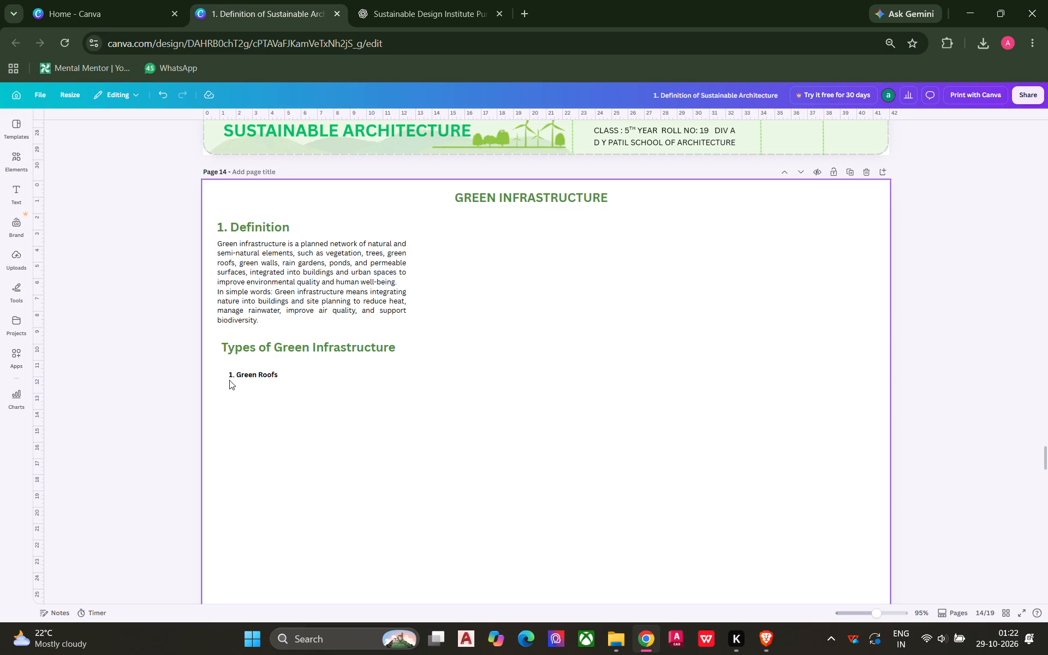
Align "1. Green Roofs" and the "Types of Green Infrastructure" heading with the left edge of the definition paragraph.
{"action": "left_click", "coordinate": [231, 377]}
{"action": "left_click_drag", "start_coordinate": [234, 372], "coordinate": [224, 369]}
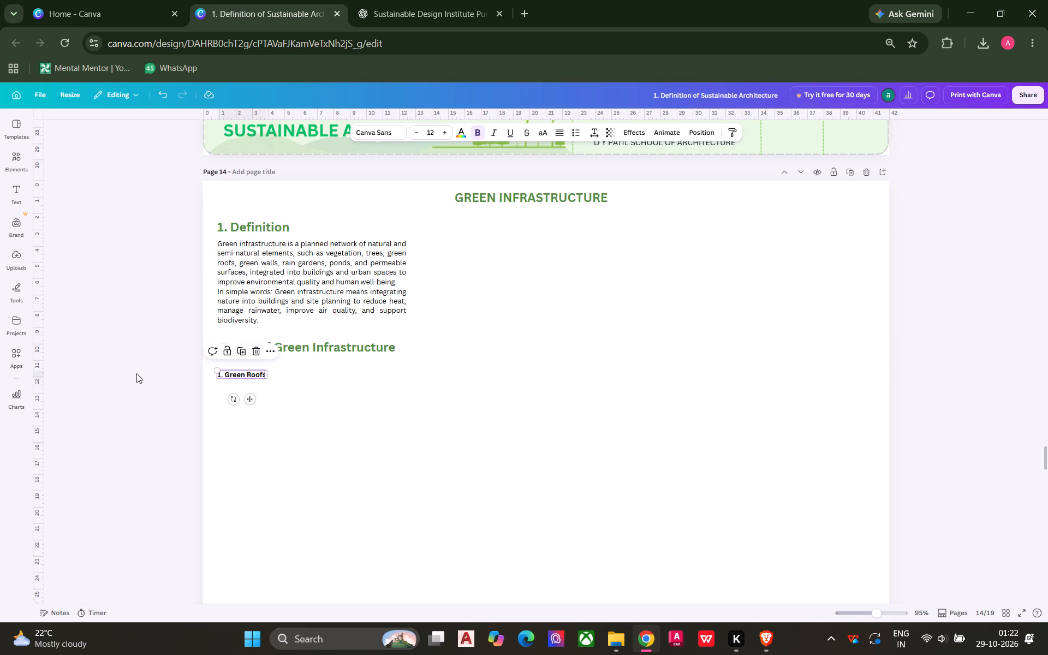
{"action": "left_click", "coordinate": [136, 373]}
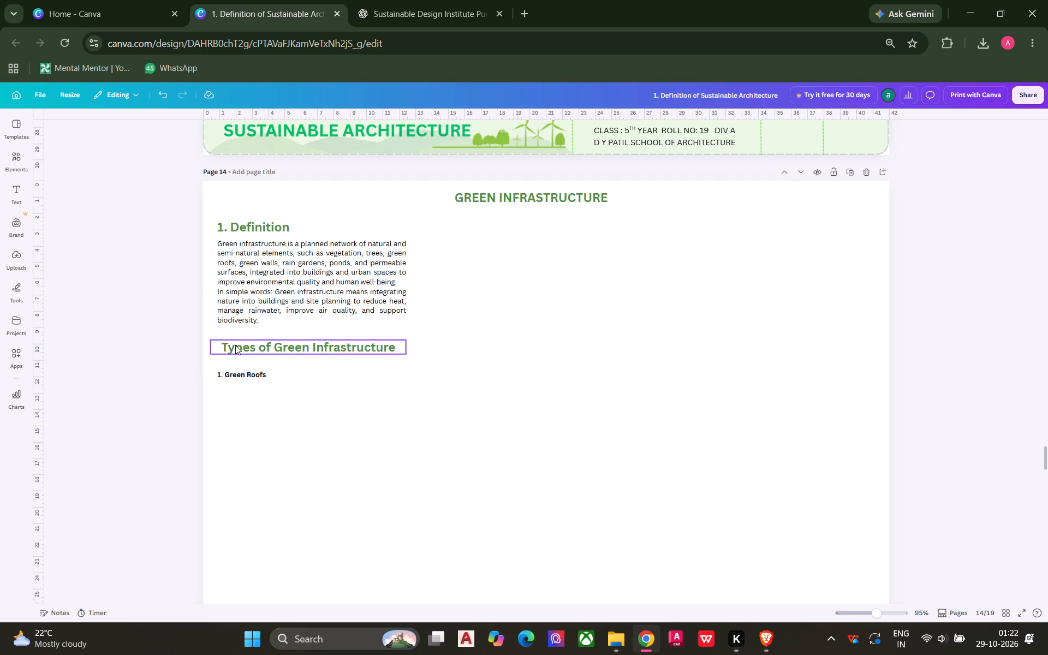
{"action": "left_click", "coordinate": [235, 346]}
{"action": "left_click", "coordinate": [126, 359]}
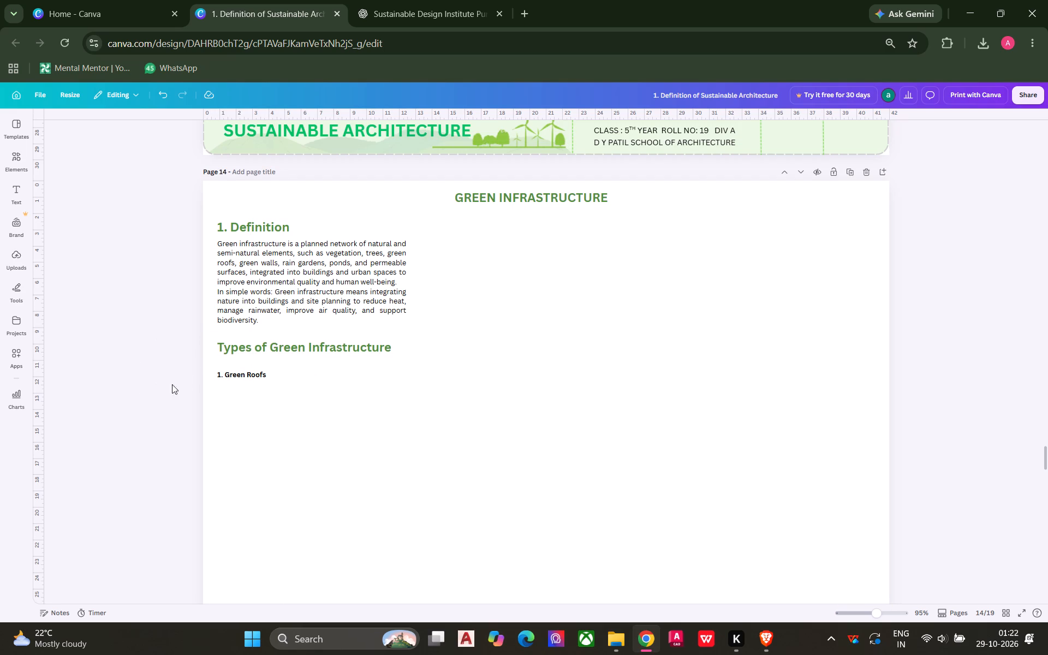
{"action": "left_click", "coordinate": [223, 371]}
{"action": "left_click", "coordinate": [223, 374]}
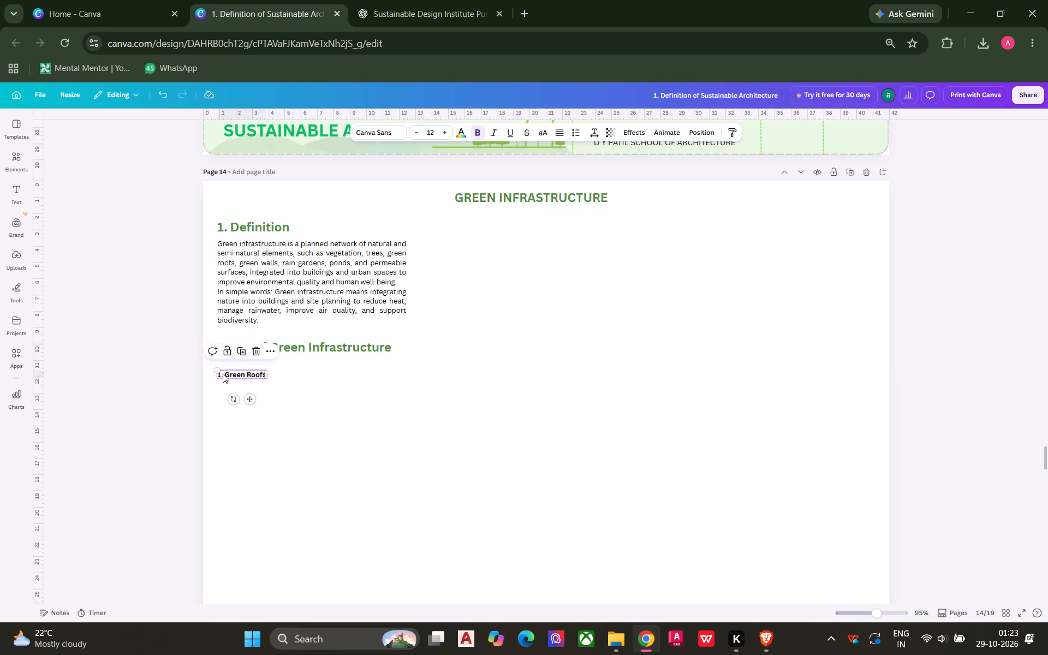
{"action": "left_click", "coordinate": [150, 367]}
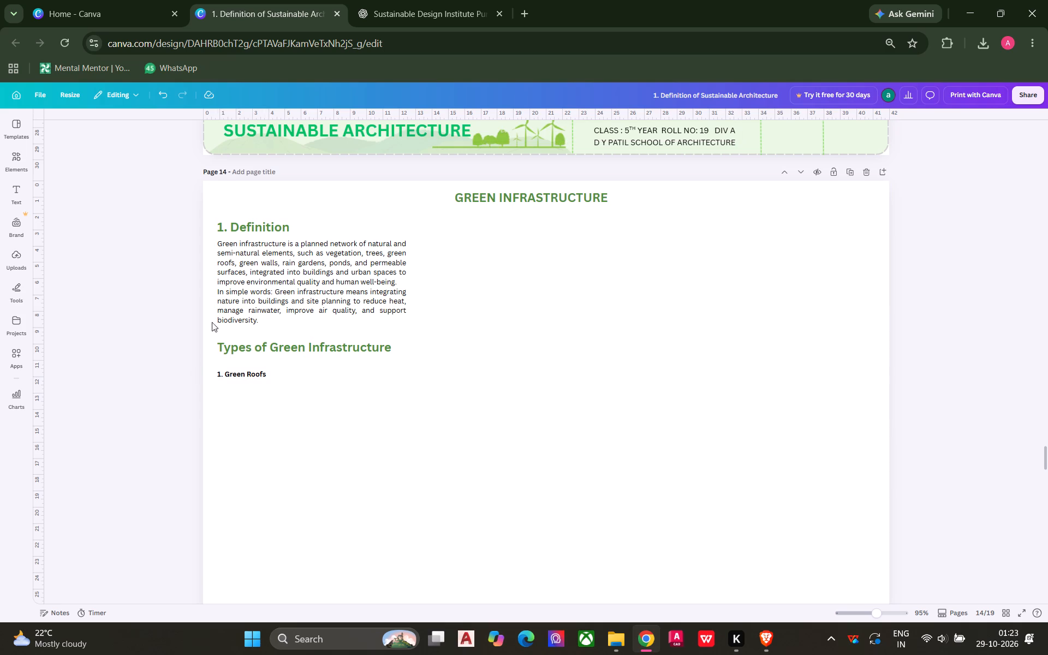
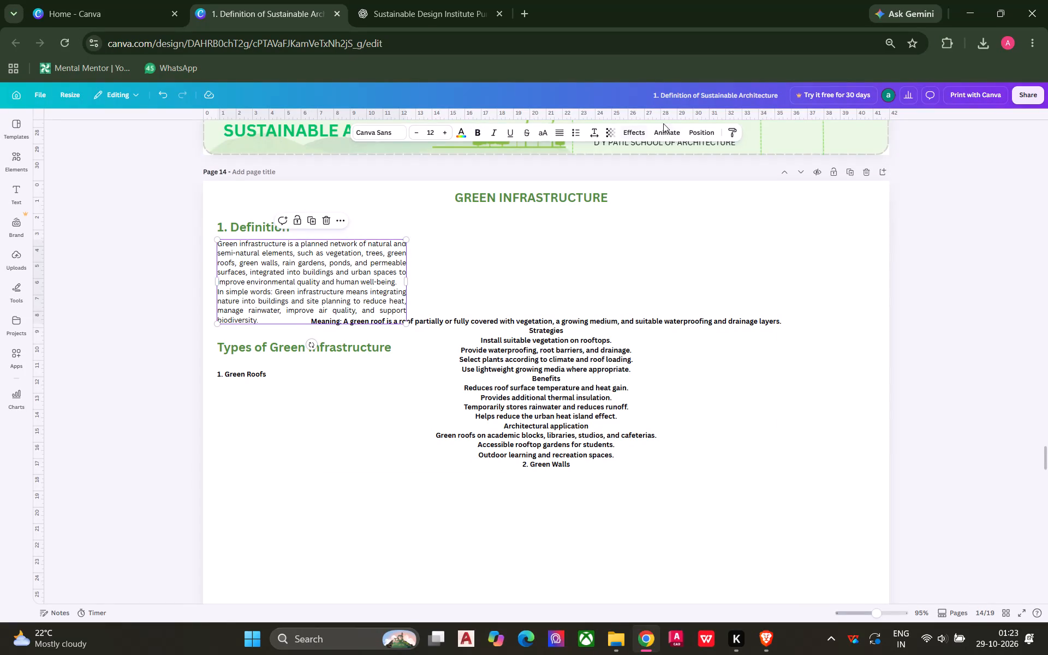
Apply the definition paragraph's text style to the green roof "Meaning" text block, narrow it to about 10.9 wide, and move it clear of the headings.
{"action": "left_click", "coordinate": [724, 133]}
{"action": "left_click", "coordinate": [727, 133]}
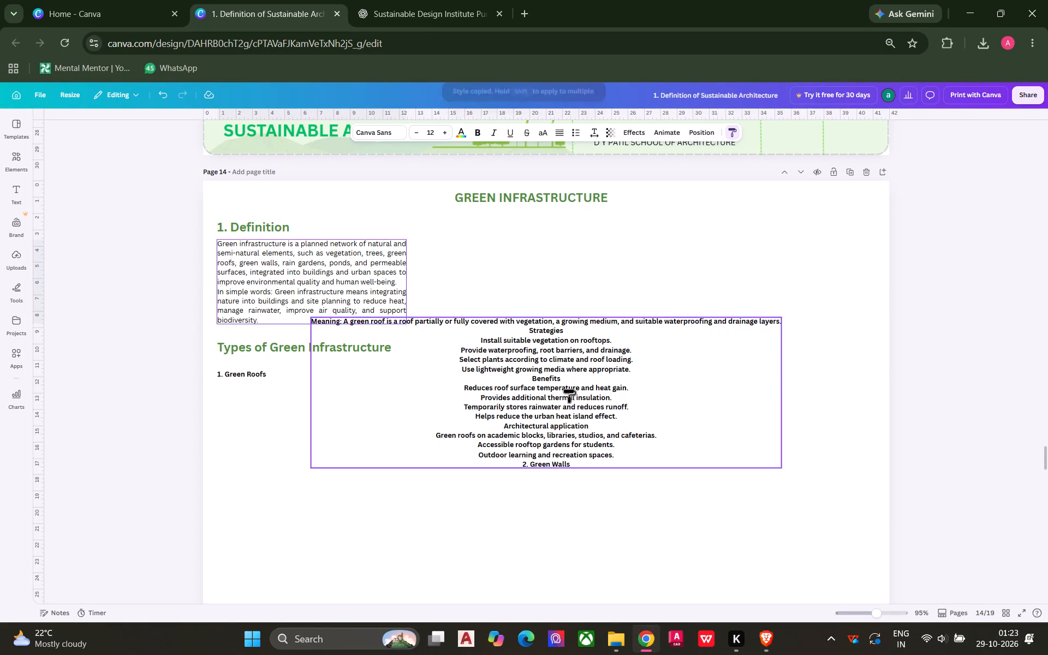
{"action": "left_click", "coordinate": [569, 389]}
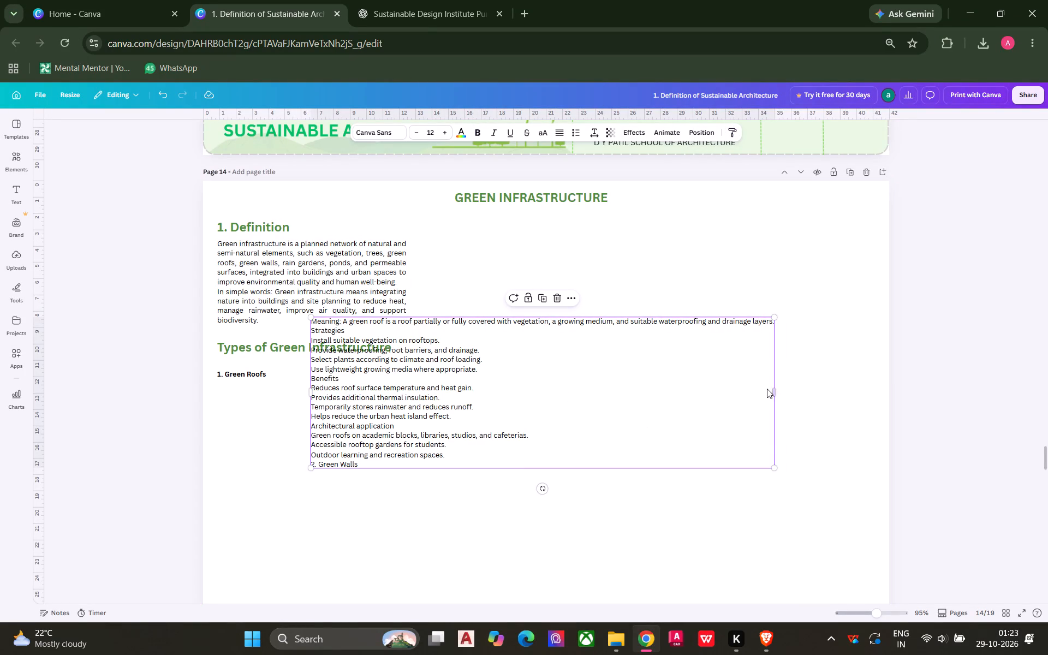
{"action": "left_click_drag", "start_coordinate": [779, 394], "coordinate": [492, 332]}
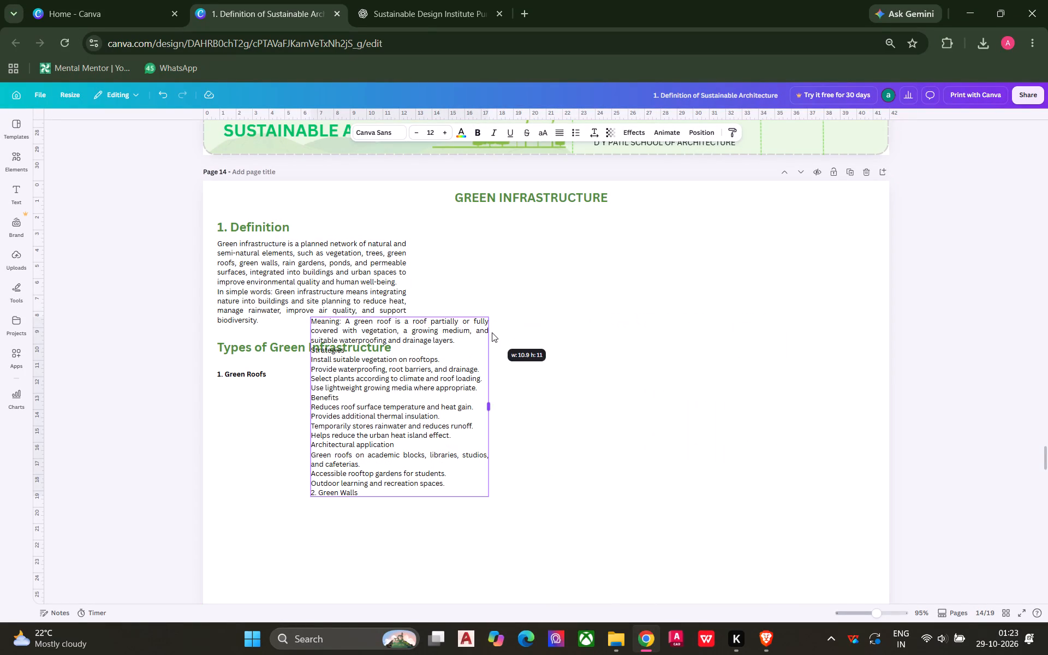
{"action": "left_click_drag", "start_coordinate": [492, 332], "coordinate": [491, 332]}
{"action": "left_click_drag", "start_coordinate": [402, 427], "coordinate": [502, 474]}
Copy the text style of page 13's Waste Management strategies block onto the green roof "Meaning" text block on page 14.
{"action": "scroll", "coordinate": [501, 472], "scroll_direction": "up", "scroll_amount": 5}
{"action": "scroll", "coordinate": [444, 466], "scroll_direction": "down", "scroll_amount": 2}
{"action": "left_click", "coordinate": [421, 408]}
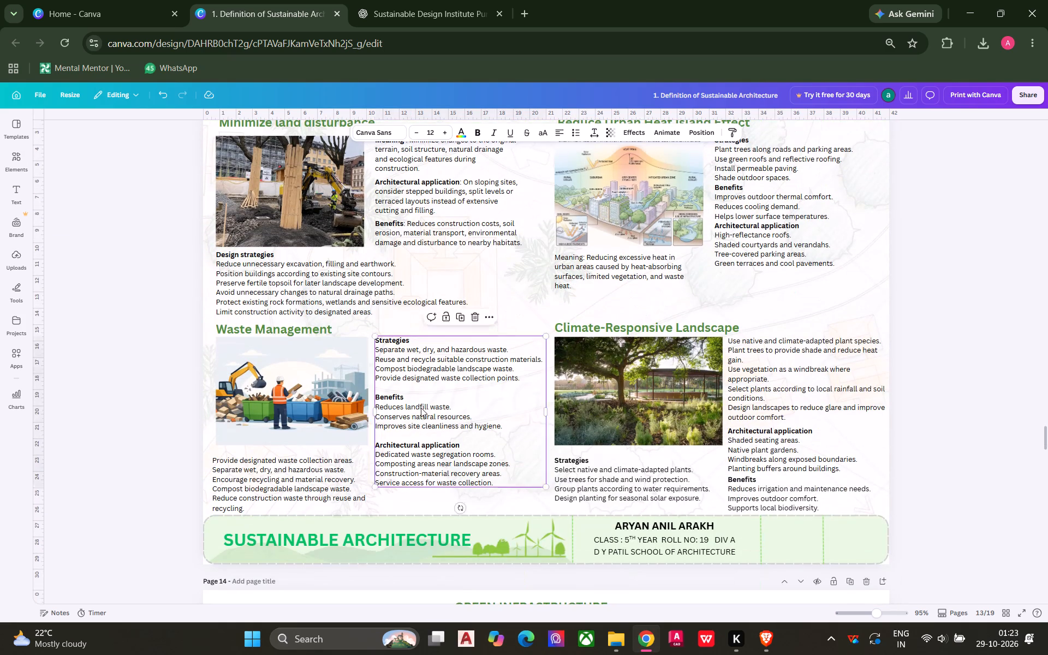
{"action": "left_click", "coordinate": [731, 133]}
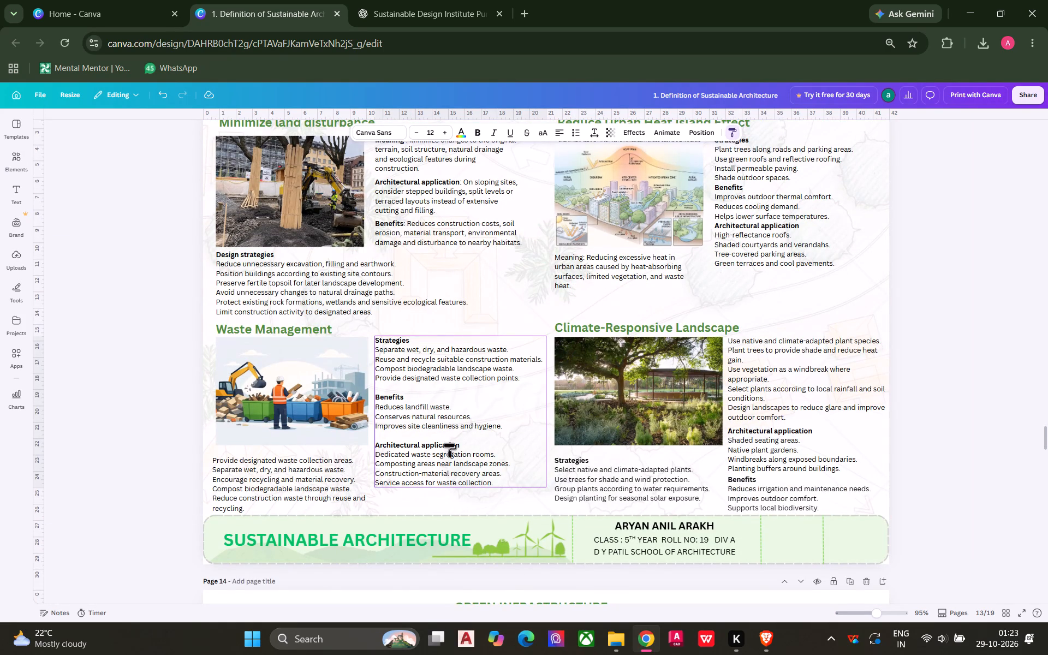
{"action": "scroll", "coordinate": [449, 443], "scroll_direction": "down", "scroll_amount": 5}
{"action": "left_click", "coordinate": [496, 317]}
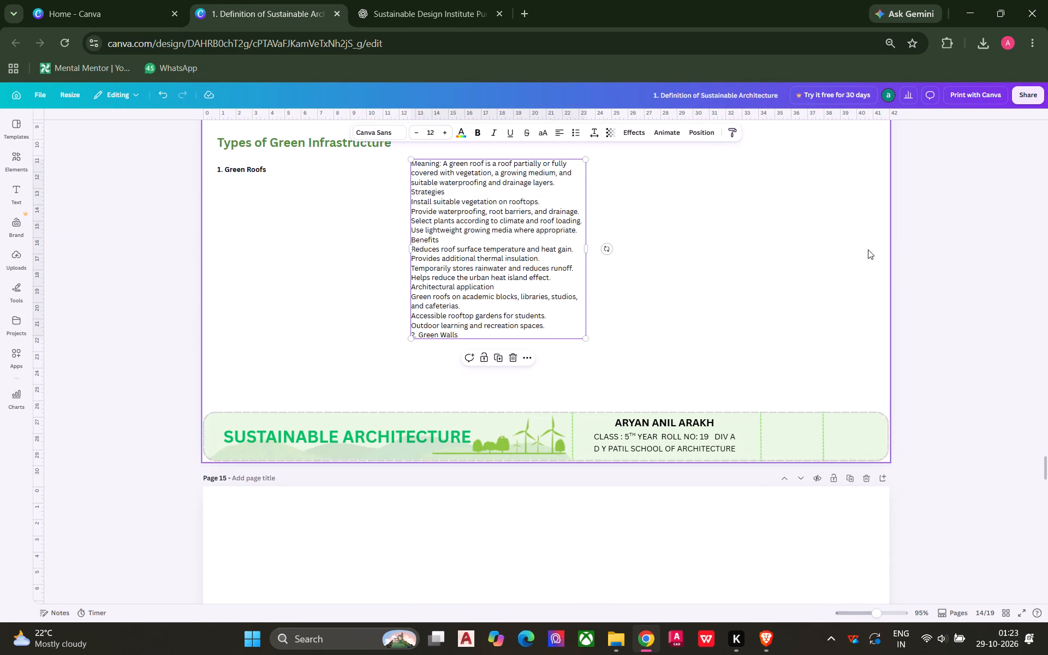
Delete the green roof "Meaning" text block beside "1. Green Roofs" on page 14.
{"action": "left_click", "coordinate": [937, 273]}
{"action": "scroll", "coordinate": [437, 331], "scroll_direction": "up", "scroll_amount": 1}
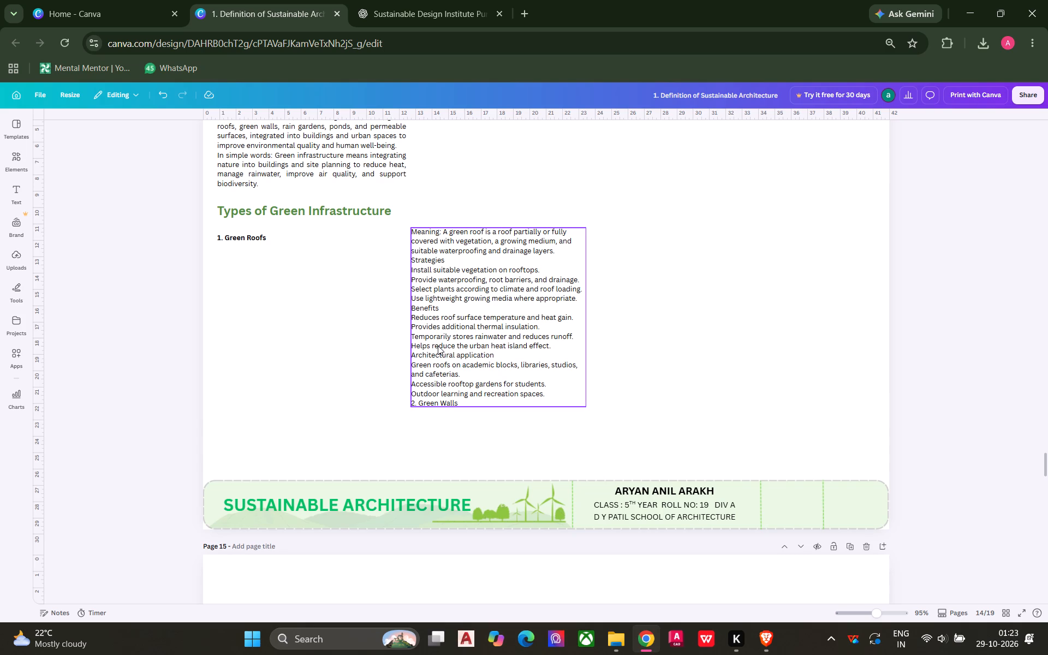
{"action": "key", "text": "Delete"}
{"action": "key", "text": "Delete"}
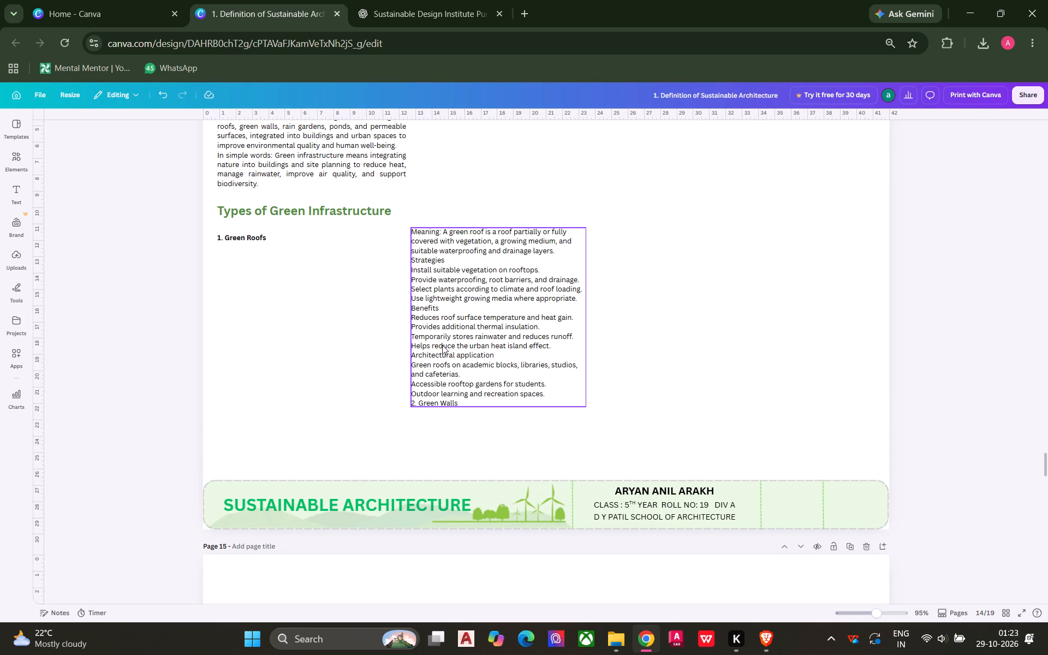
{"action": "left_click", "coordinate": [443, 345]}
{"action": "key", "text": "Delete"}
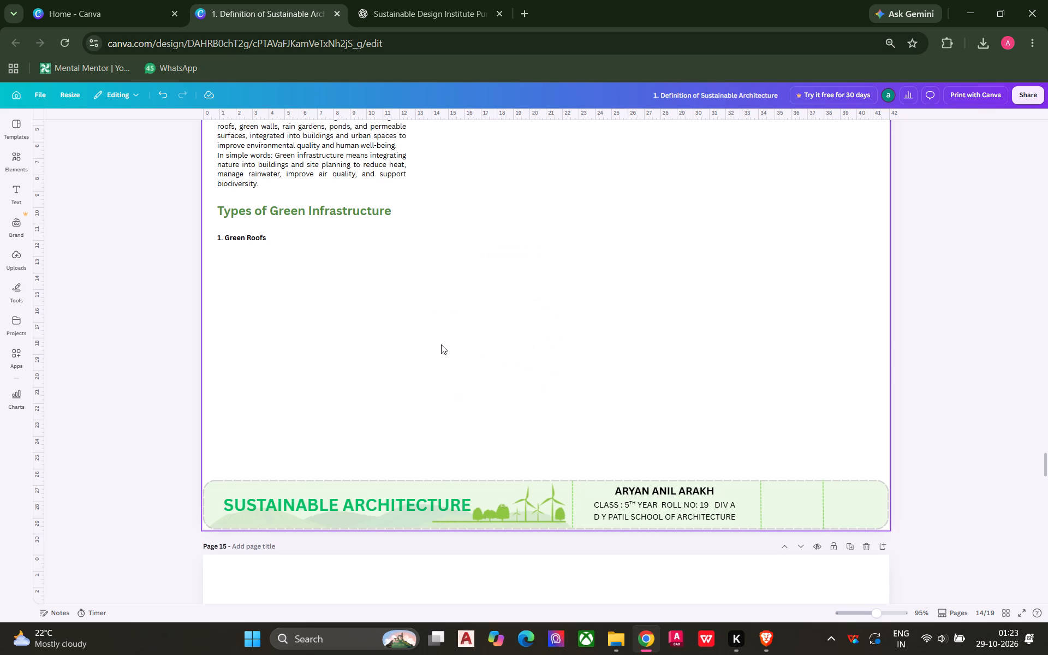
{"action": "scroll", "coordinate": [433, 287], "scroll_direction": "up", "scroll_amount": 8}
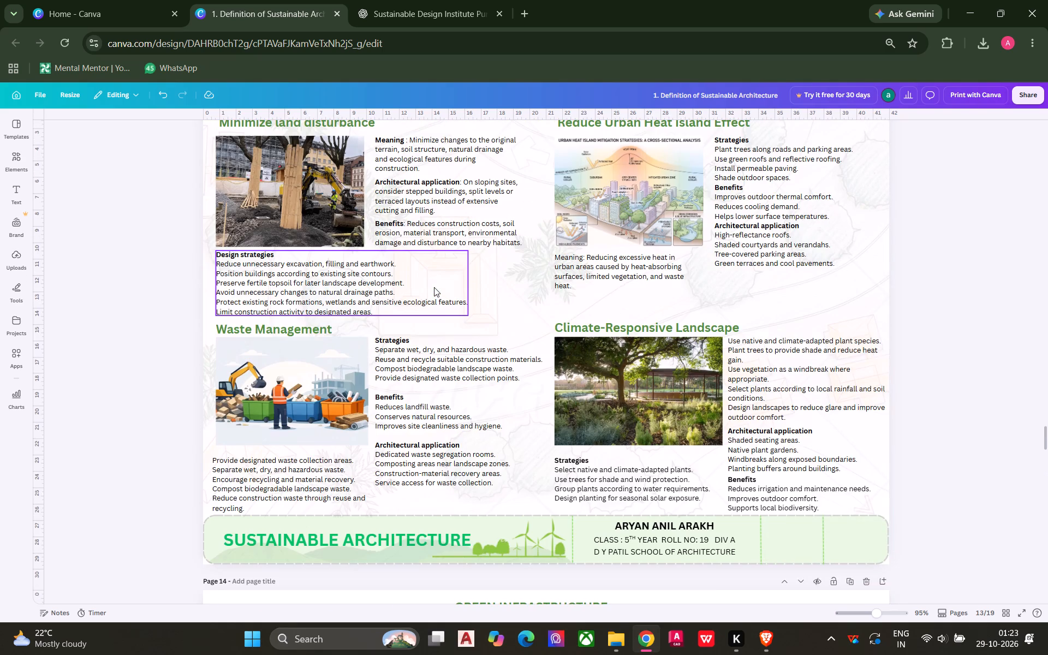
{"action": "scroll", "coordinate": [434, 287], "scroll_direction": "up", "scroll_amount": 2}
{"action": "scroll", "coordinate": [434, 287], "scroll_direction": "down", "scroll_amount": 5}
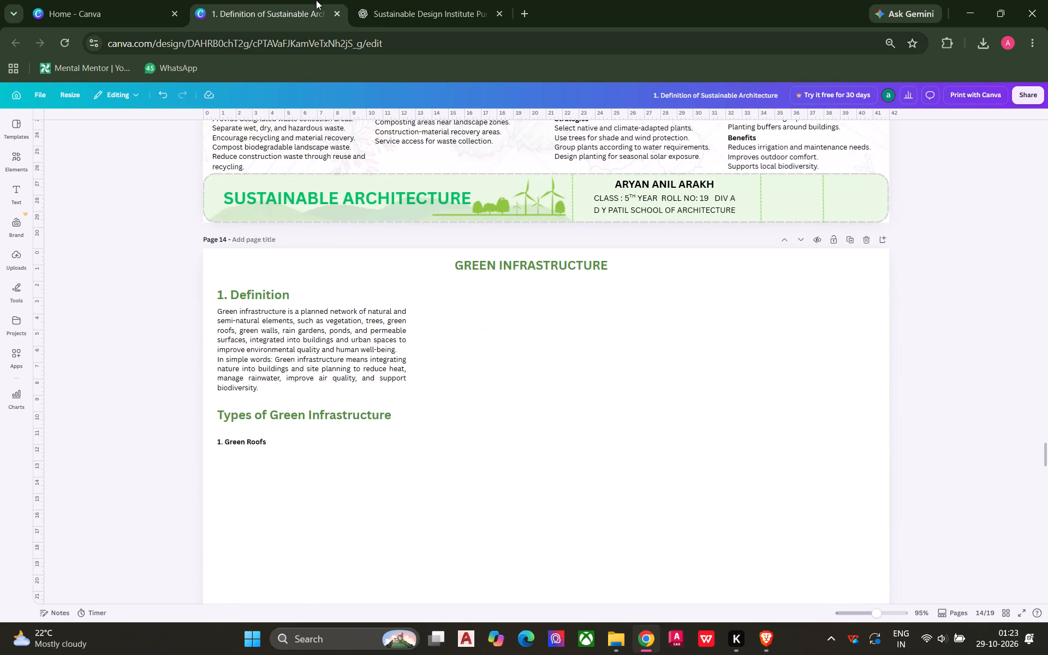
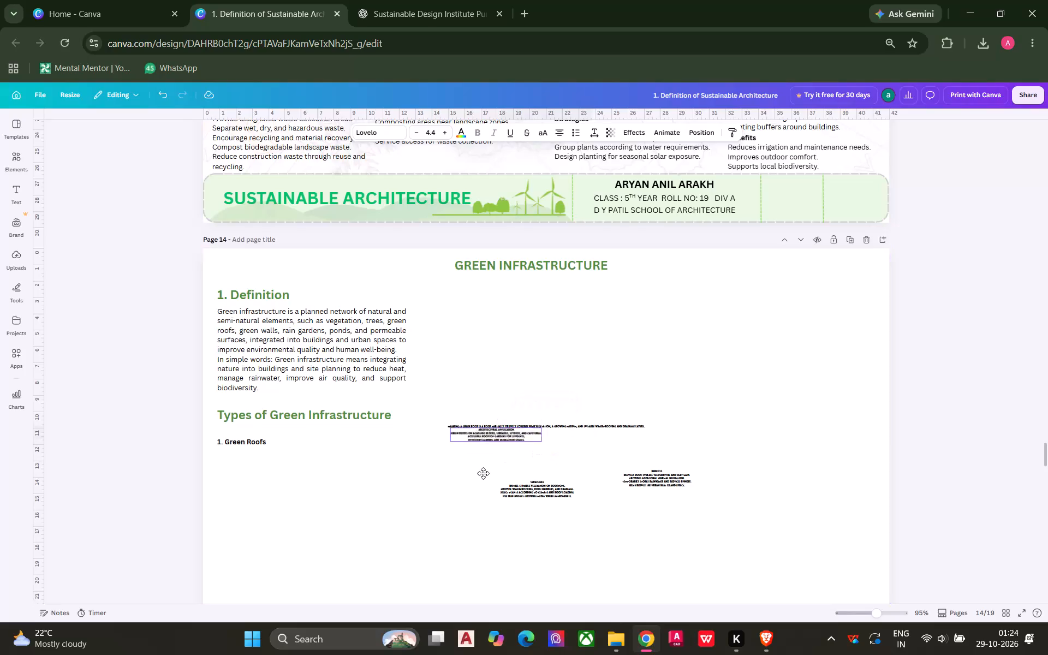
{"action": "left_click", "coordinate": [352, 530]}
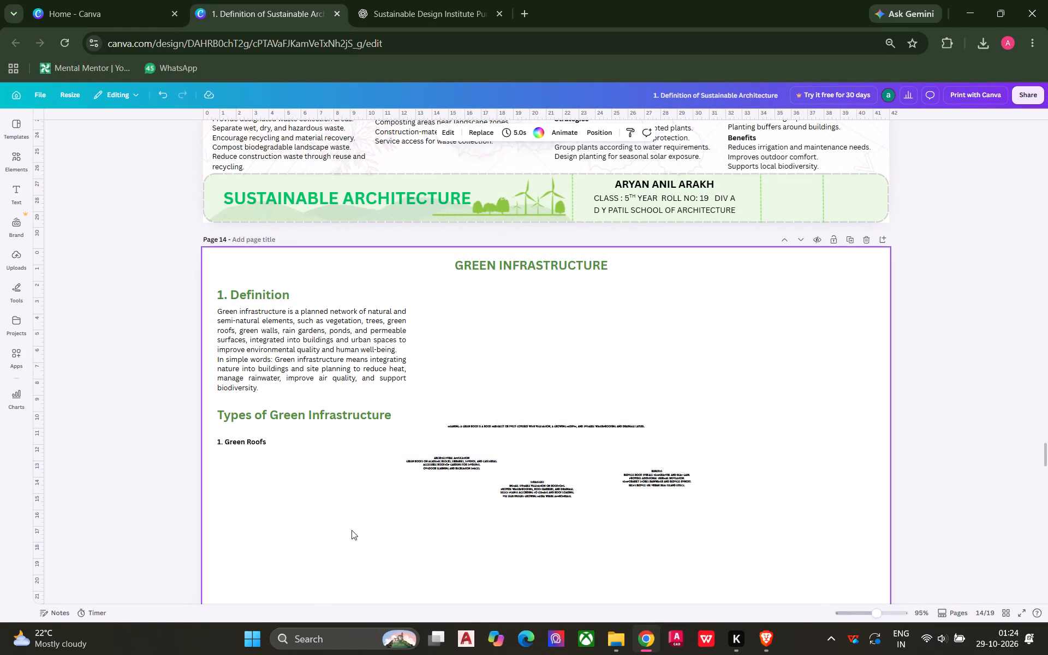
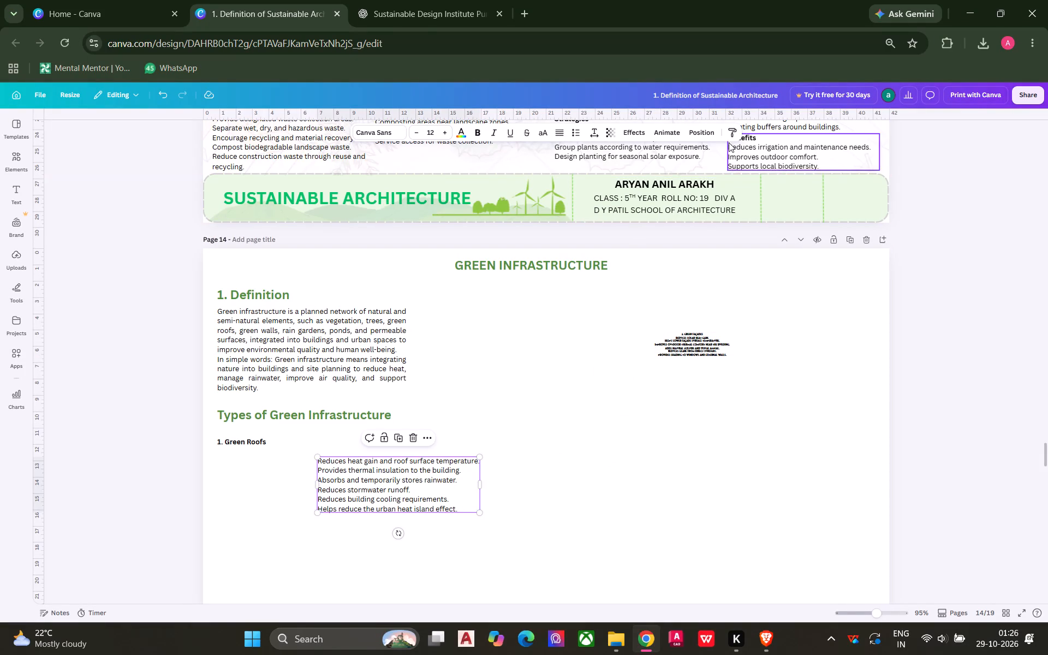
{"action": "left_click", "coordinate": [730, 136]}
{"action": "left_click", "coordinate": [709, 345]}
{"action": "left_click", "coordinate": [928, 360]}
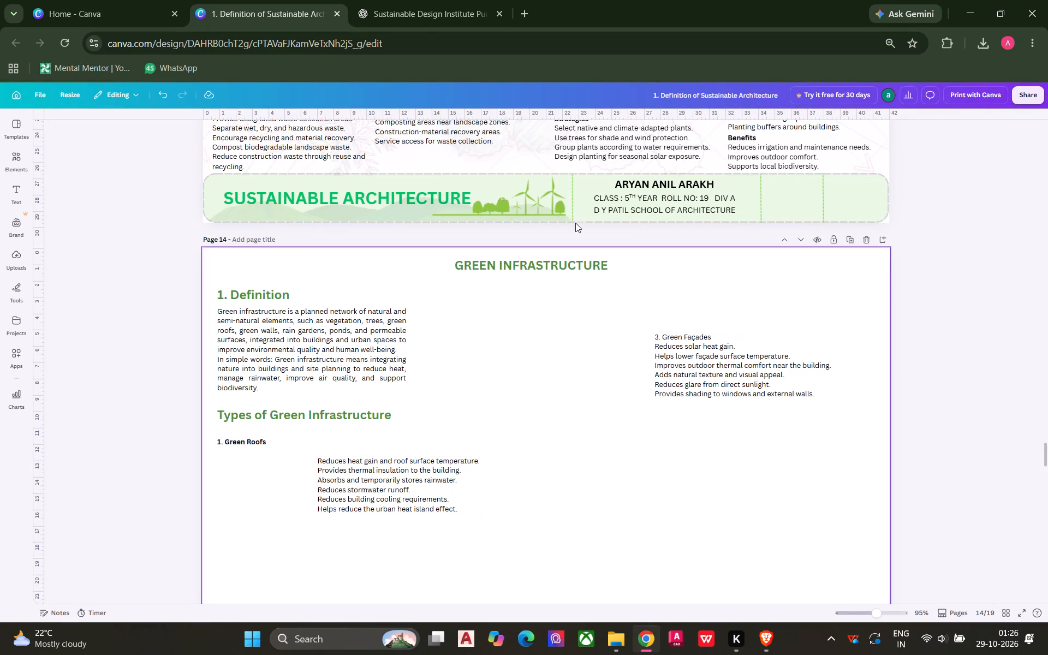
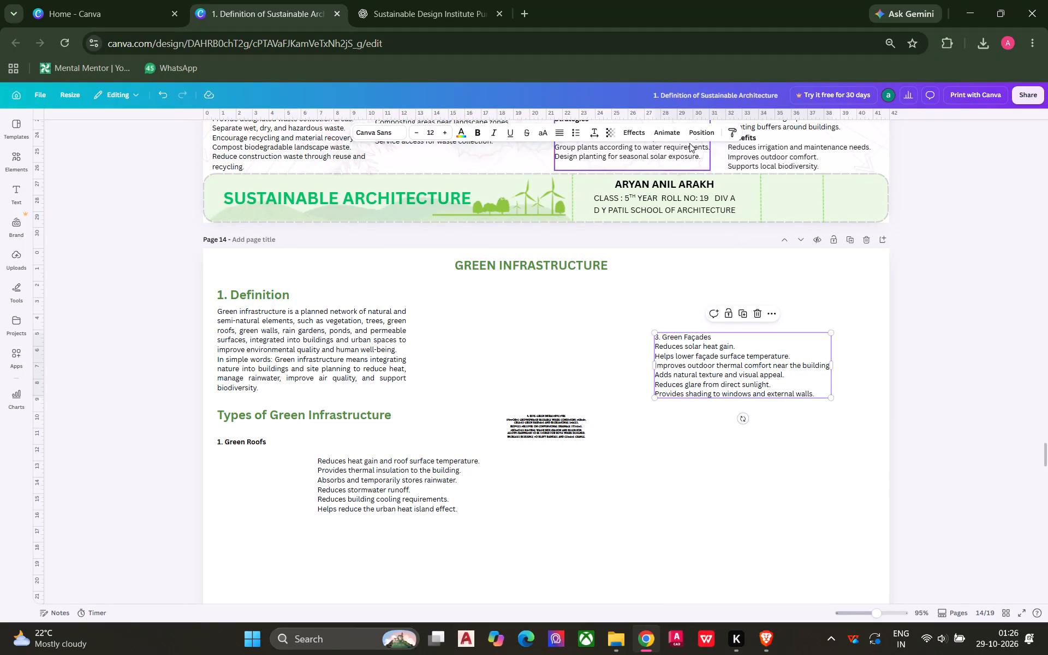
Copy the Green Façades text style onto the tiny Blue-Green Infrastructure text on page 14 and move that text below the Green Façades block.
{"action": "left_click", "coordinate": [728, 134]}
{"action": "left_click", "coordinate": [541, 436]}
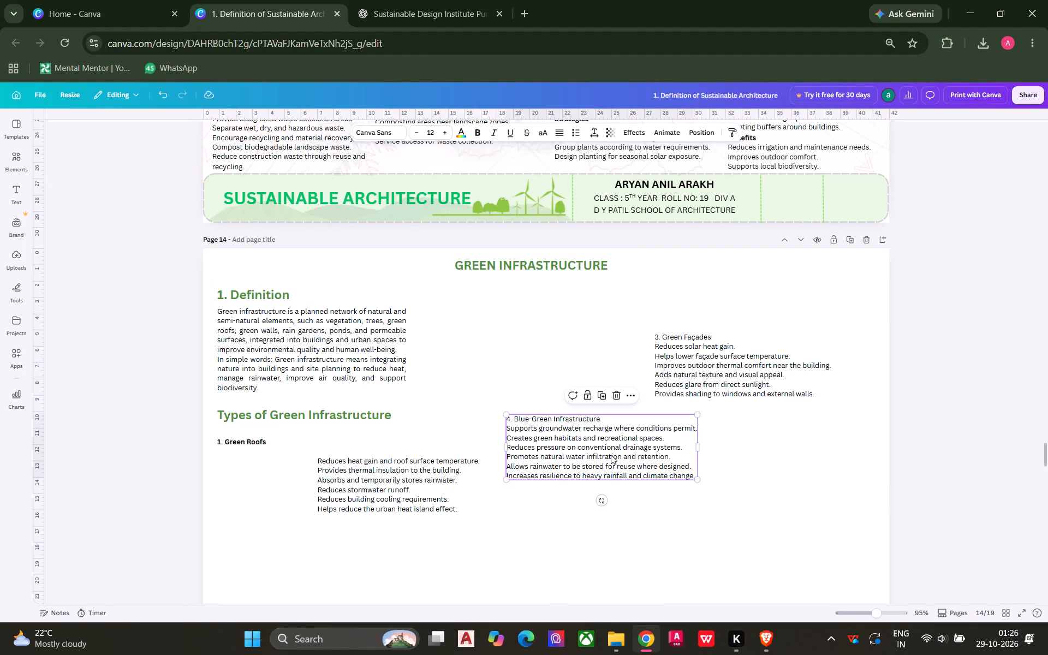
{"action": "left_click_drag", "start_coordinate": [610, 453], "coordinate": [704, 512]}
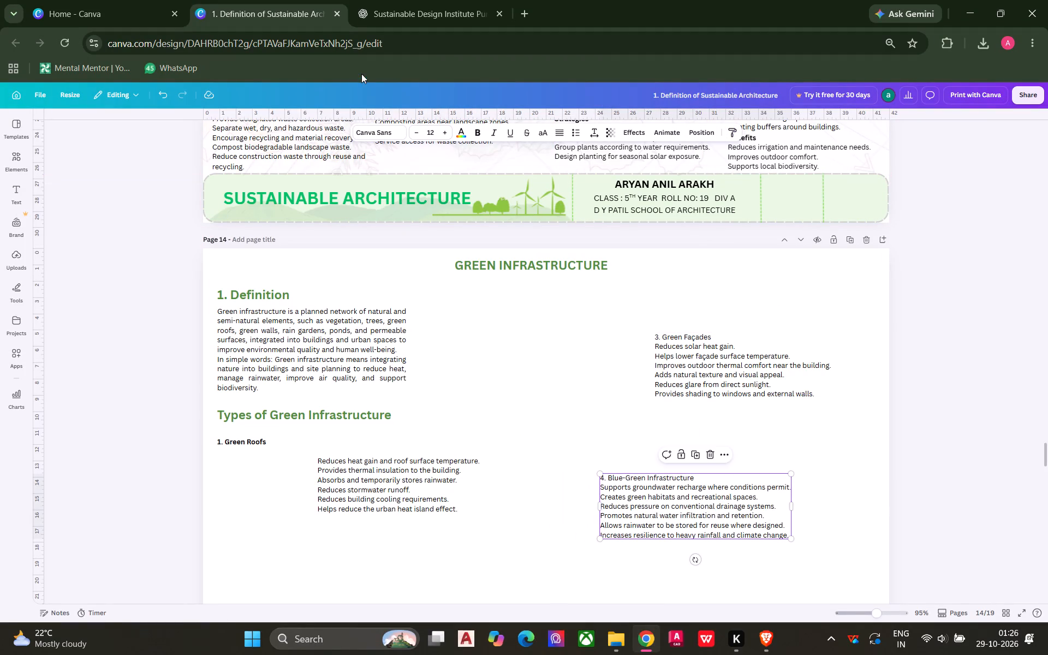
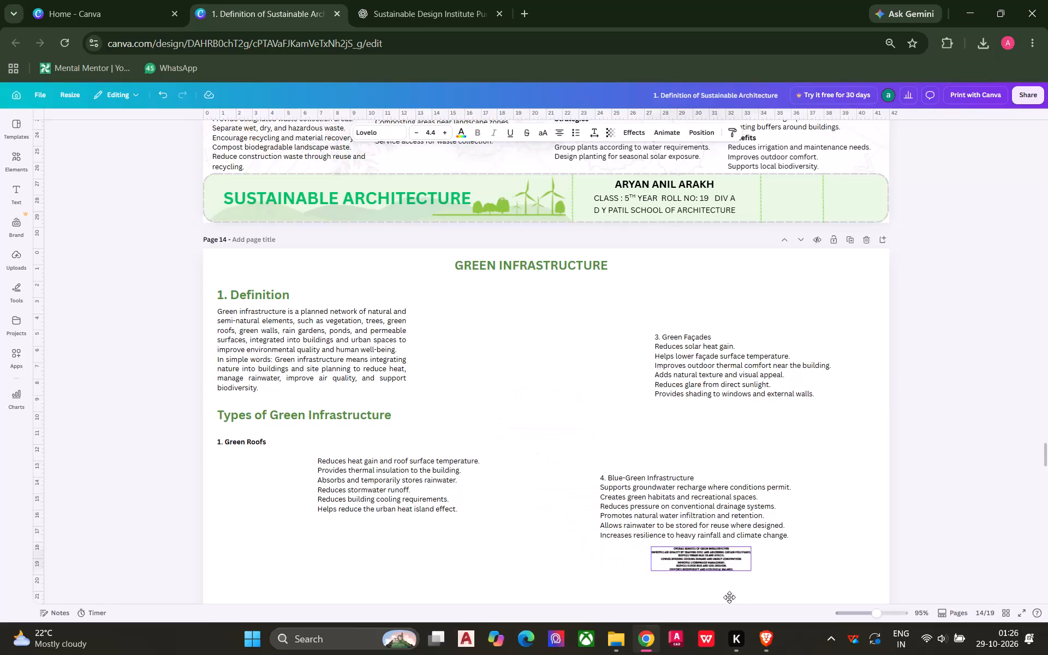
Move the Green Façades text block up into the empty column beside the Definition section on page 14.
{"action": "left_click", "coordinate": [514, 412]}
{"action": "left_click_drag", "start_coordinate": [662, 370], "coordinate": [588, 344]}
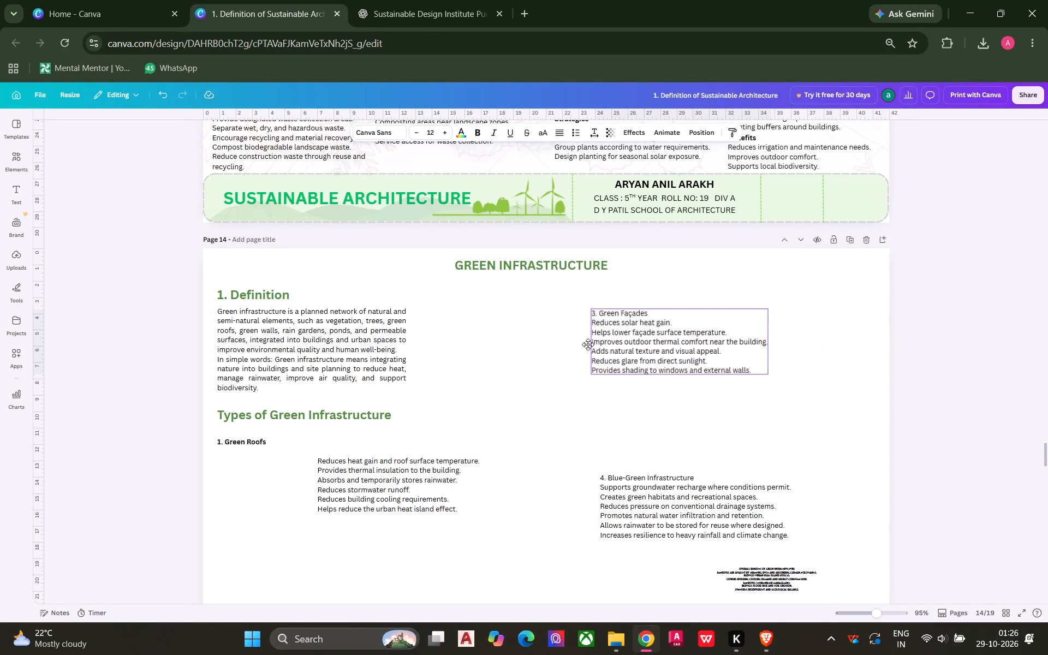
{"action": "left_click_drag", "start_coordinate": [588, 344], "coordinate": [569, 341]}
Cut the Green Façades heading line, including its number, out of the block and paste it as a separate text box.
{"action": "left_click", "coordinate": [594, 311]}
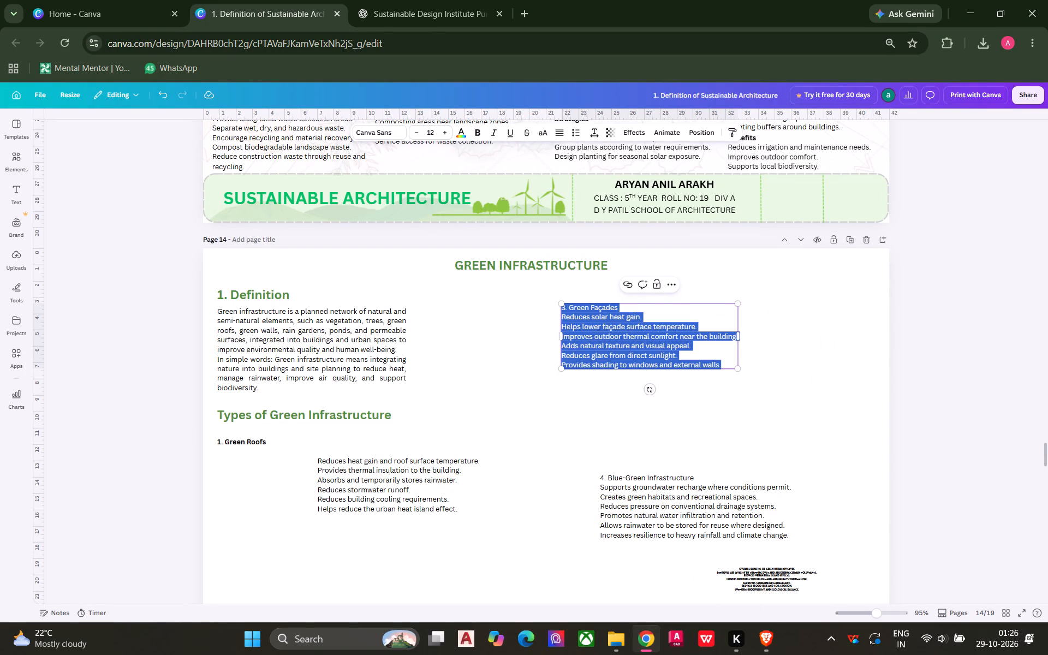
{"action": "left_click", "coordinate": [615, 308]}
{"action": "left_click", "coordinate": [620, 306]}
{"action": "left_click", "coordinate": [619, 308]}
{"action": "left_click_drag", "start_coordinate": [619, 308], "coordinate": [606, 308]}
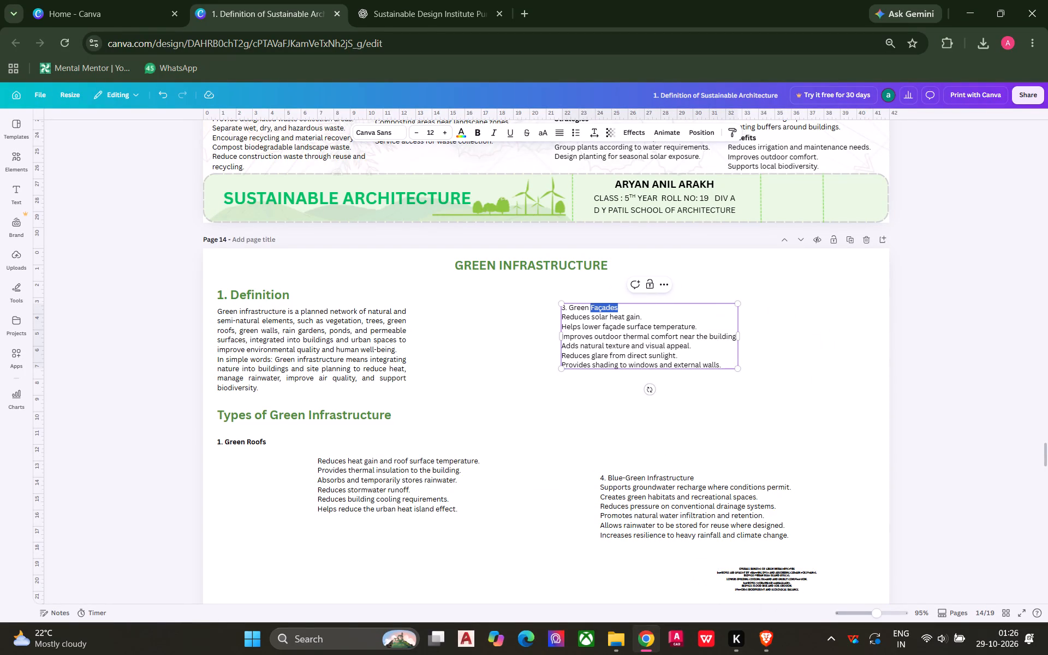
{"action": "left_click_drag", "start_coordinate": [606, 308], "coordinate": [560, 308]}
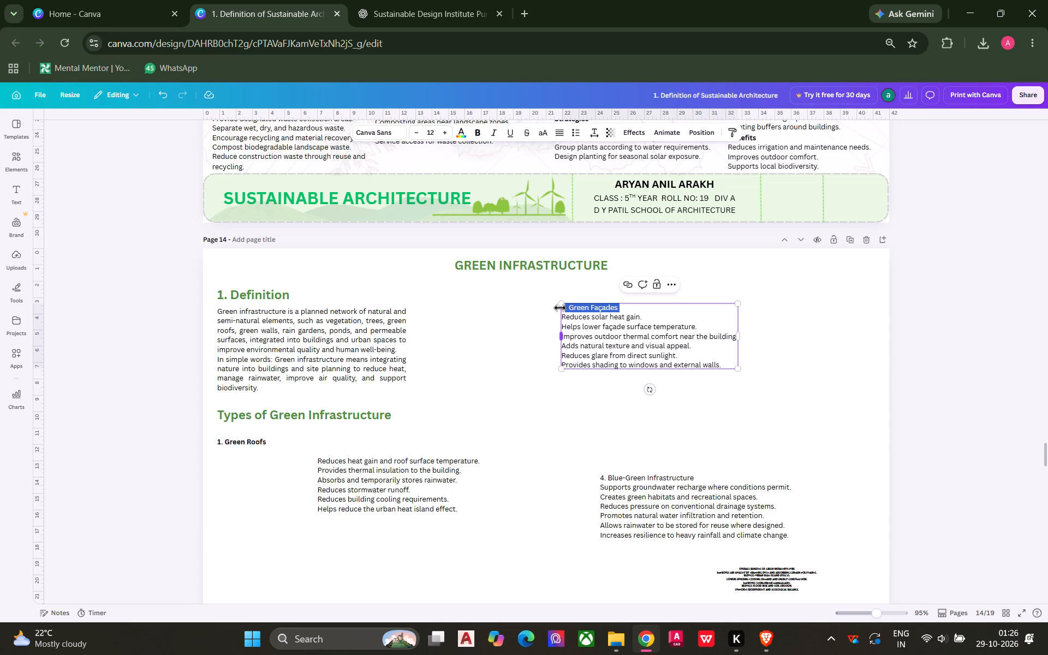
{"action": "key", "text": "ctrl+c"}
{"action": "key", "text": "BackSpace"}
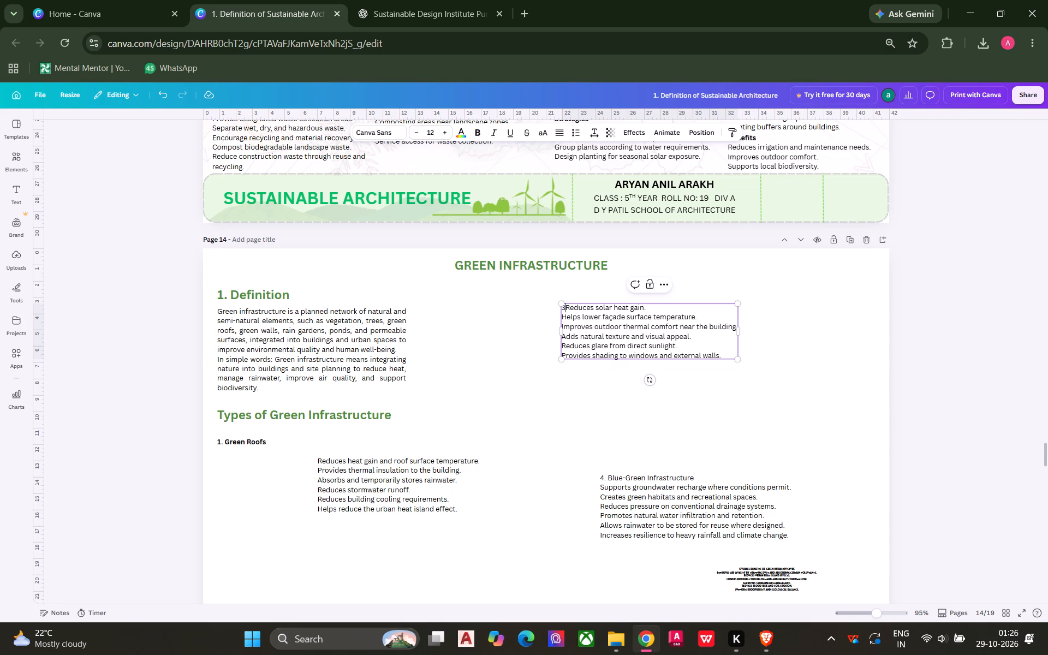
{"action": "key", "text": "BackSpace"}
{"action": "left_click", "coordinate": [547, 319]}
{"action": "key", "text": "ctrl+v"}
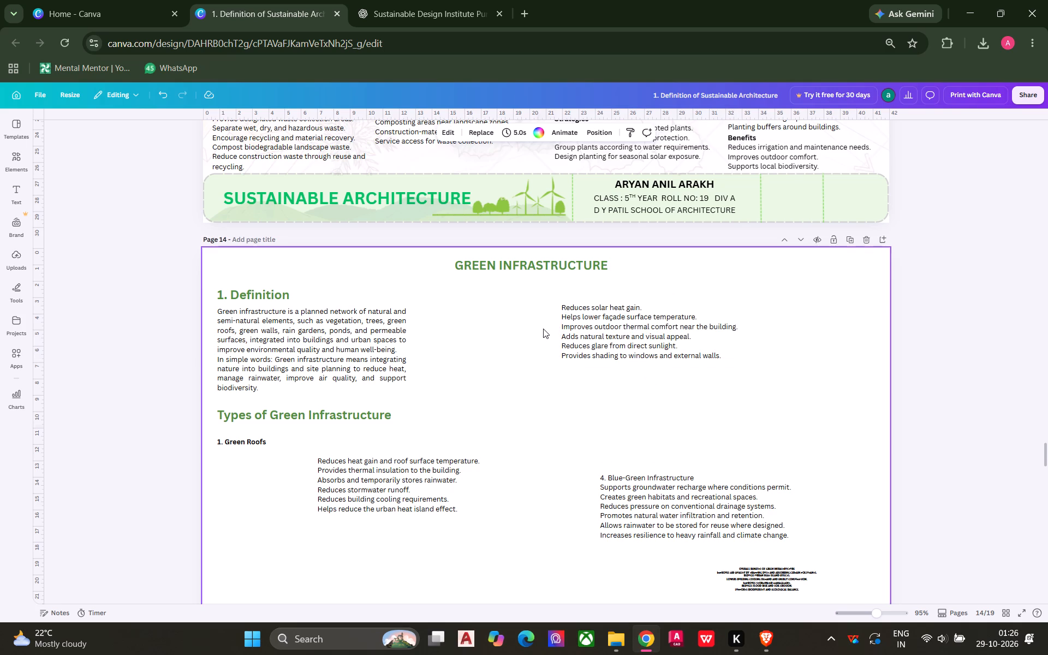
Copy the GREEN INFRASTRUCTURE title style onto the pasted tiny Green Façades heading.
{"action": "left_click", "coordinate": [520, 265]}
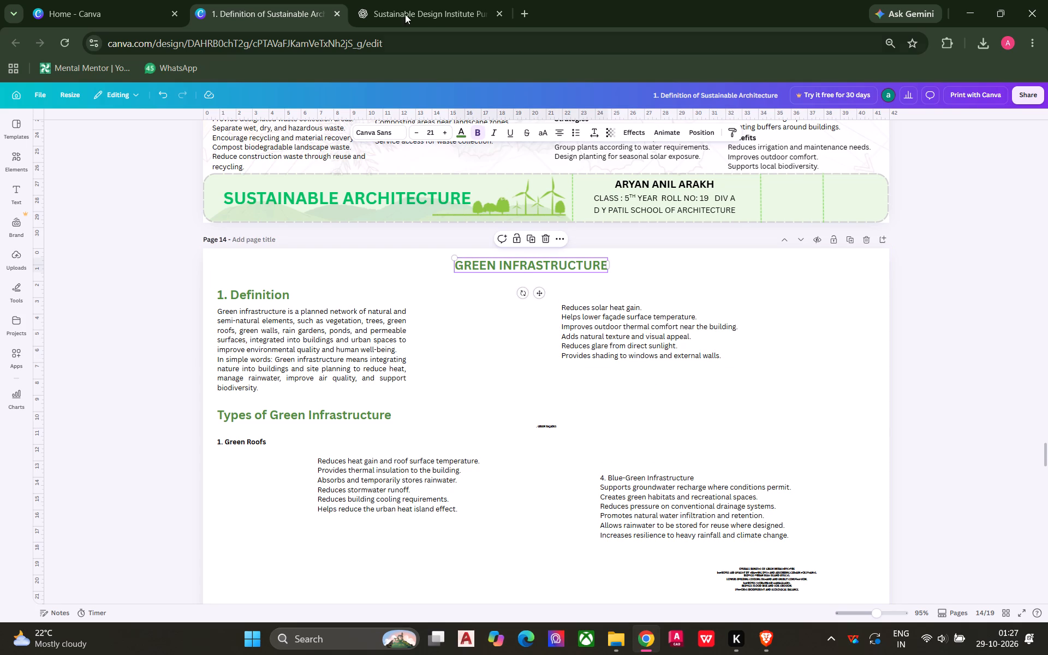
{"action": "left_click", "coordinate": [734, 129]}
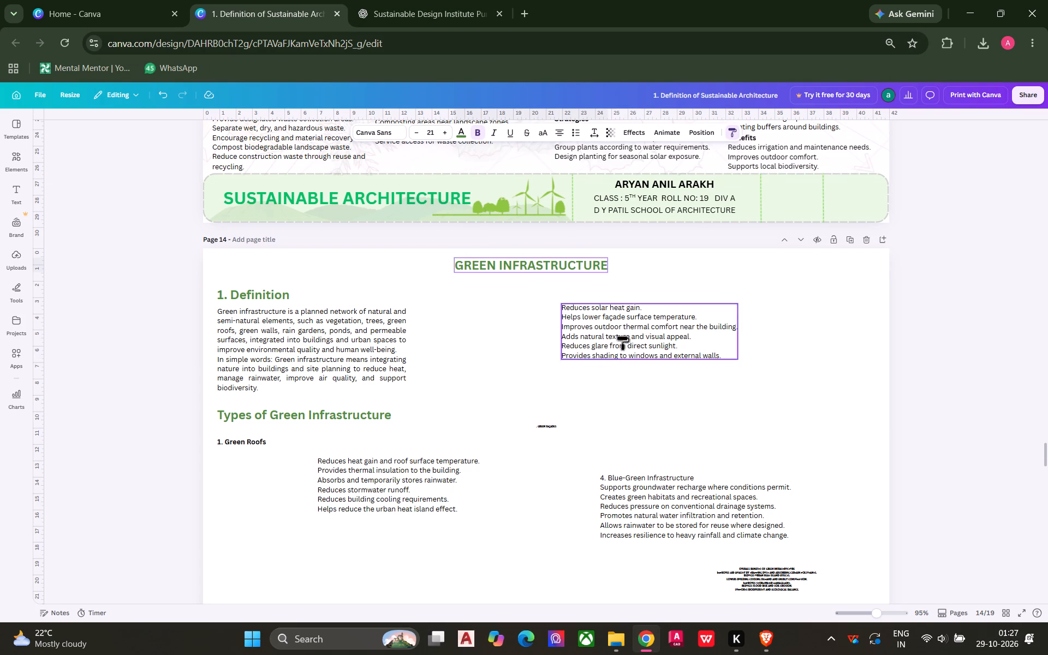
{"action": "left_click", "coordinate": [551, 425]}
{"action": "left_click", "coordinate": [623, 400]}
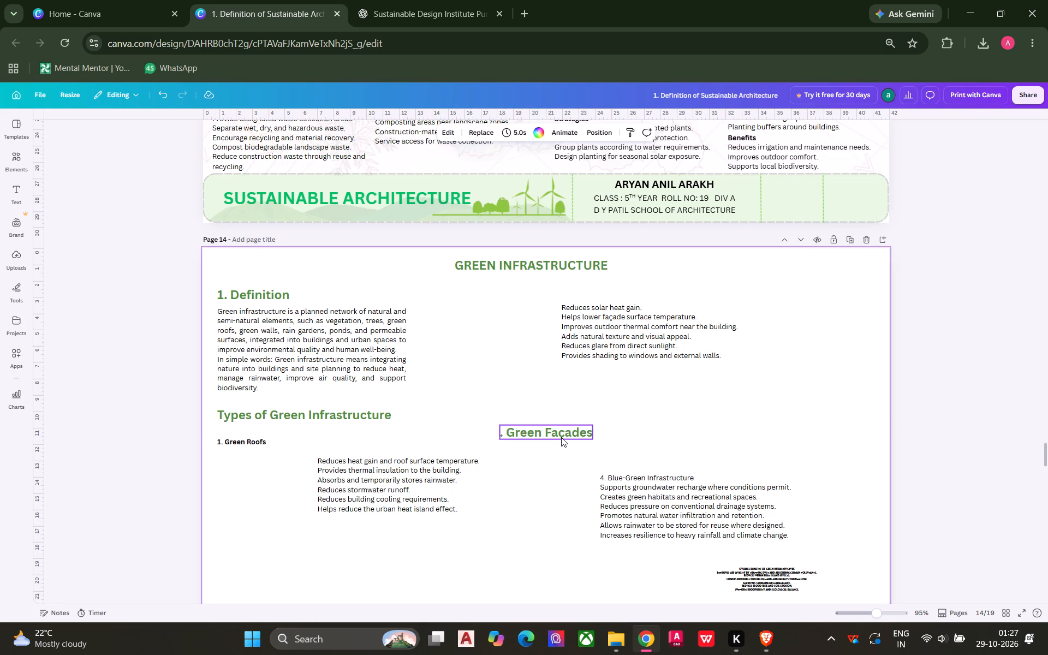
Delete the leading period and space from the Green Façades heading.
{"action": "left_click", "coordinate": [561, 437]}
{"action": "left_click", "coordinate": [501, 433]}
{"action": "left_click", "coordinate": [505, 433]}
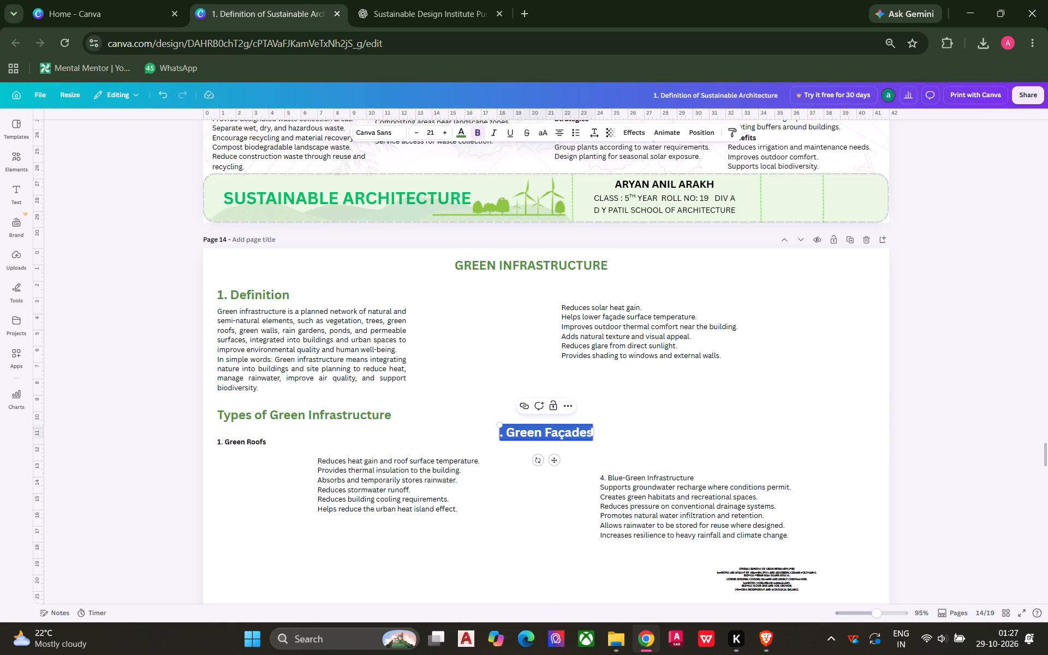
{"action": "key", "text": "BackSpace"}
{"action": "key", "text": "BackSpace"}
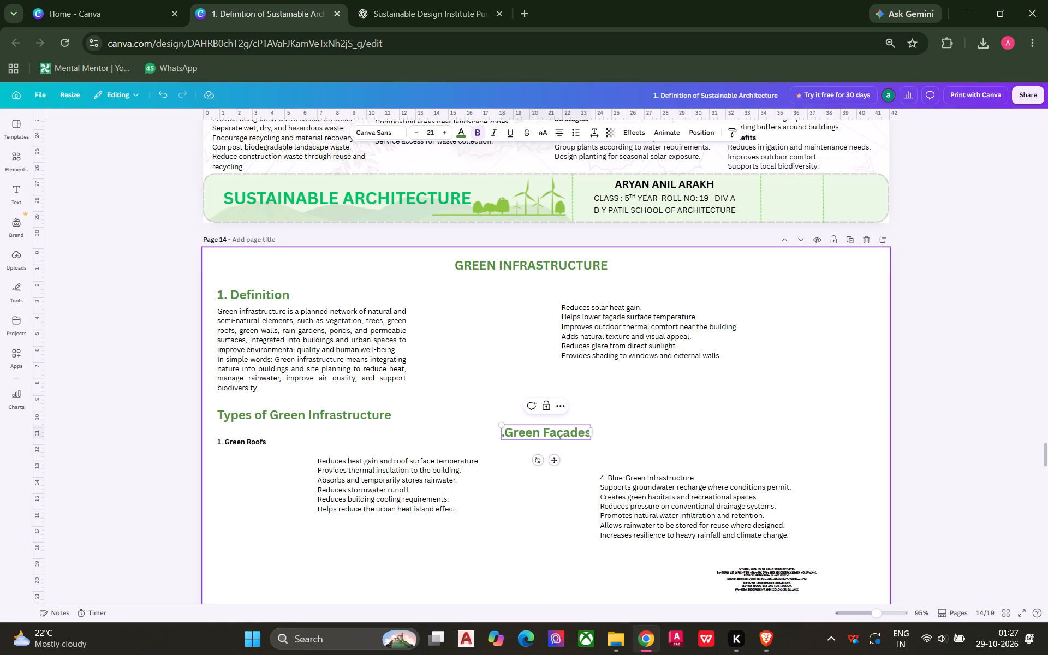
{"action": "left_click", "coordinate": [638, 400]}
Move the Green Façades heading level with Types of Green Infrastructure and replace its ç so it reads Green Facades.
{"action": "left_click", "coordinate": [570, 437]}
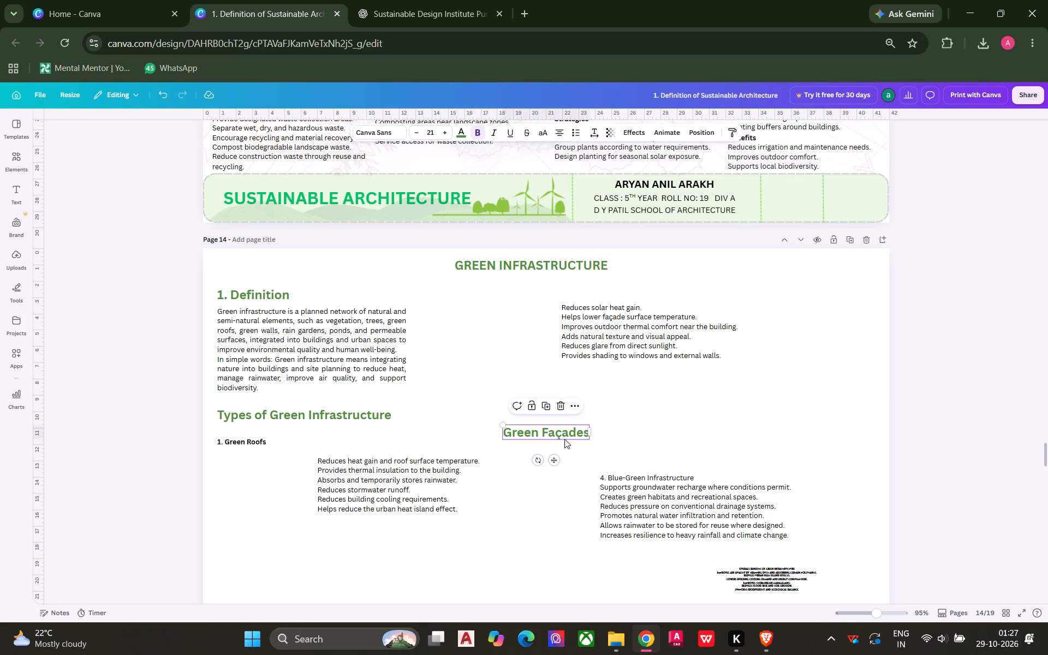
{"action": "left_click_drag", "start_coordinate": [563, 437], "coordinate": [568, 419]}
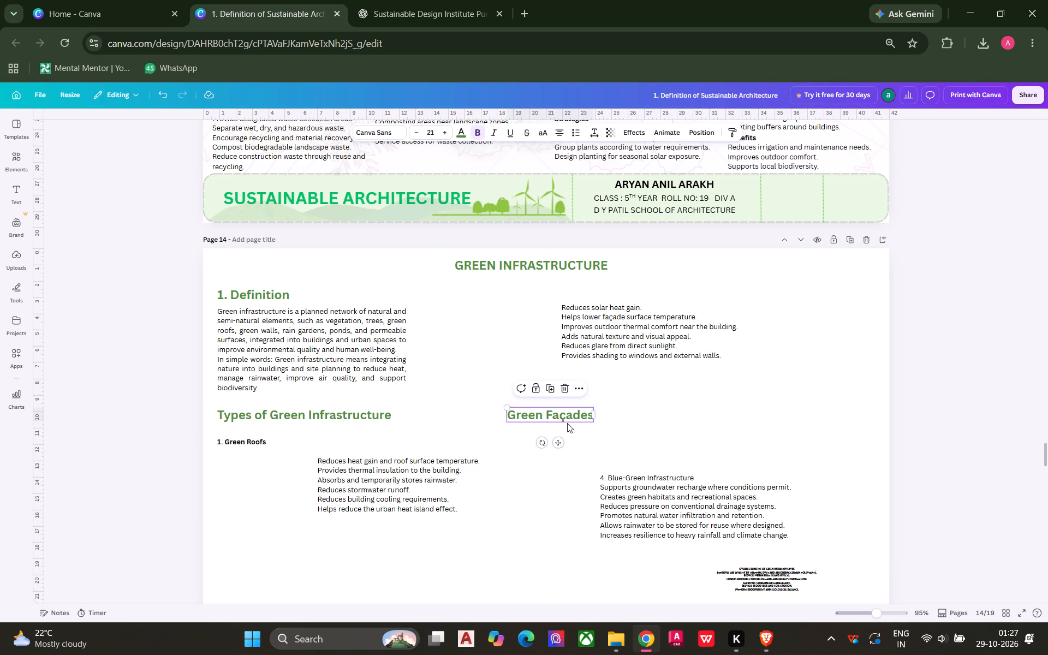
{"action": "scroll", "coordinate": [563, 422], "scroll_direction": "up", "scroll_amount": 6, "text": "ctrl"}
{"action": "left_click", "coordinate": [583, 419]}
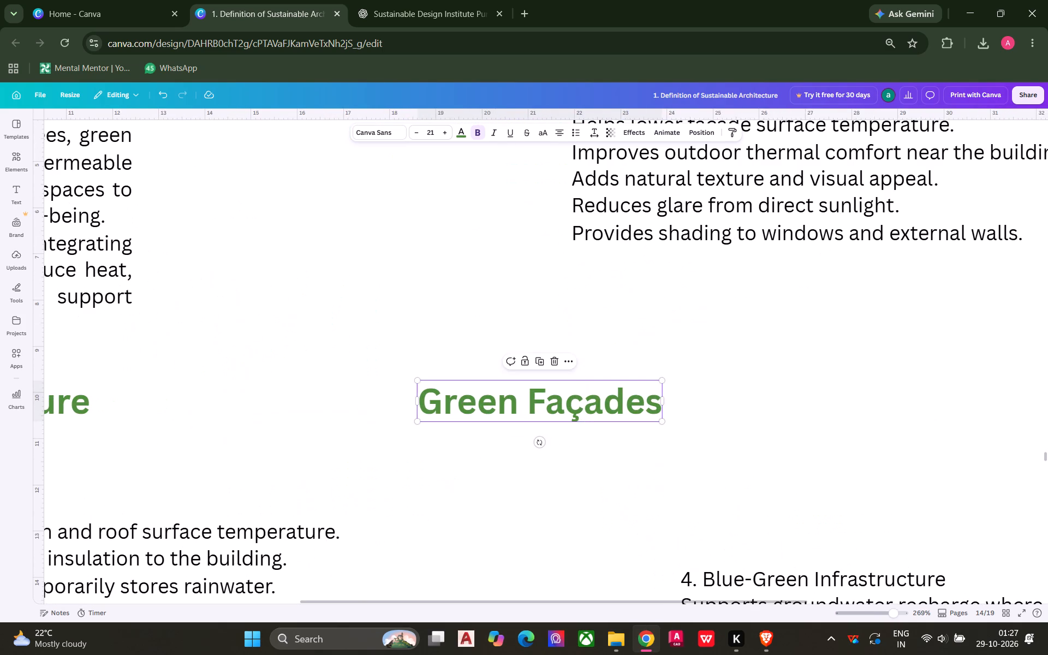
{"action": "key", "text": "BackSpace"}
{"action": "key", "text": "c"}
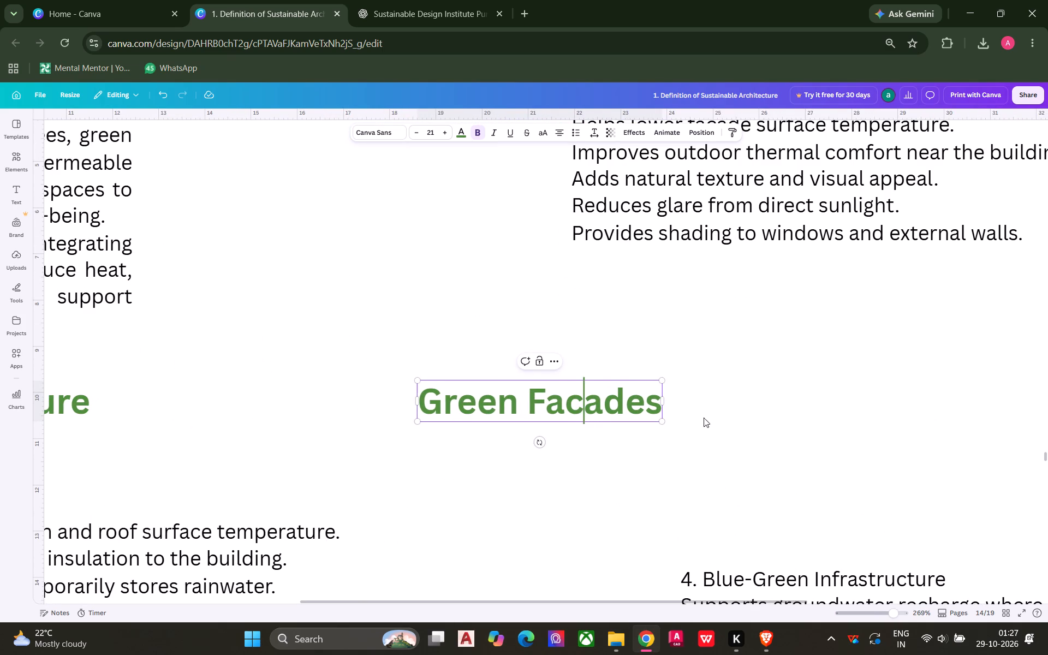
{"action": "left_click", "coordinate": [777, 416]}
{"action": "scroll", "coordinate": [759, 420], "scroll_direction": "down", "scroll_amount": 5, "text": "ctrl"}
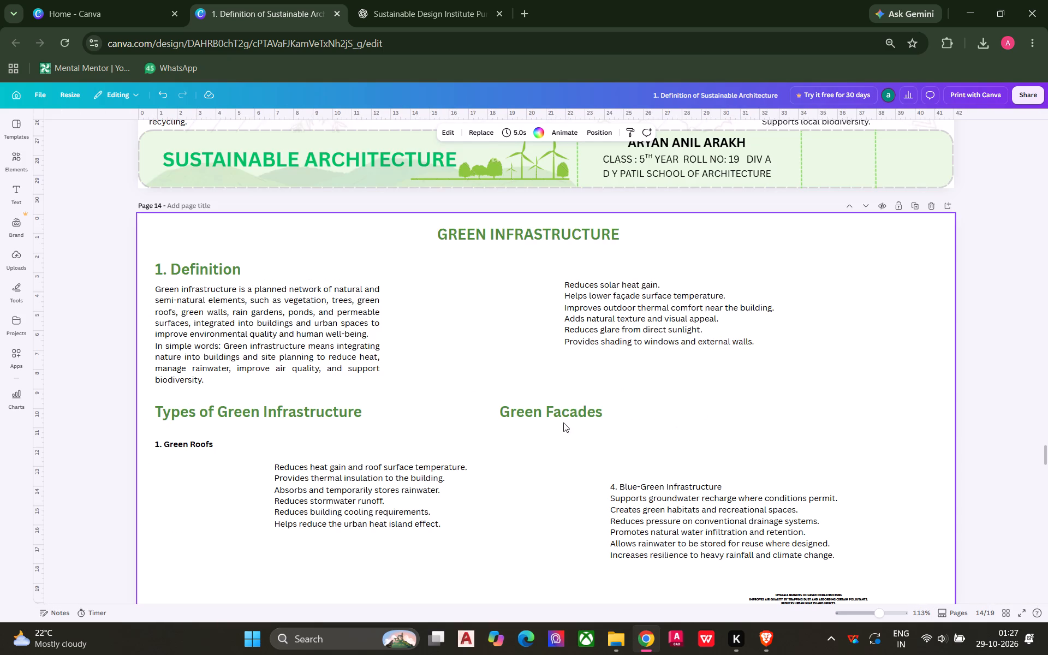
Place the Green Facades heading above its list, level with 1. Definition, and align the list's left edge under it.
{"action": "left_click", "coordinate": [565, 415]}
{"action": "left_click_drag", "start_coordinate": [563, 413], "coordinate": [623, 270]}
{"action": "left_click_drag", "start_coordinate": [605, 319], "coordinate": [602, 325]}
{"action": "left_click", "coordinate": [624, 397]}
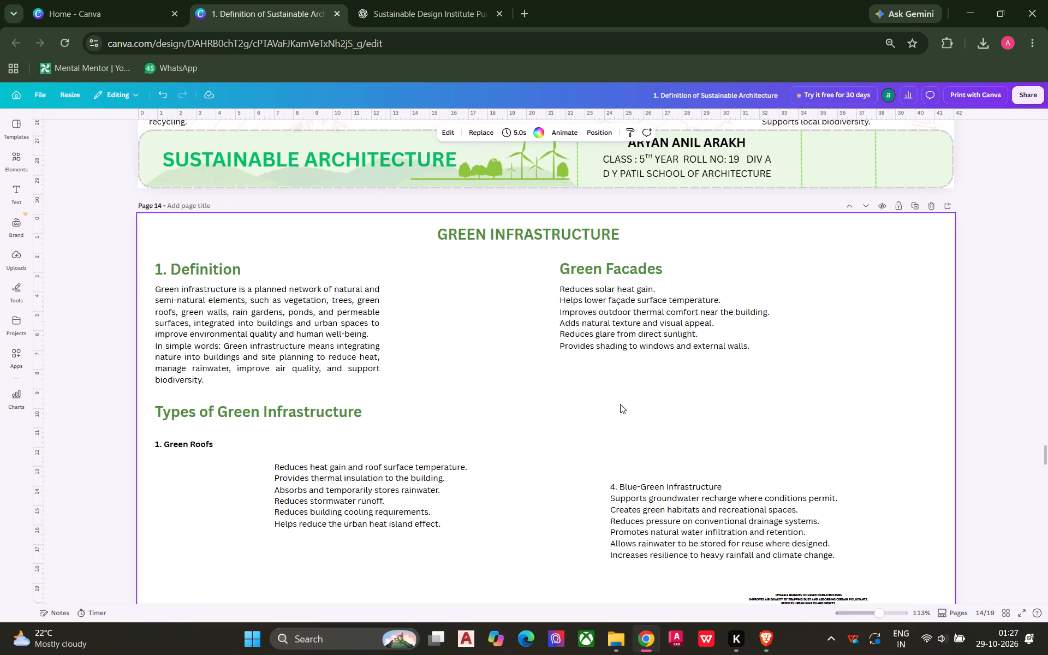
Cut the "4. Blue-Green Infrastructure" line out of its text block and paste it as a separate text box.
{"action": "left_click", "coordinate": [645, 485]}
{"action": "left_click", "coordinate": [650, 486]}
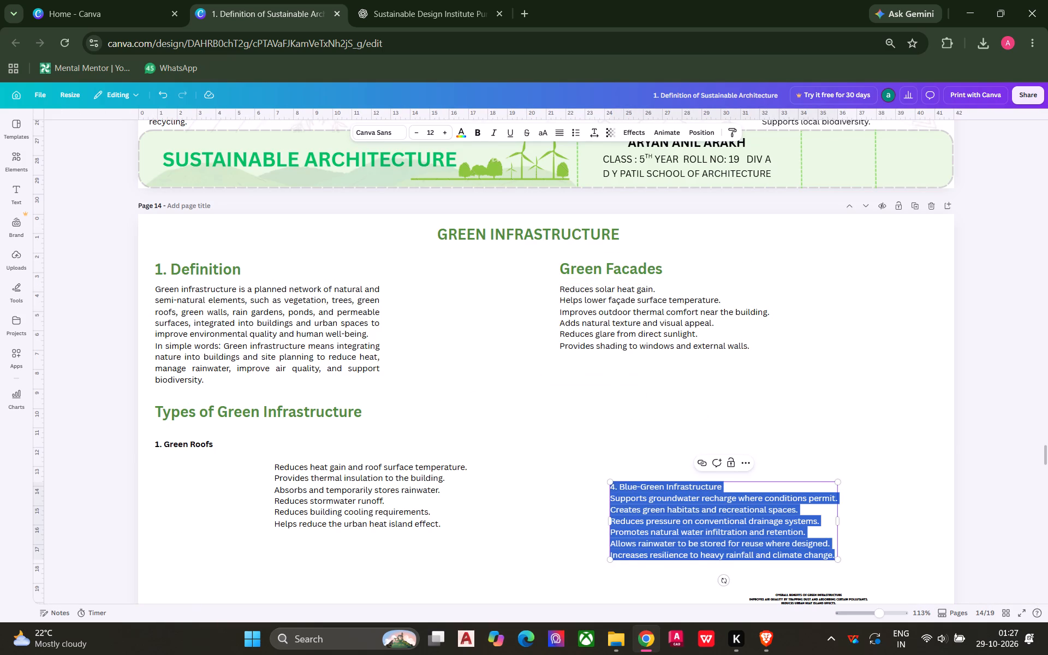
{"action": "left_click", "coordinate": [734, 486]}
{"action": "left_click_drag", "start_coordinate": [729, 486], "coordinate": [611, 487]}
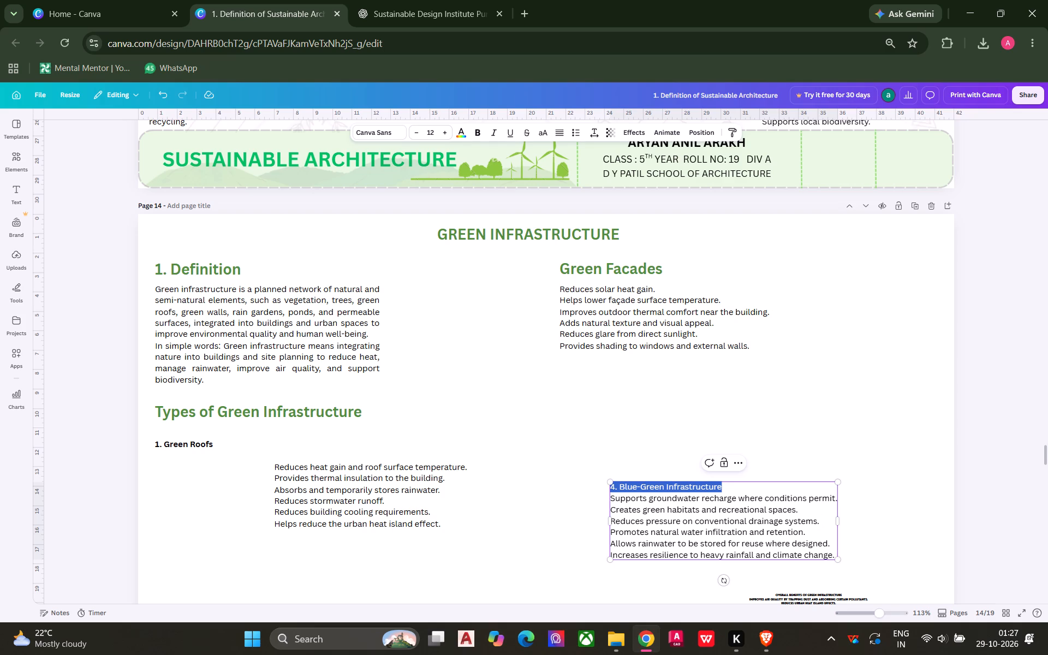
{"action": "key", "text": "BackSpace"}
{"action": "key", "text": "ctrl+z"}
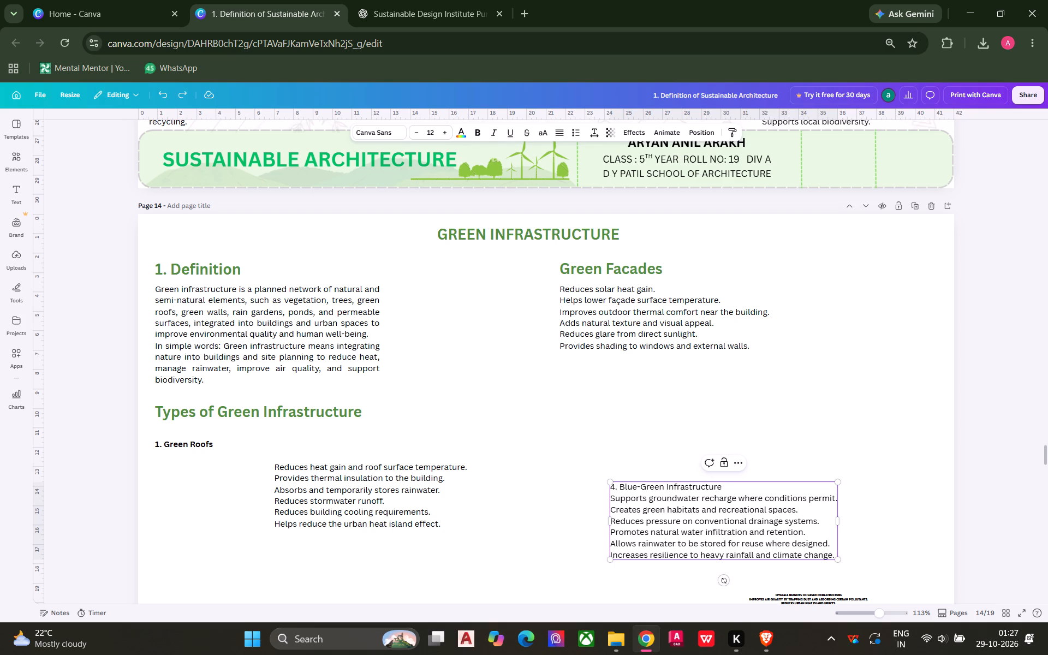
{"action": "left_click_drag", "start_coordinate": [728, 489], "coordinate": [611, 487]}
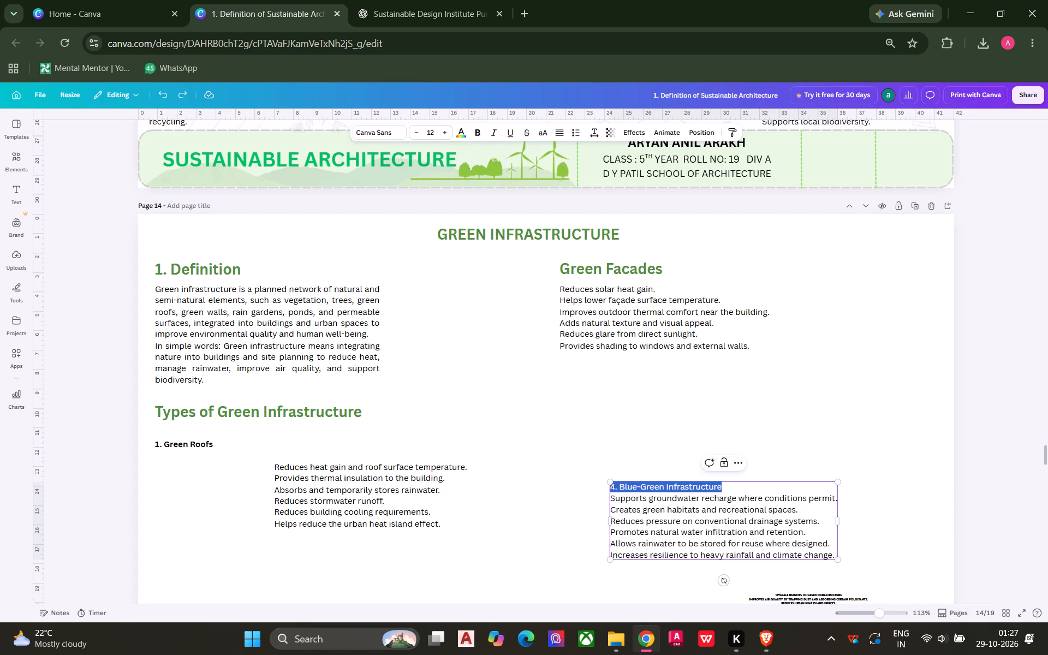
{"action": "key", "text": "ctrl+c"}
{"action": "key", "text": "BackSpace"}
{"action": "left_click", "coordinate": [608, 443]}
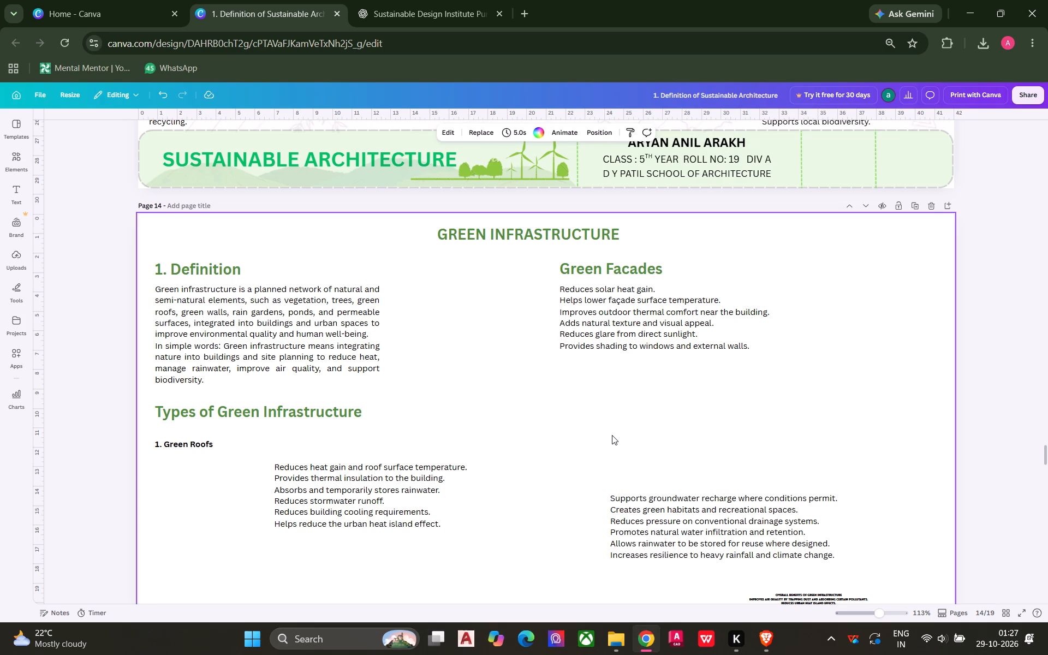
{"action": "key", "text": "ctrl+v"}
Copy the Green Facades heading style onto the pasted Blue-Green Infrastructure heading and place that heading above its list.
{"action": "left_click", "coordinate": [598, 272]}
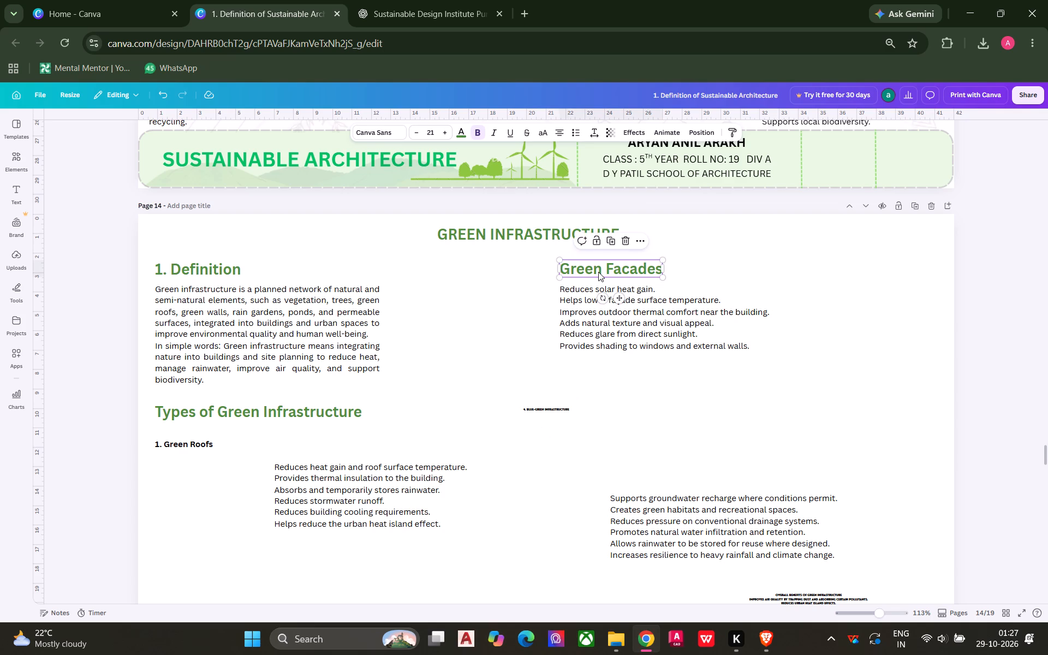
{"action": "left_click", "coordinate": [730, 128]}
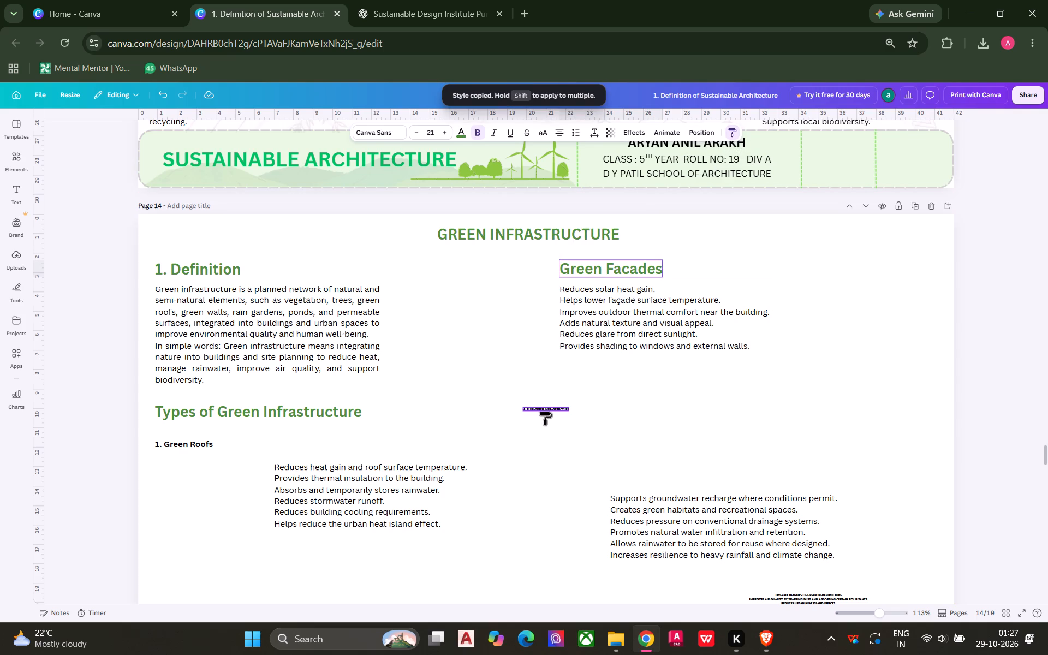
{"action": "left_click", "coordinate": [546, 409]}
{"action": "left_click_drag", "start_coordinate": [553, 446], "coordinate": [672, 467]}
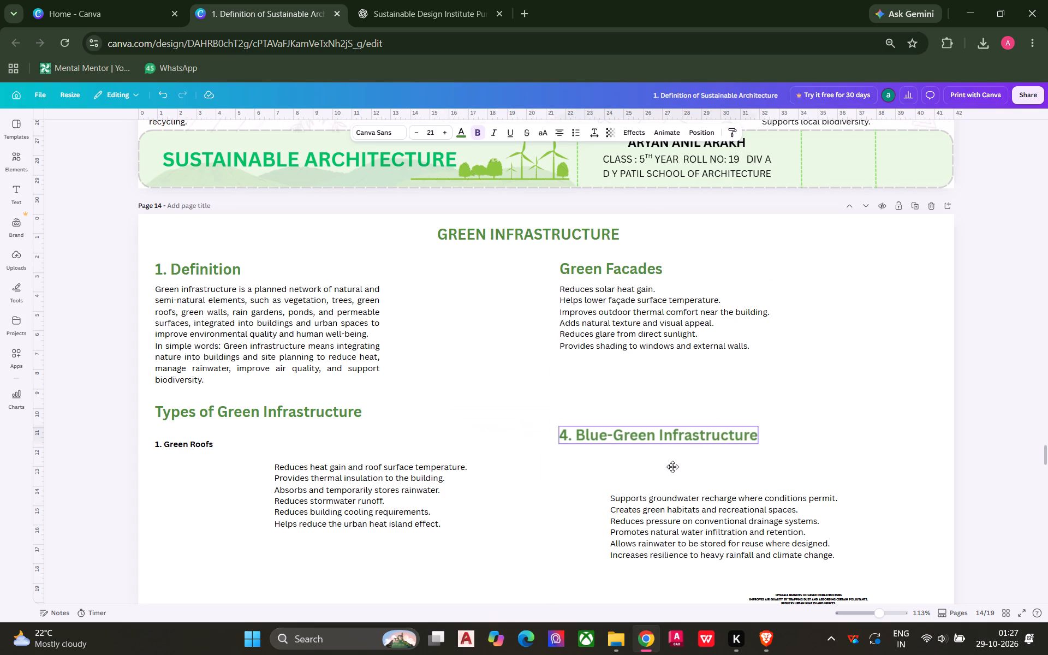
{"action": "left_click_drag", "start_coordinate": [672, 467], "coordinate": [673, 467]}
Delete the "4." prefix from the Blue-Green Infrastructure heading and align its left edge with the Green Facades column.
{"action": "left_click", "coordinate": [583, 438]}
{"action": "left_click", "coordinate": [583, 438]}
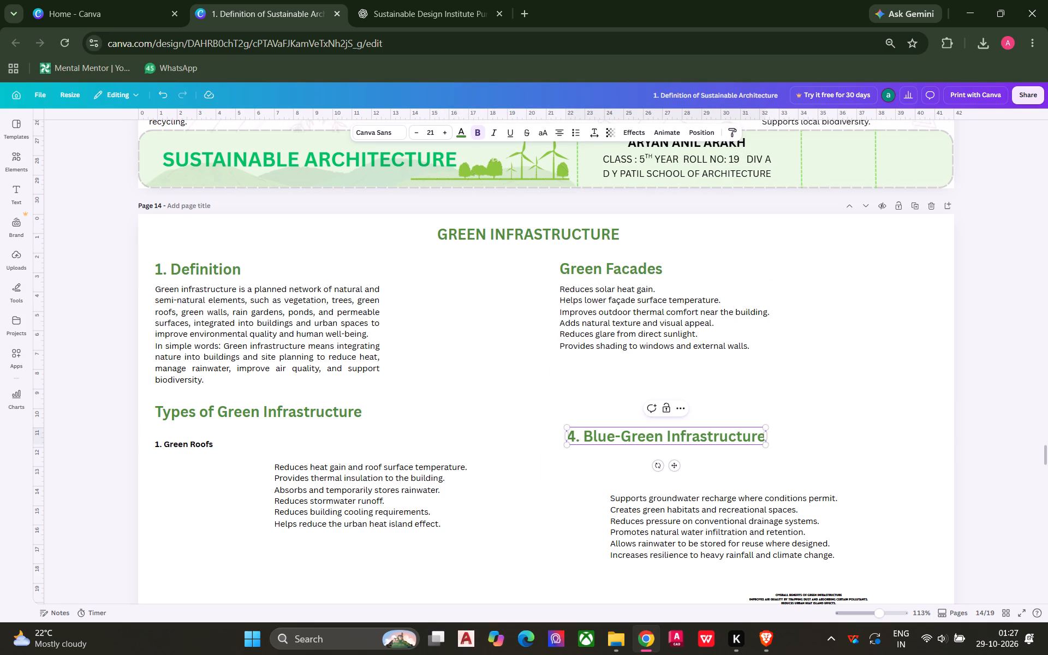
{"action": "key", "text": "BackSpace"}
{"action": "key", "text": "BackSpace"}
{"action": "key", "text": "BackSpace"}
{"action": "left_click", "coordinate": [457, 403]}
{"action": "left_click_drag", "start_coordinate": [589, 437], "coordinate": [573, 437]}
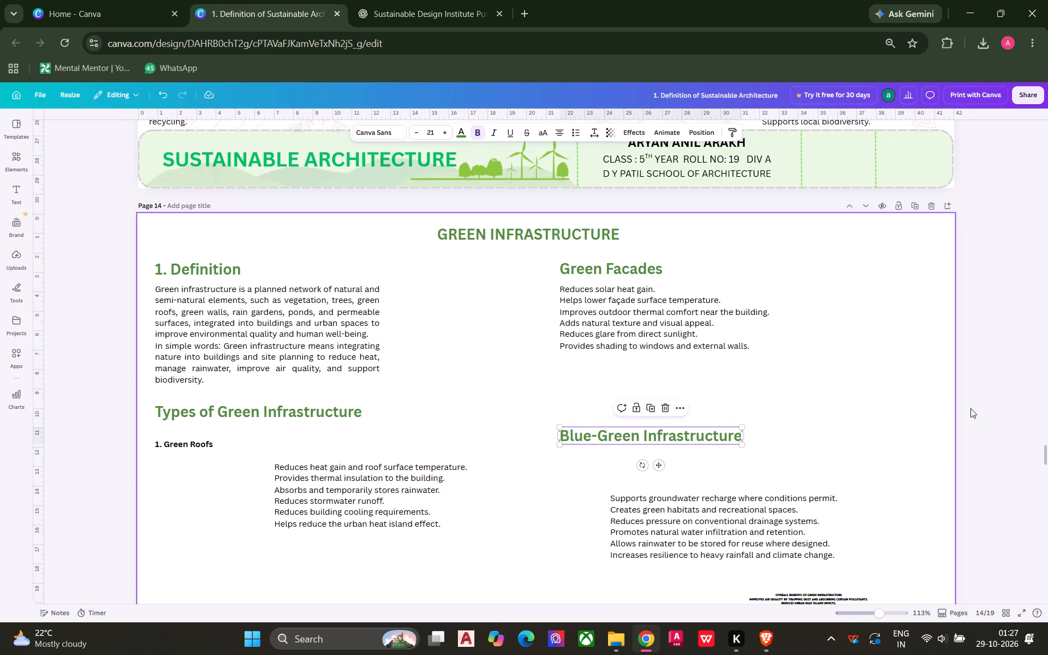
Move the Blue-Green Infrastructure list up beneath its heading, aligned with the heading's left edge.
{"action": "left_click", "coordinate": [1006, 397]}
{"action": "left_click_drag", "start_coordinate": [646, 515], "coordinate": [597, 486]}
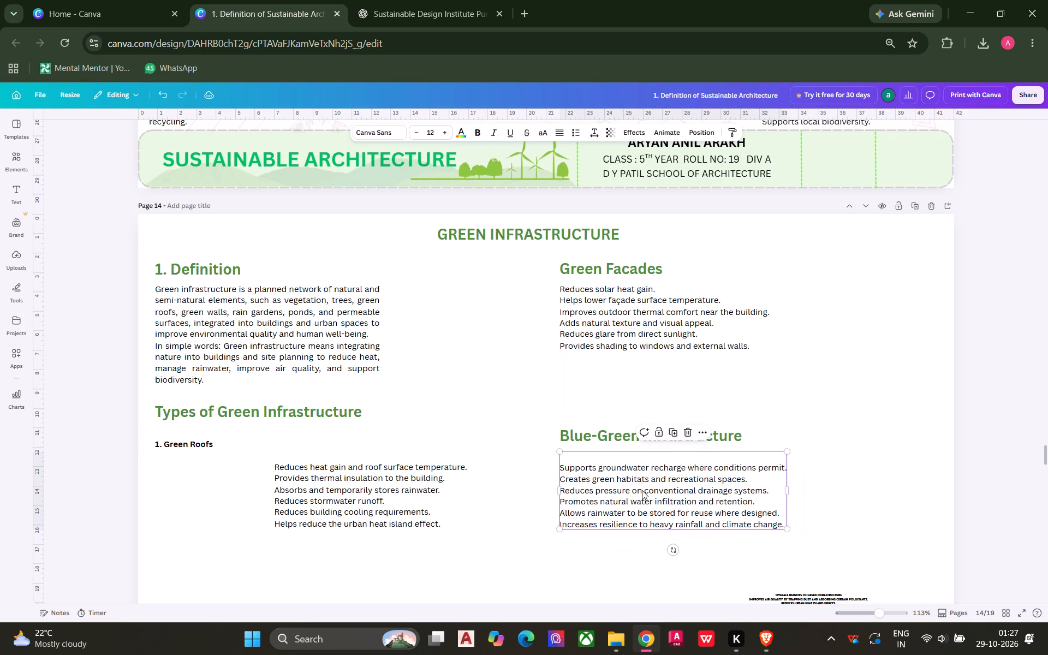
{"action": "left_click", "coordinate": [996, 418]}
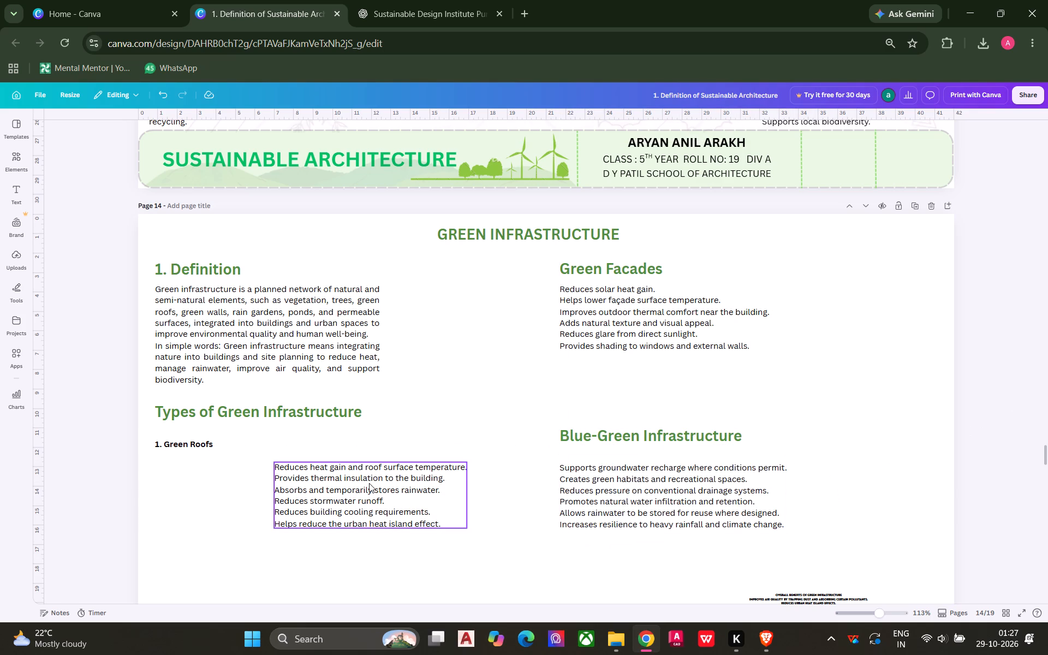
Copy the Types of Green Infrastructure heading style onto the 1. Green Roofs heading and widen its box to fit one line.
{"action": "left_click", "coordinate": [196, 444]}
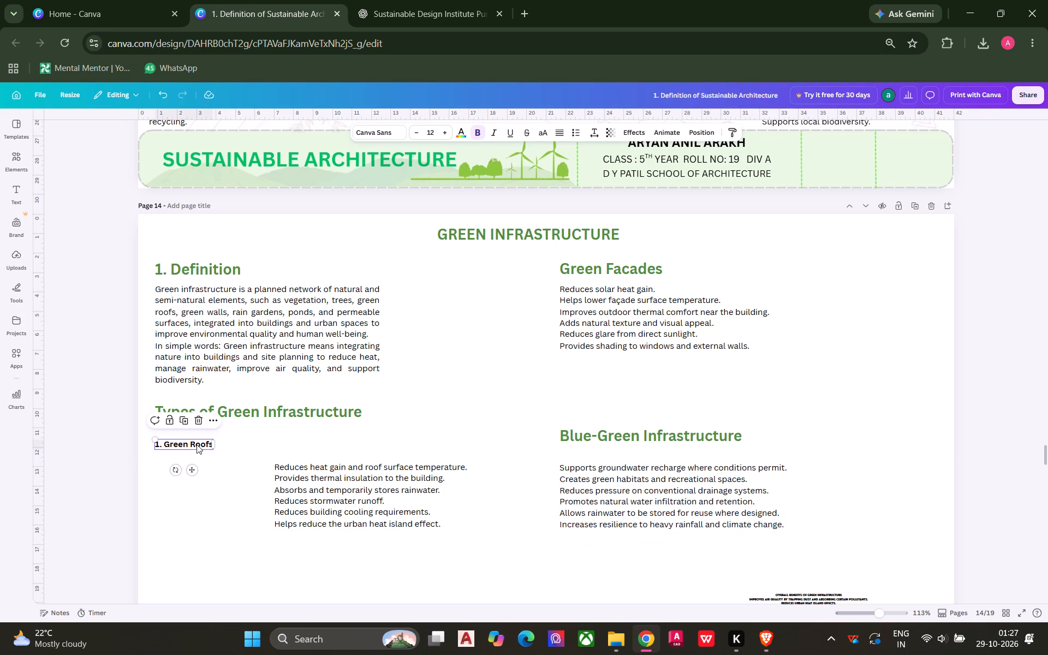
{"action": "left_click", "coordinate": [323, 414]}
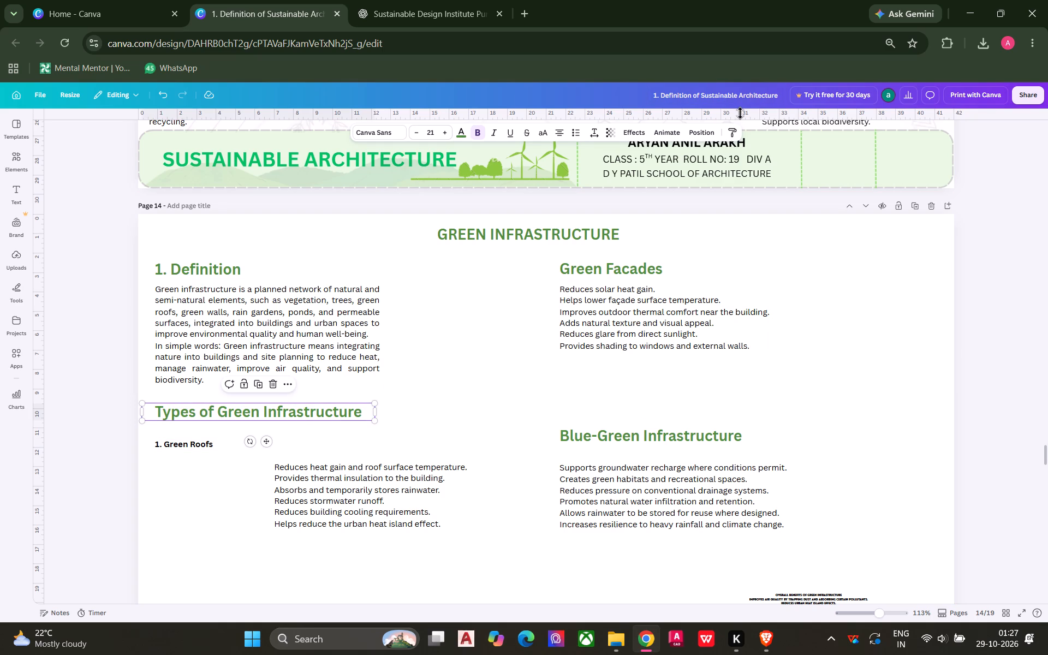
{"action": "left_click", "coordinate": [733, 134]}
{"action": "left_click", "coordinate": [206, 446]}
{"action": "left_click", "coordinate": [105, 463]}
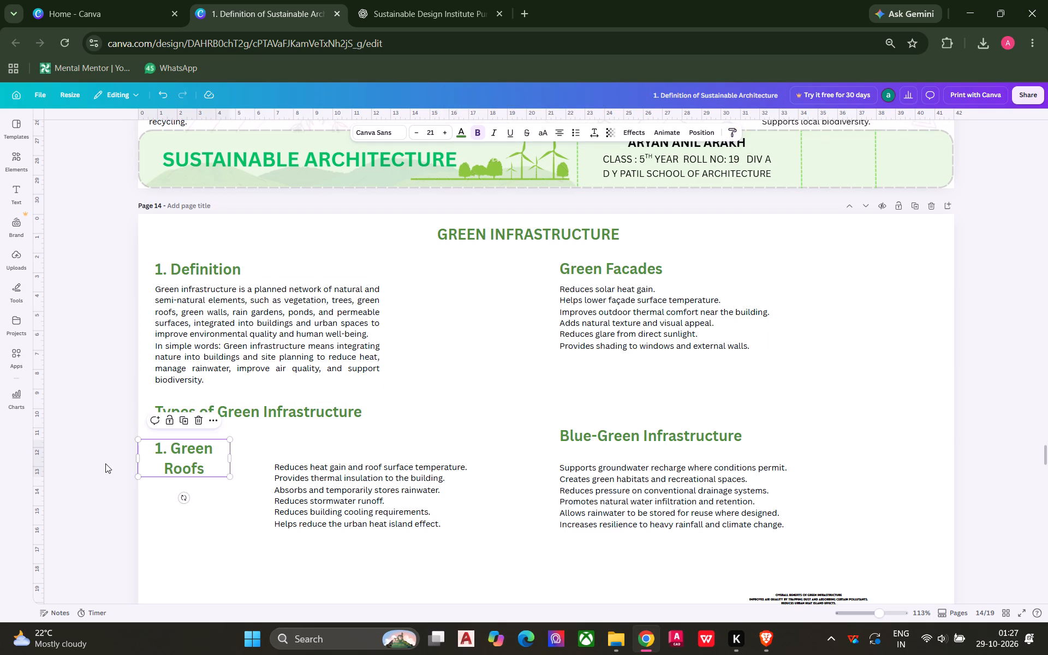
{"action": "left_click", "coordinate": [164, 466]}
{"action": "left_click_drag", "start_coordinate": [231, 462], "coordinate": [282, 450]}
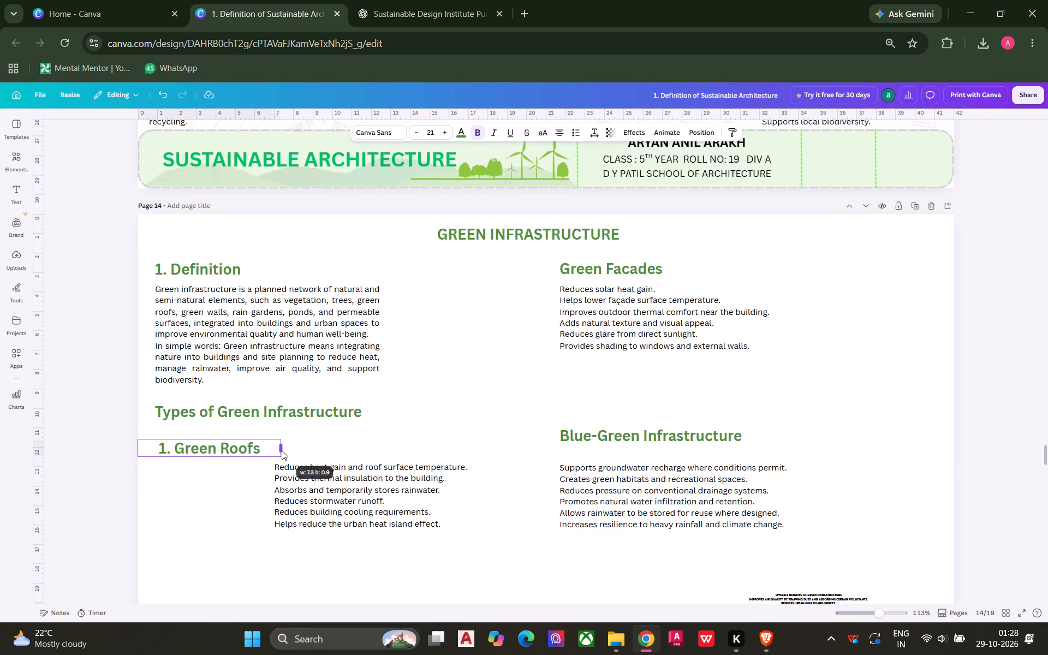
{"action": "left_click_drag", "start_coordinate": [282, 450], "coordinate": [267, 450]}
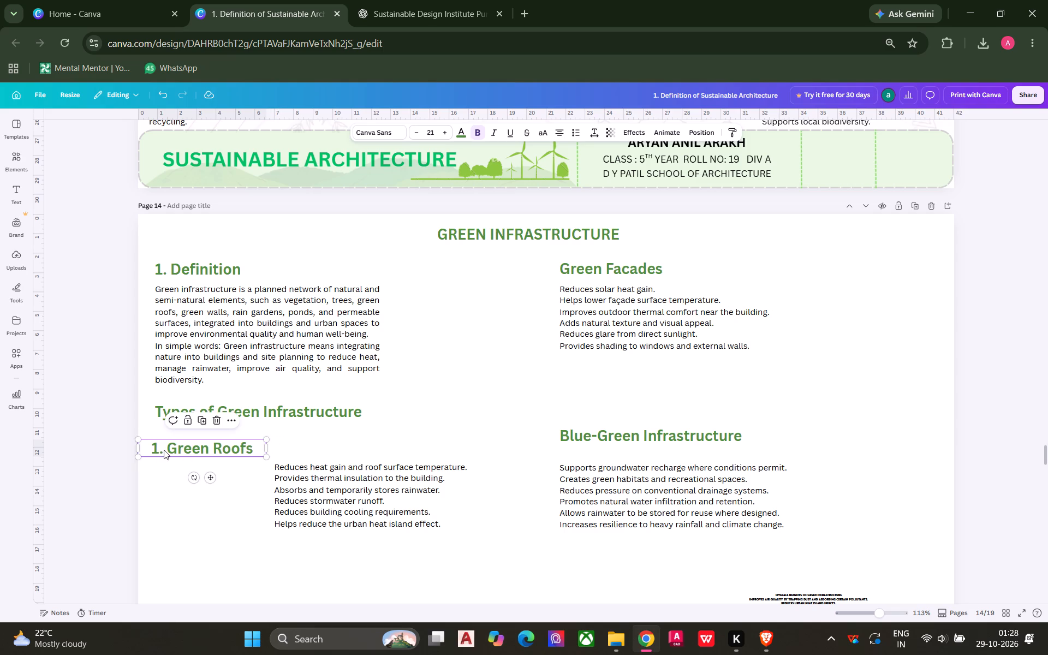
Delete the "1." prefix from the Green Roofs heading.
{"action": "left_click", "coordinate": [164, 450]}
{"action": "left_click", "coordinate": [164, 450]}
{"action": "key", "text": "BackSpace"}
{"action": "key", "text": "BackSpace"}
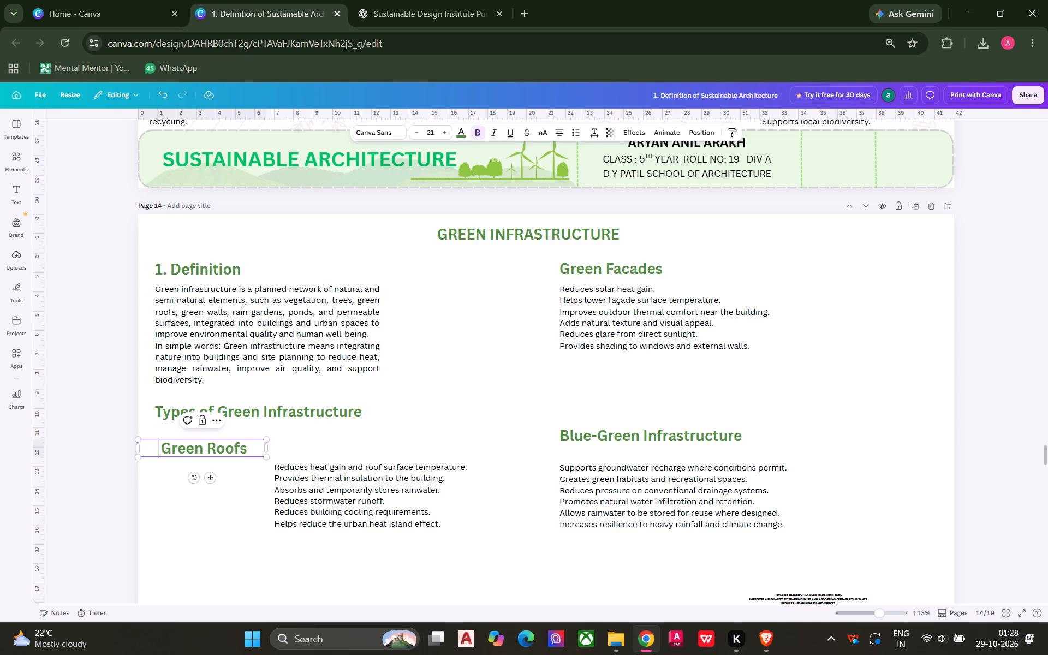
Clear the leftover character in front of the Green Roofs heading text.
{"action": "key", "text": "BackSpace"}
{"action": "left_click", "coordinate": [84, 449]}
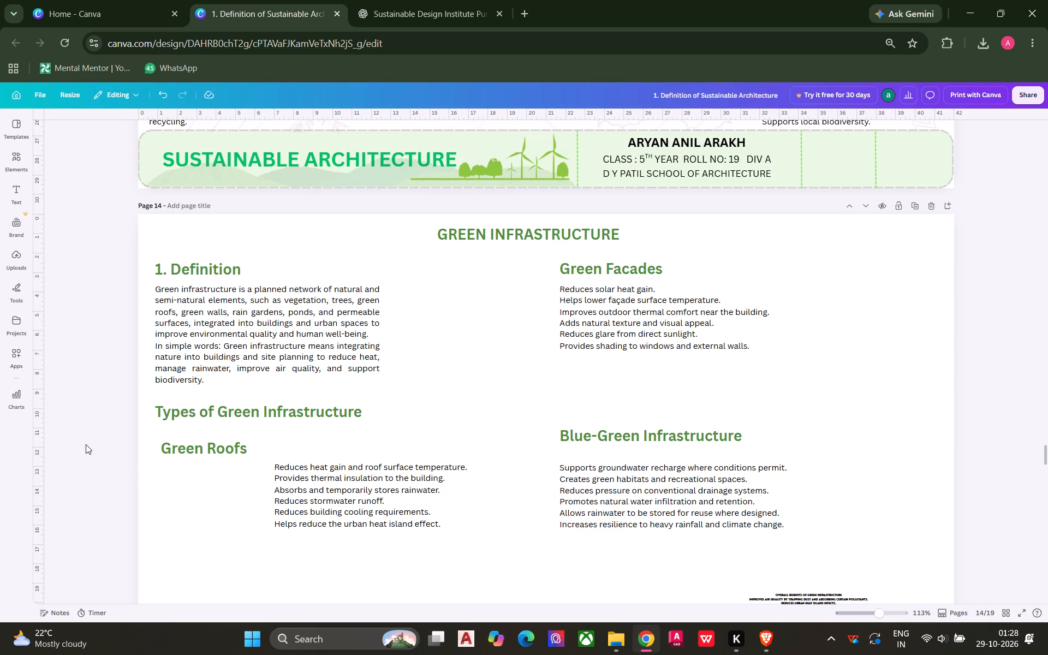
Move the Green Roofs list beneath its heading, lined up with the heading text's left edge.
{"action": "left_click", "coordinate": [306, 478]}
{"action": "left_click_drag", "start_coordinate": [297, 489], "coordinate": [183, 502]}
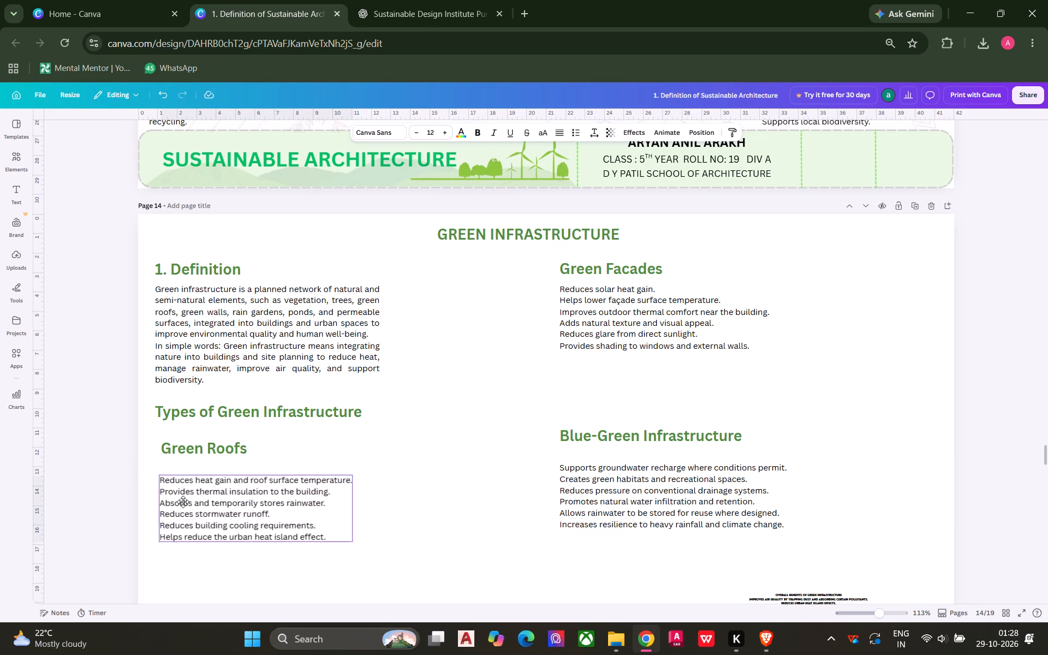
{"action": "left_click_drag", "start_coordinate": [183, 502], "coordinate": [187, 496]}
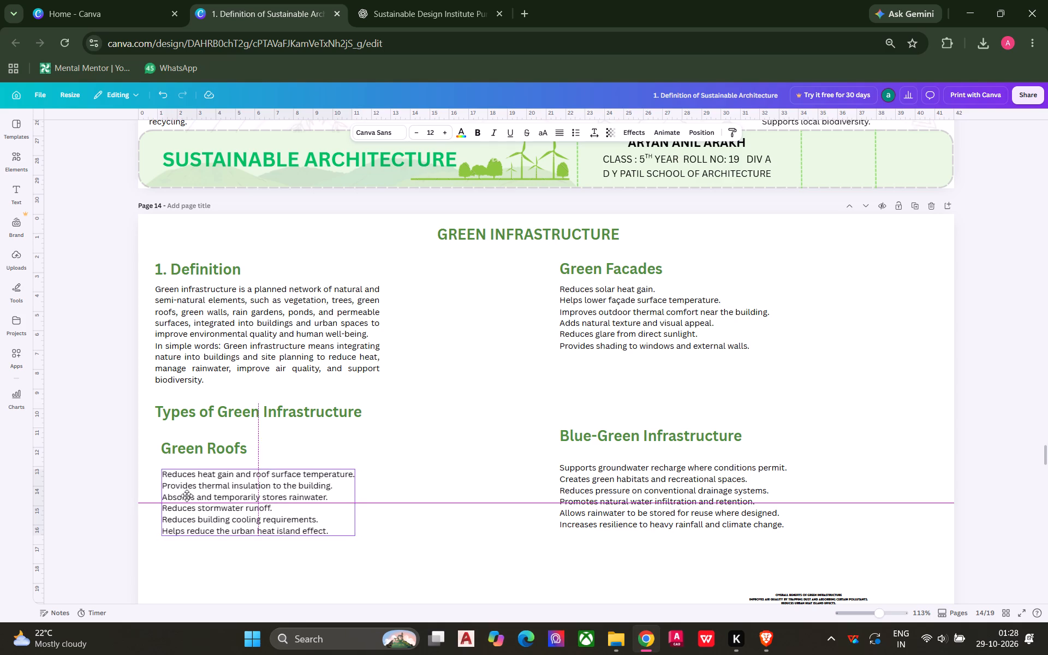
{"action": "left_click_drag", "start_coordinate": [187, 496], "coordinate": [187, 494]}
{"action": "left_click", "coordinate": [121, 445]}
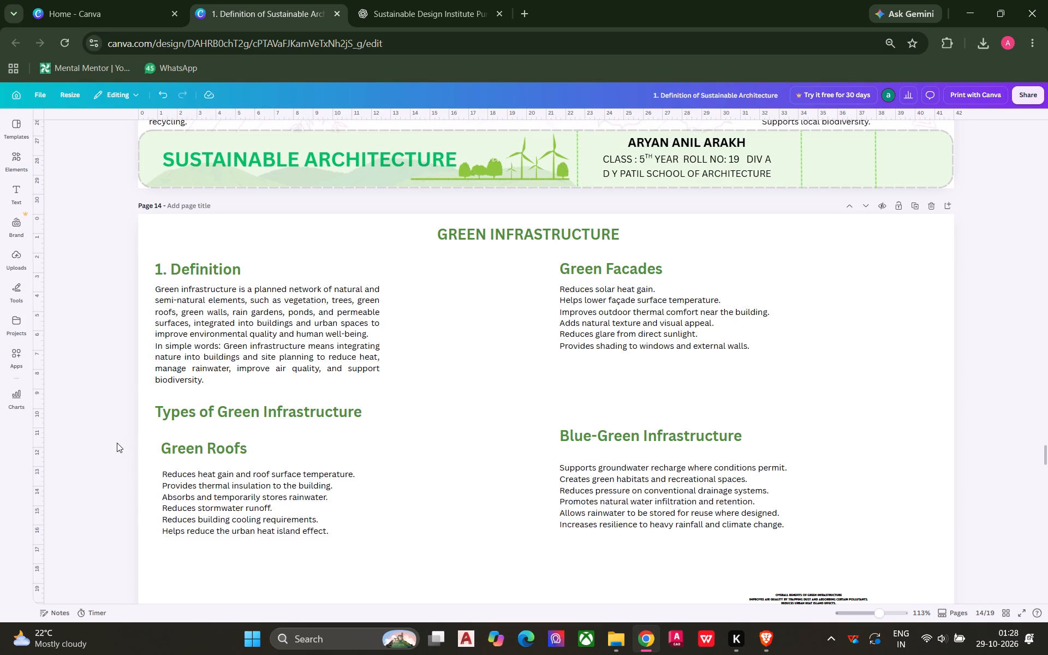
Copy the Blue-Green Infrastructure list's text style onto the small Overall Benefits of Green Infrastructure text block.
{"action": "scroll", "coordinate": [117, 443], "scroll_direction": "up", "scroll_amount": 3}
{"action": "scroll", "coordinate": [117, 443], "scroll_direction": "down", "scroll_amount": 3}
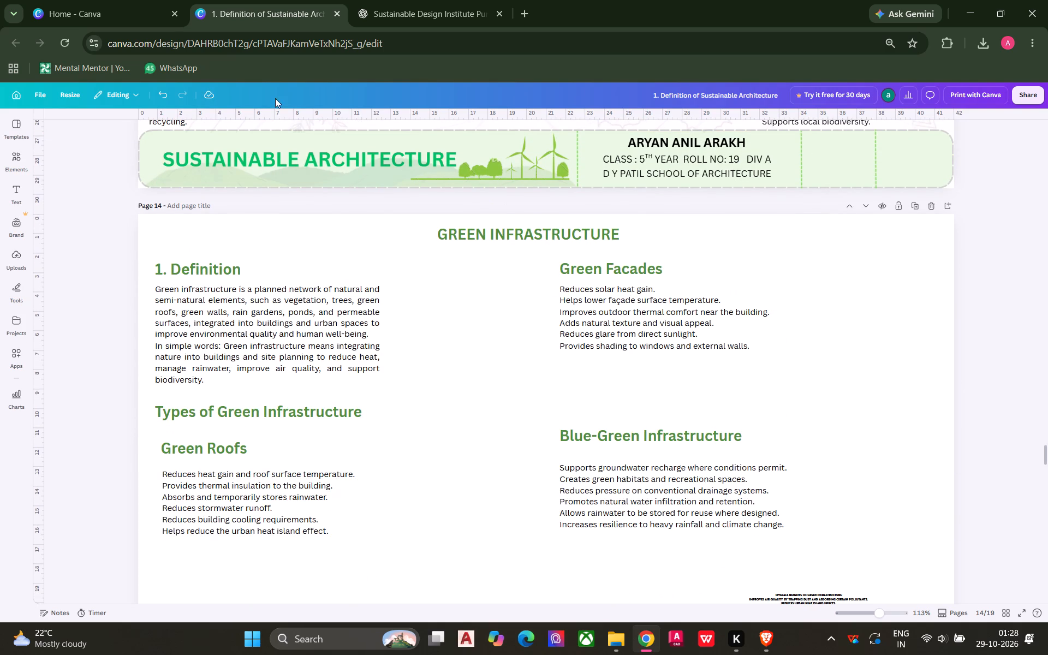
{"action": "scroll", "coordinate": [490, 393], "scroll_direction": "down", "scroll_amount": 2}
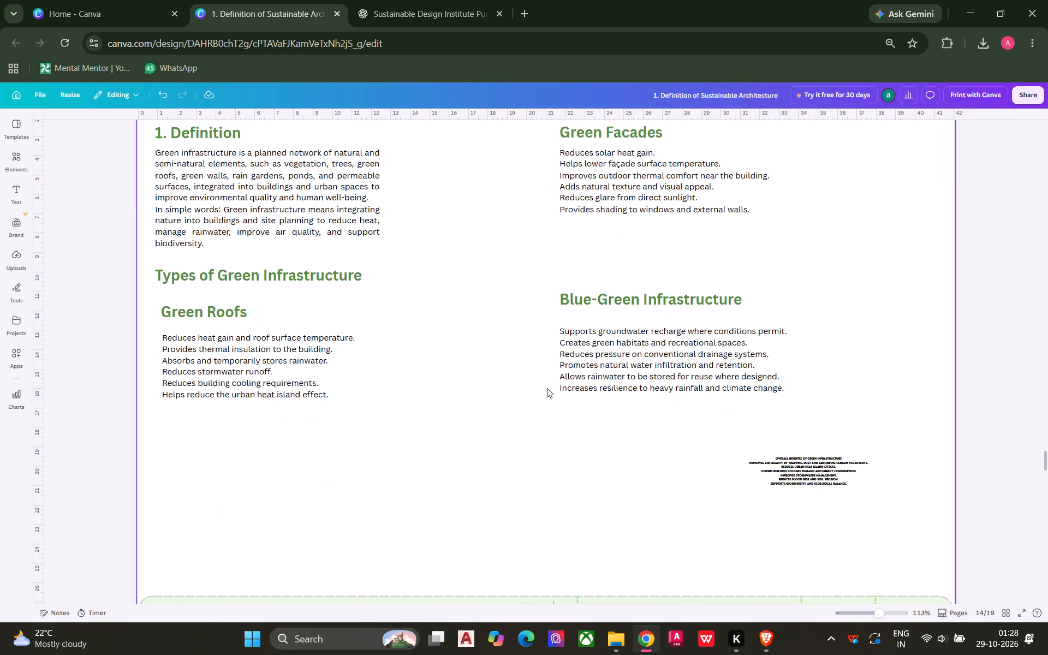
{"action": "left_click", "coordinate": [661, 392]}
{"action": "left_click", "coordinate": [728, 136]}
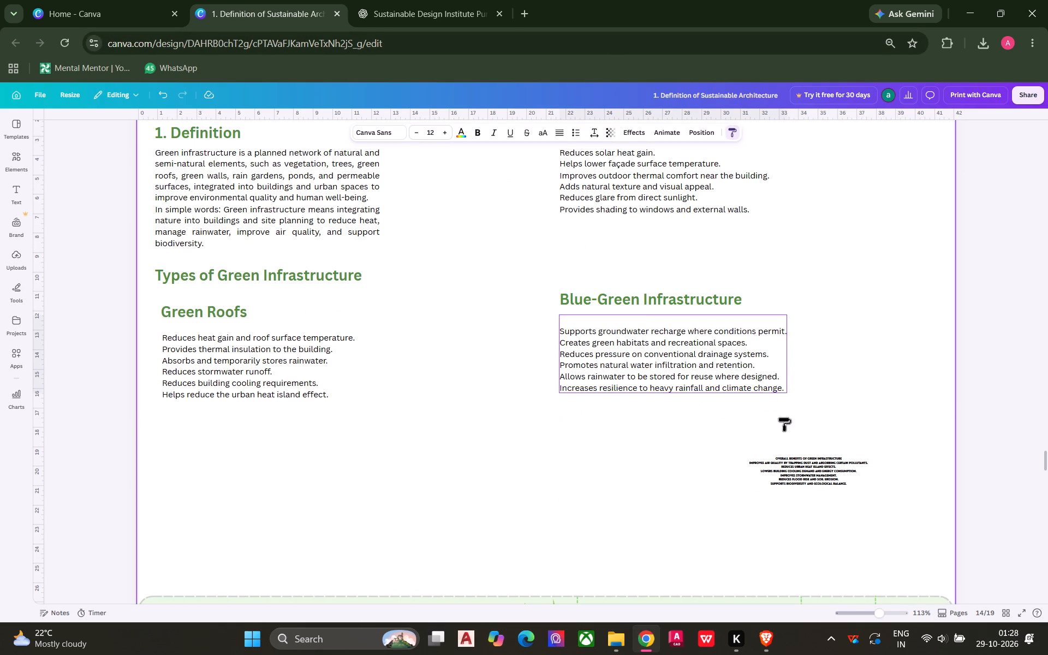
{"action": "left_click", "coordinate": [796, 466]}
{"action": "left_click", "coordinate": [891, 471]}
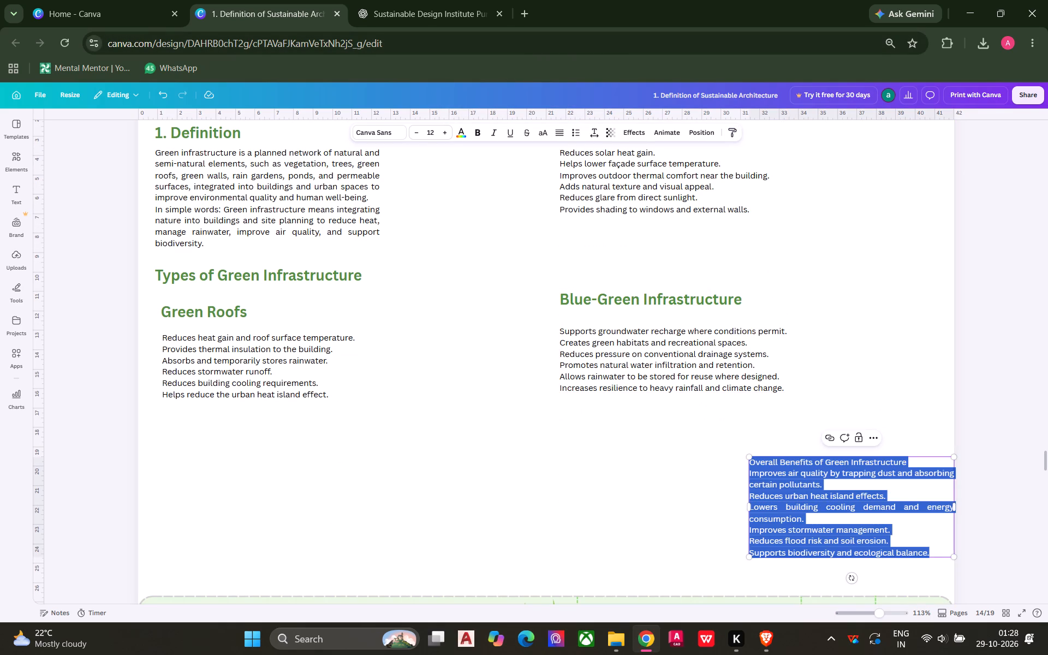
Make the "Overall Benefits of Green Infrastructure" title line bold within its text block.
{"action": "left_click", "coordinate": [916, 463]}
{"action": "left_click_drag", "start_coordinate": [915, 463], "coordinate": [746, 458]}
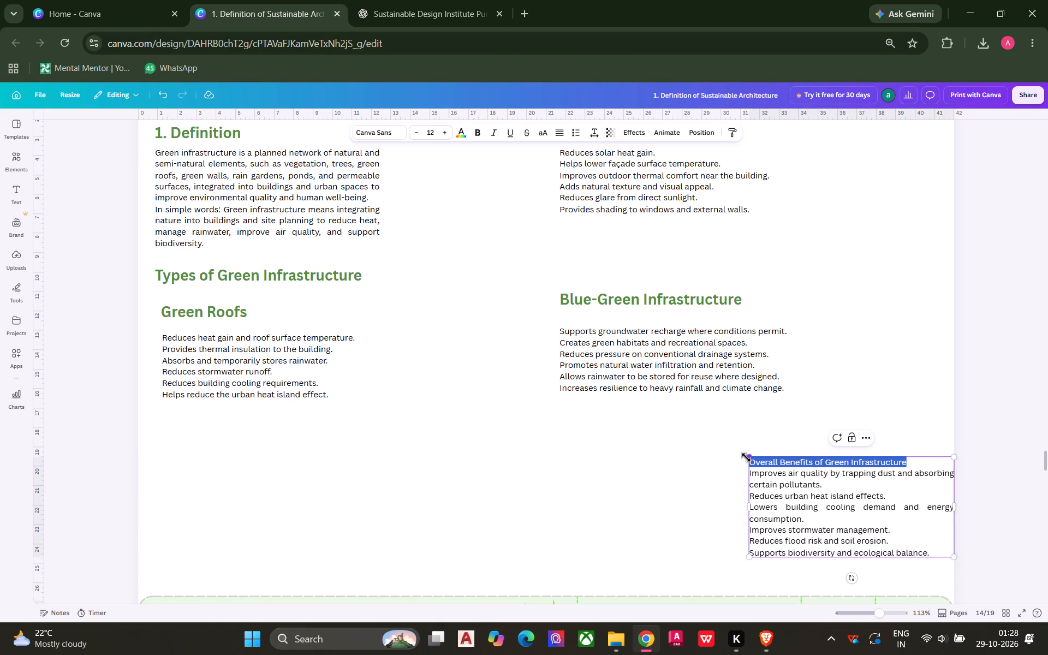
{"action": "left_click", "coordinate": [484, 132]}
{"action": "left_click", "coordinate": [999, 283]}
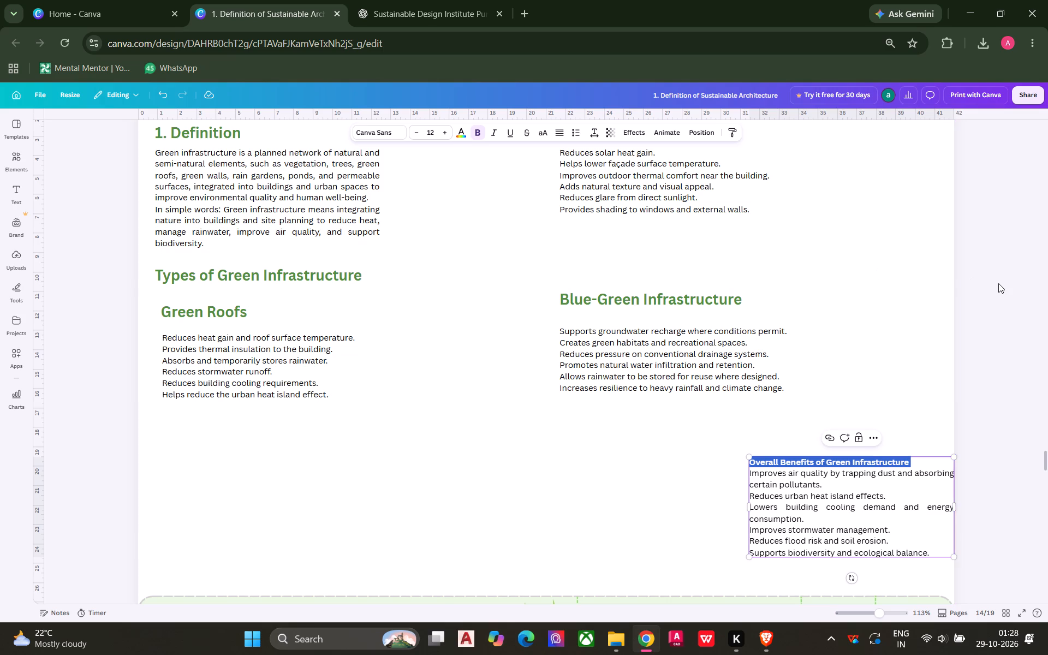
Move the Overall Benefits text block below the Blue-Green Infrastructure list, just above the page footer and near that column's left edge.
{"action": "left_click_drag", "start_coordinate": [779, 474], "coordinate": [705, 507]}
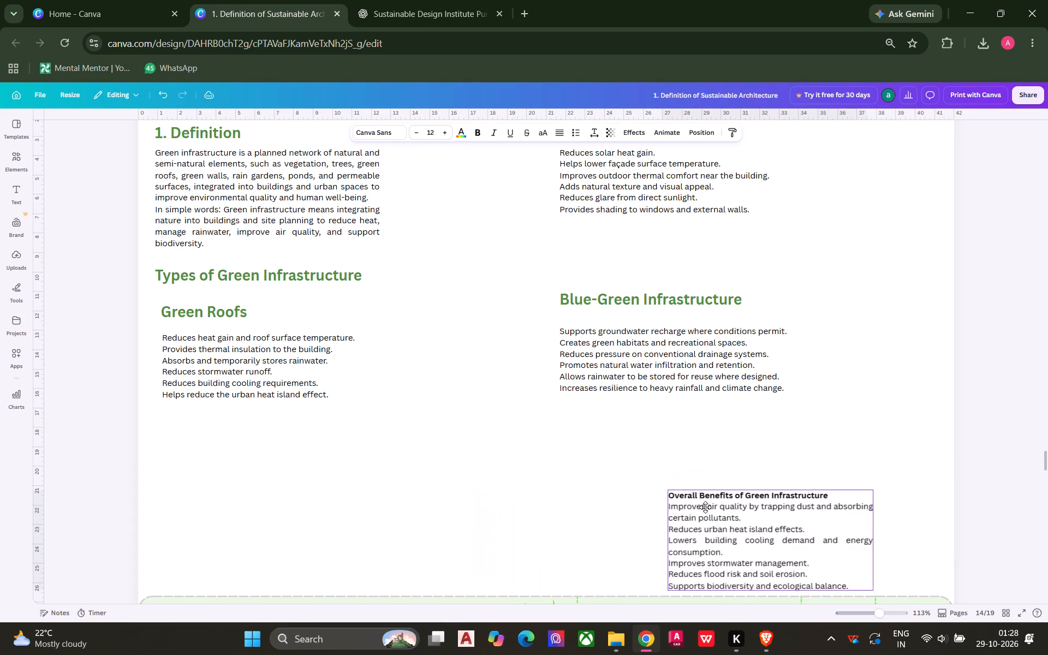
{"action": "left_click_drag", "start_coordinate": [705, 507], "coordinate": [184, 505]}
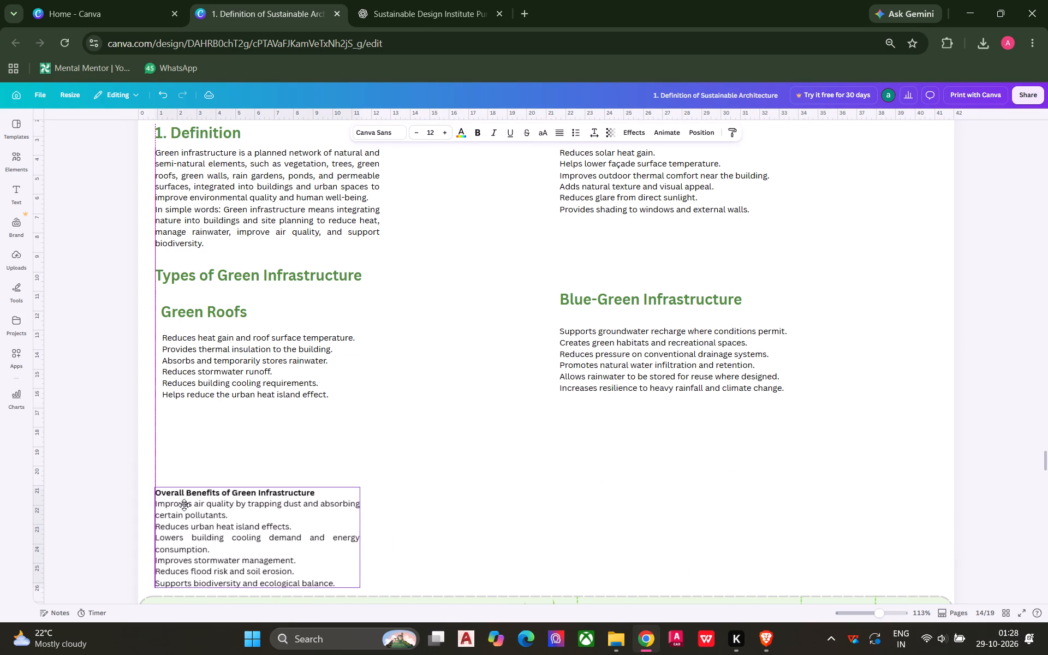
{"action": "left_click_drag", "start_coordinate": [184, 505], "coordinate": [641, 508]}
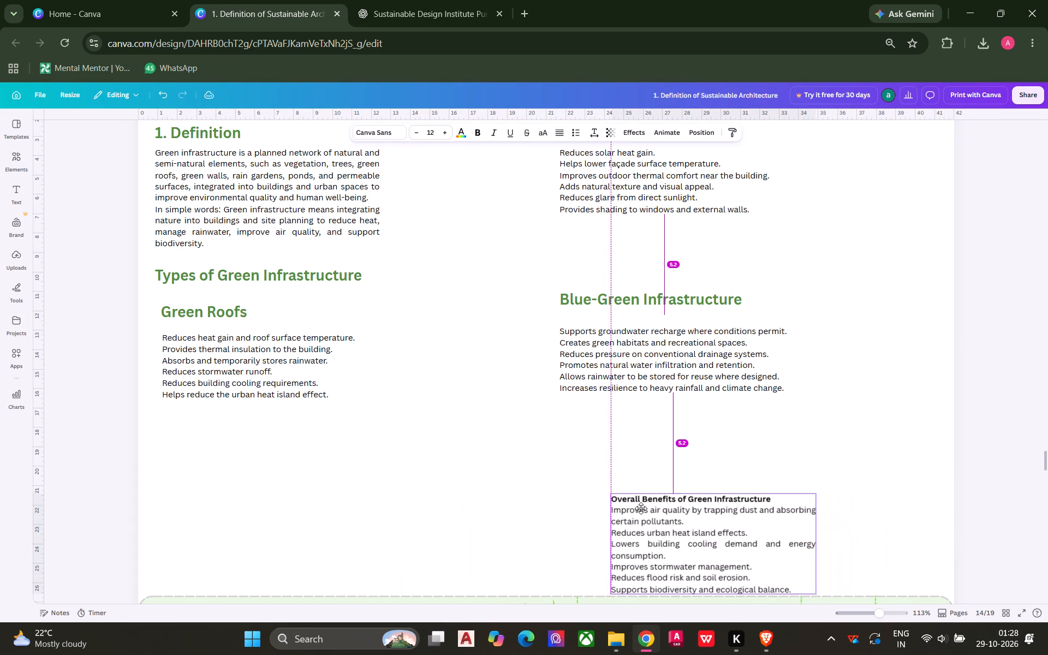
{"action": "left_click_drag", "start_coordinate": [641, 508], "coordinate": [603, 510]}
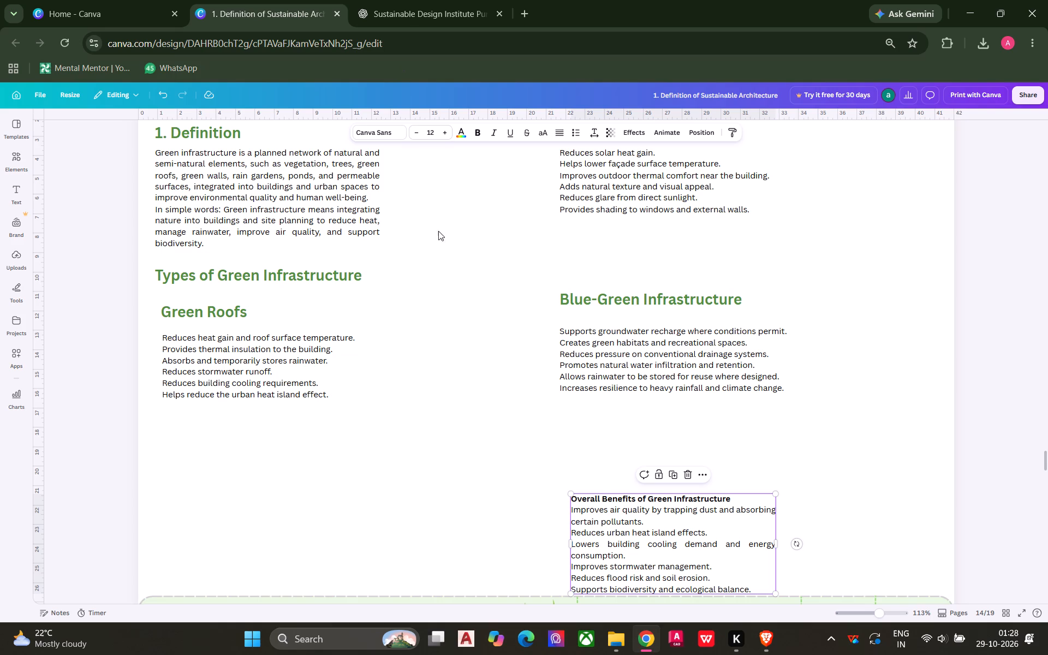
Copy Green Infrastructure Showcase.png from the Downloads folder in File Explorer and return to the Canva design in Chrome.
{"action": "left_click", "coordinate": [610, 644]}
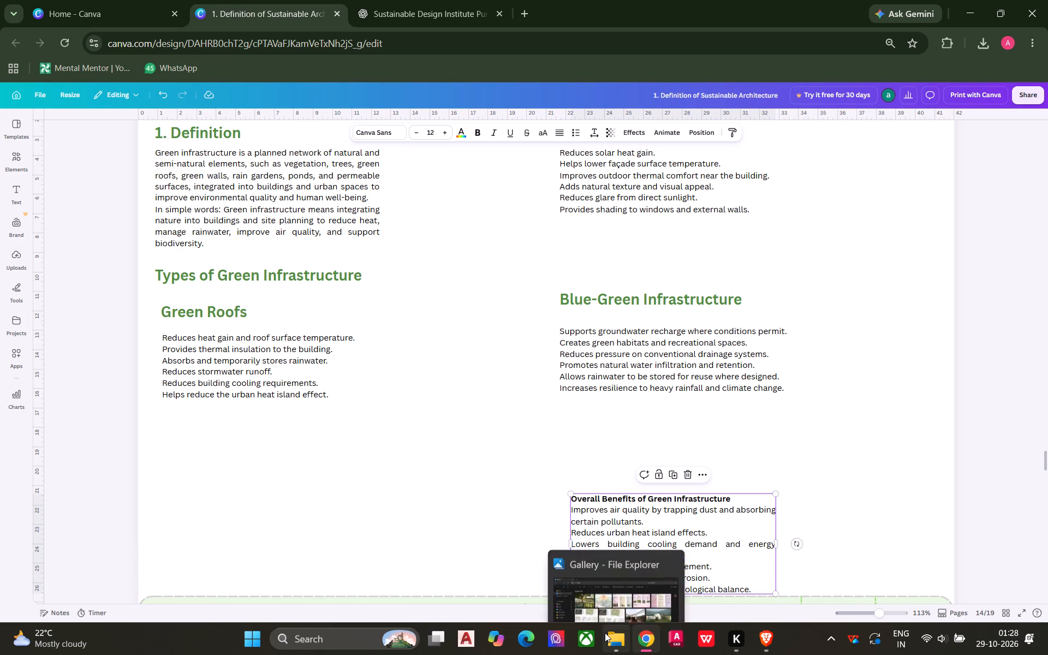
{"action": "left_click", "coordinate": [605, 634]}
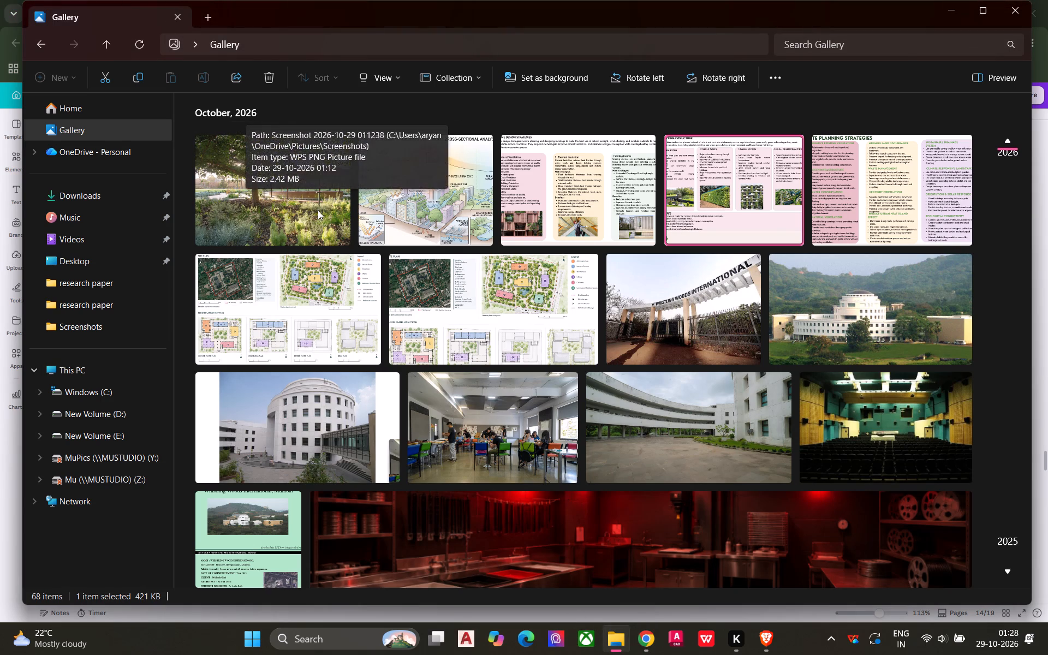
{"action": "left_click", "coordinate": [123, 198]}
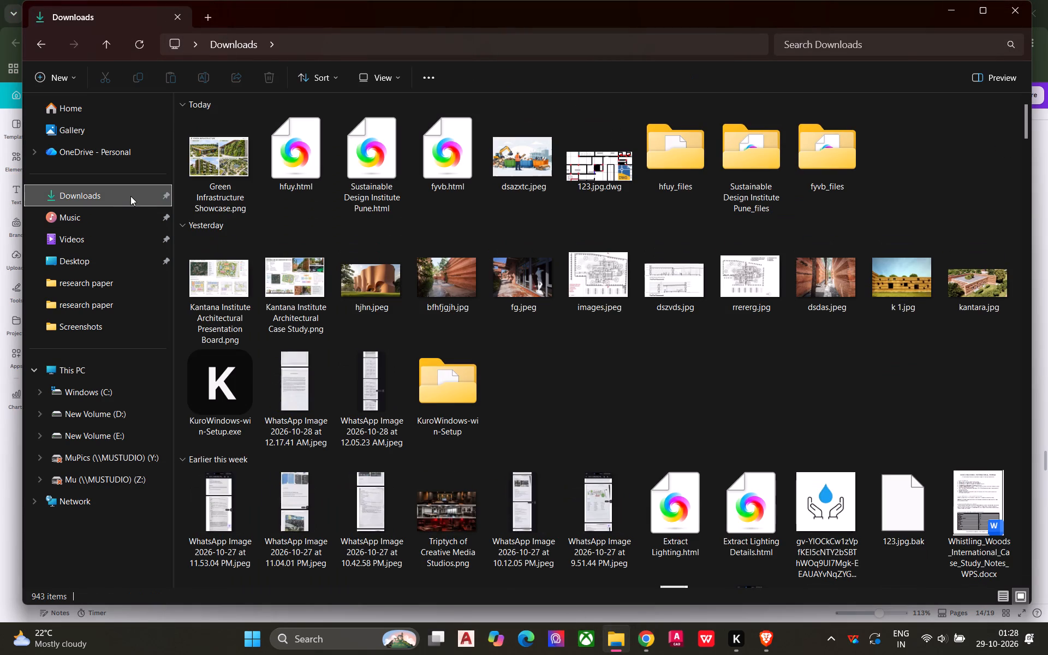
{"action": "left_click", "coordinate": [141, 79]}
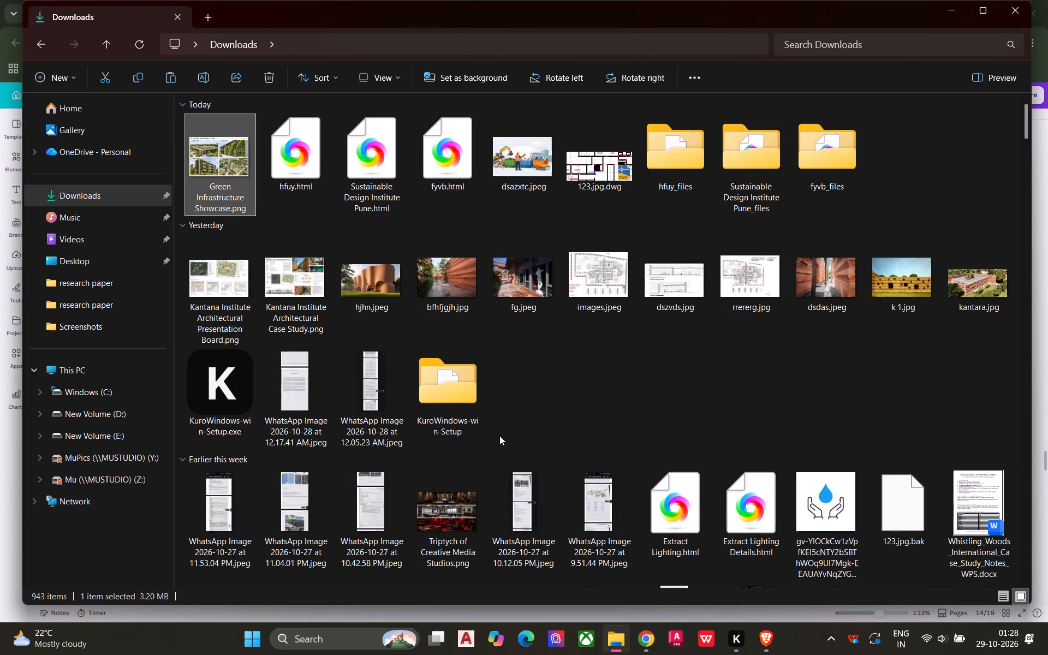
{"action": "left_click", "coordinate": [645, 635]}
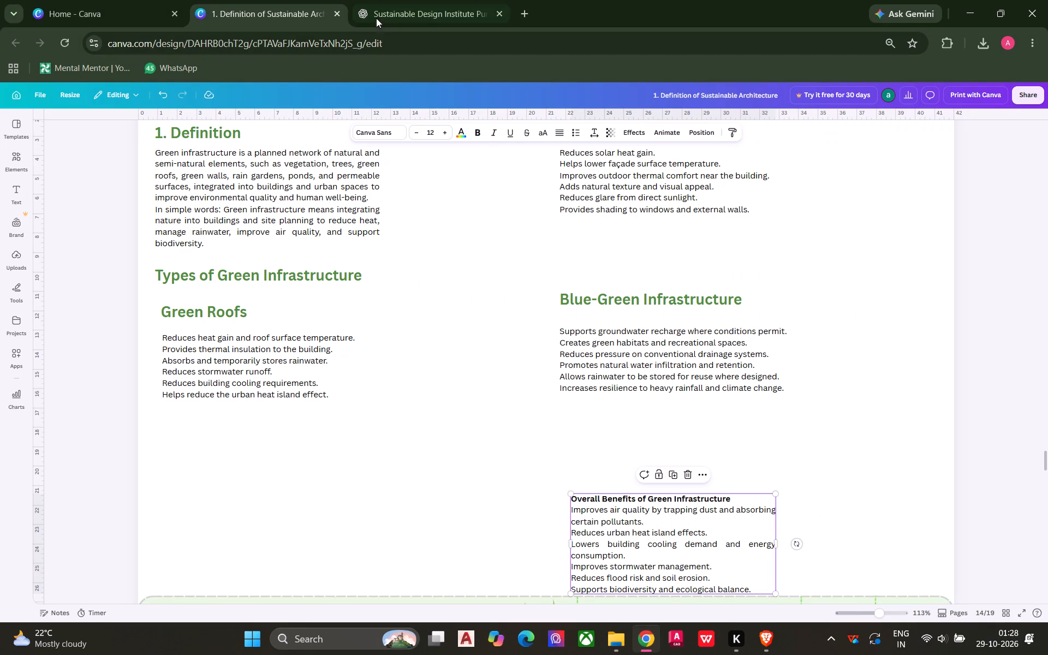
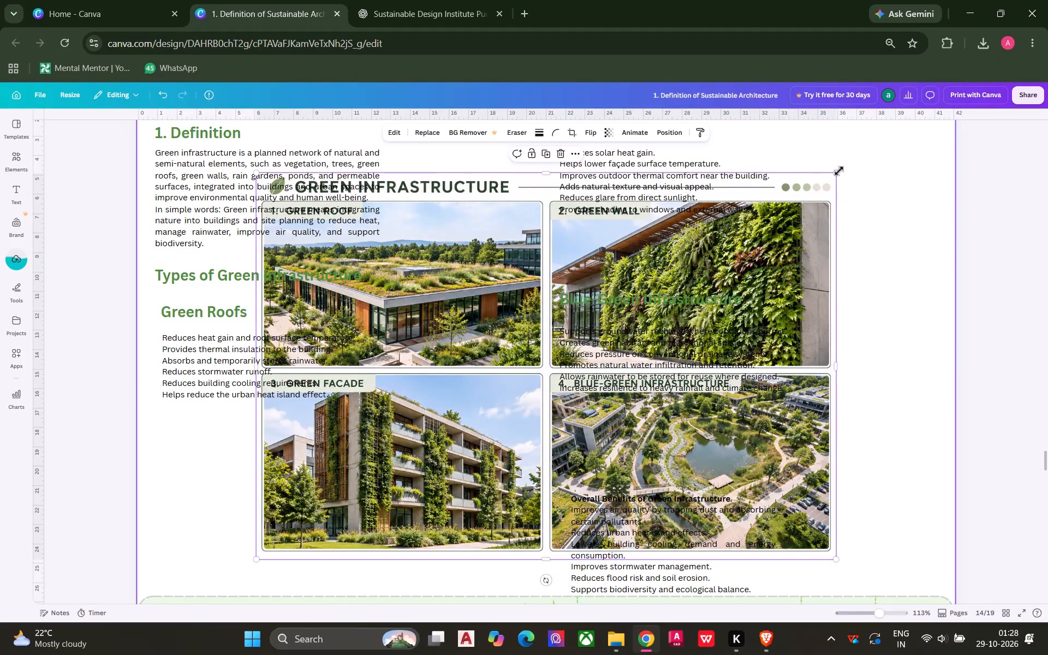
Shrink the pasted Green Infrastructure showcase image proportionally, keeping its lower-left corner in place.
{"action": "left_click_drag", "start_coordinate": [834, 174], "coordinate": [760, 196]}
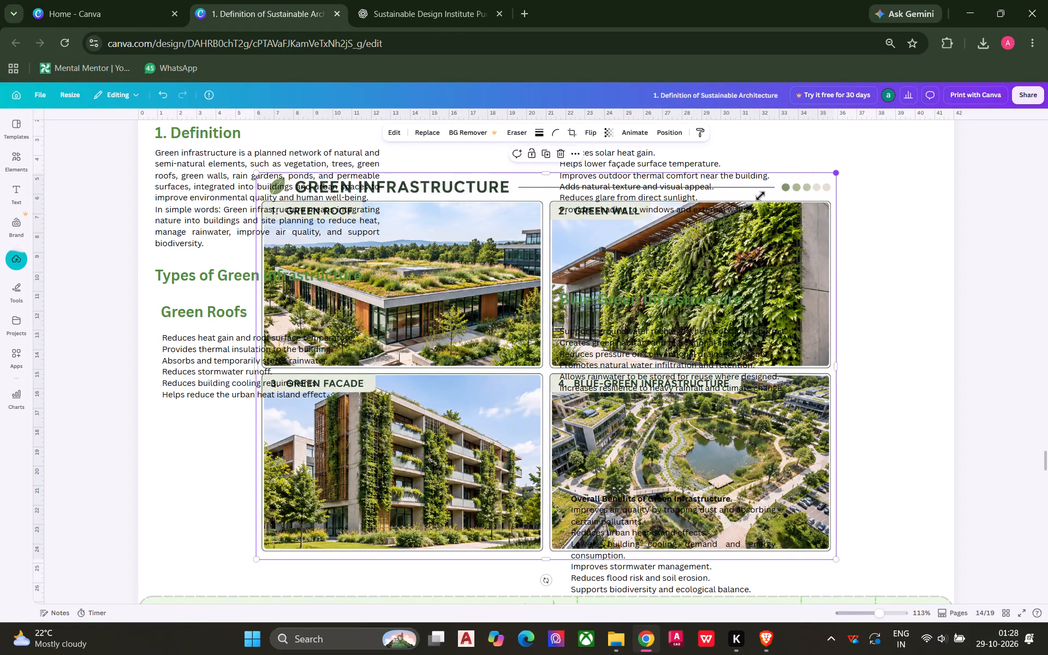
{"action": "left_click_drag", "start_coordinate": [760, 196], "coordinate": [578, 267]}
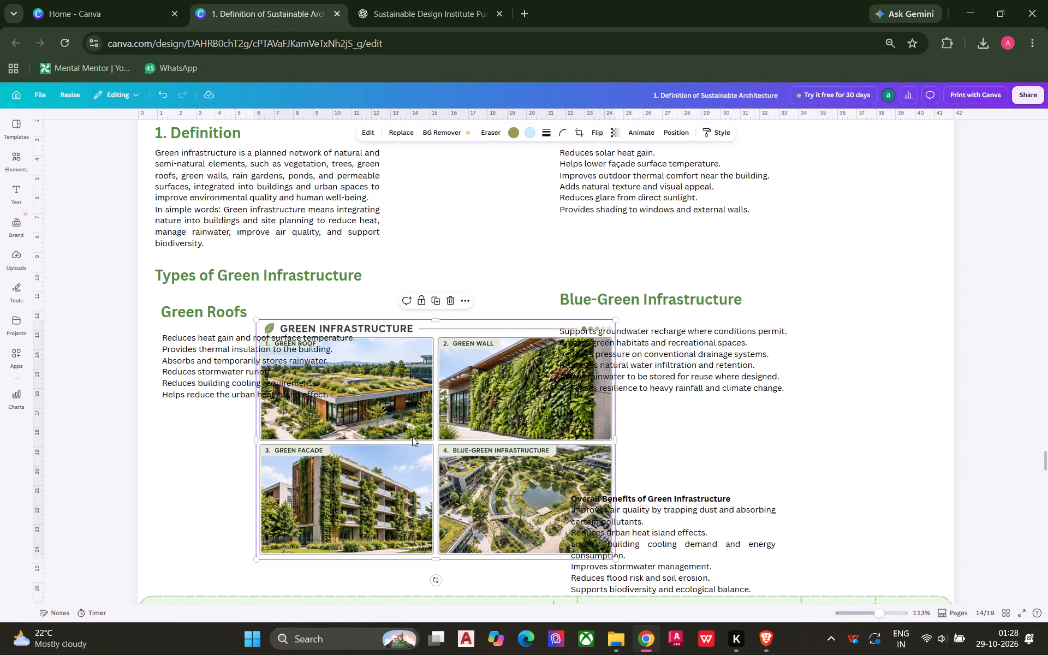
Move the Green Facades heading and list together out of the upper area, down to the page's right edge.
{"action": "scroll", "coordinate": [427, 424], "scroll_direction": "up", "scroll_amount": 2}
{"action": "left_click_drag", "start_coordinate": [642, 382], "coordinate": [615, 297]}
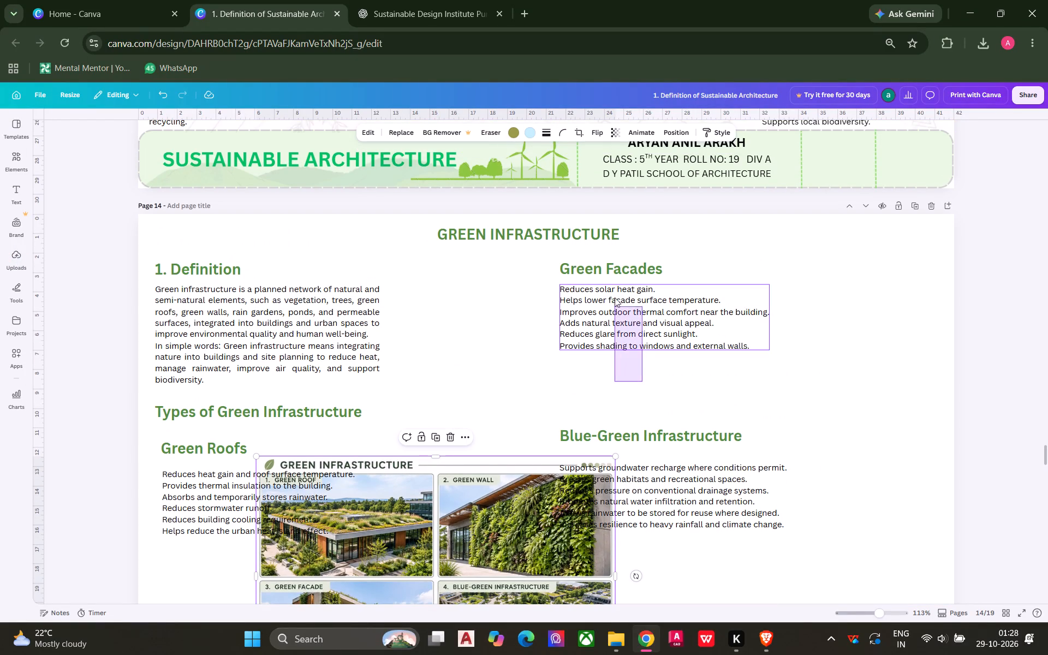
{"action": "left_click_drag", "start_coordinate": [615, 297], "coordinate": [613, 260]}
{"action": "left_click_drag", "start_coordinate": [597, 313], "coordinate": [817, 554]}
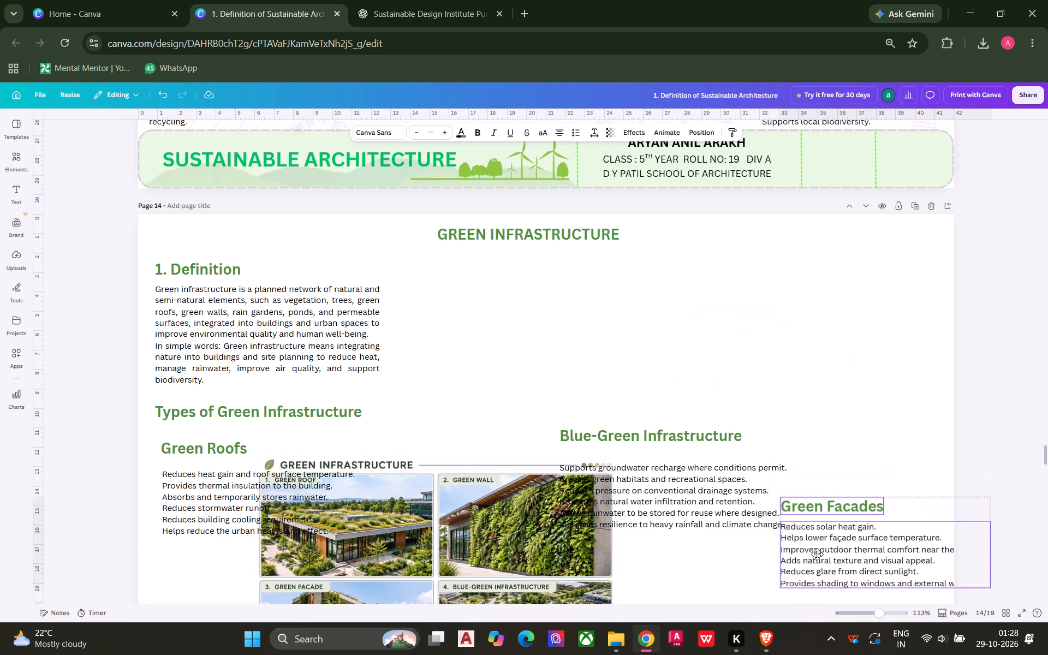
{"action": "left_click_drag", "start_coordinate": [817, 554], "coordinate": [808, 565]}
Move the showcase image to the upper middle of page 14, beside the Definition text.
{"action": "left_click_drag", "start_coordinate": [477, 546], "coordinate": [647, 337]}
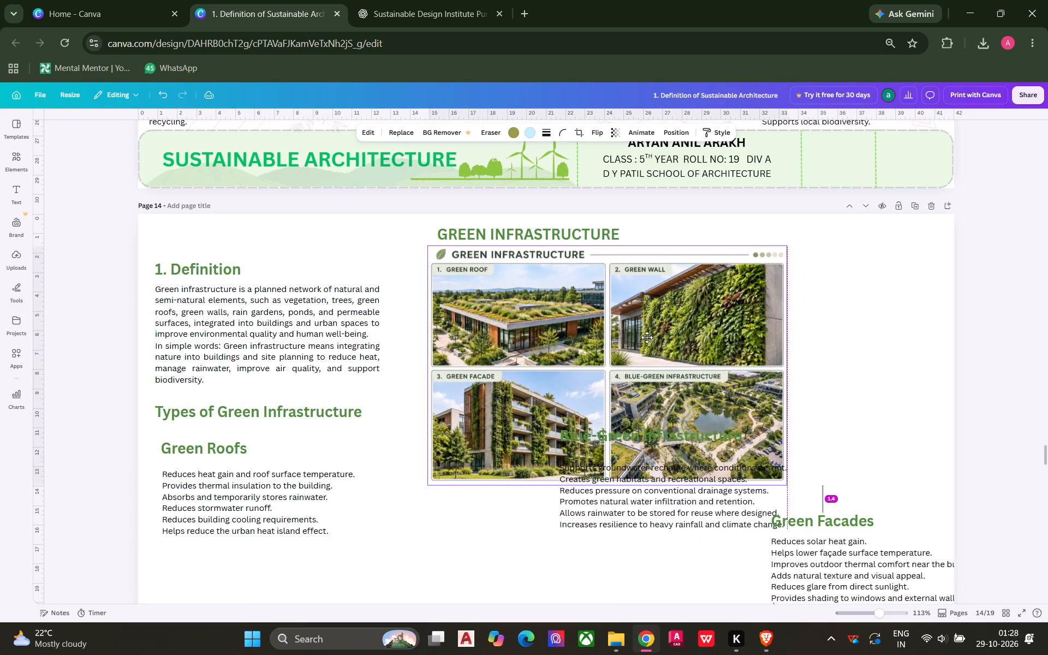
{"action": "left_click_drag", "start_coordinate": [647, 337], "coordinate": [634, 346]}
Move the Green Facades heading and list together below the Green Roofs list, aligned with that column's left edge.
{"action": "scroll", "coordinate": [509, 509], "scroll_direction": "down", "scroll_amount": 2}
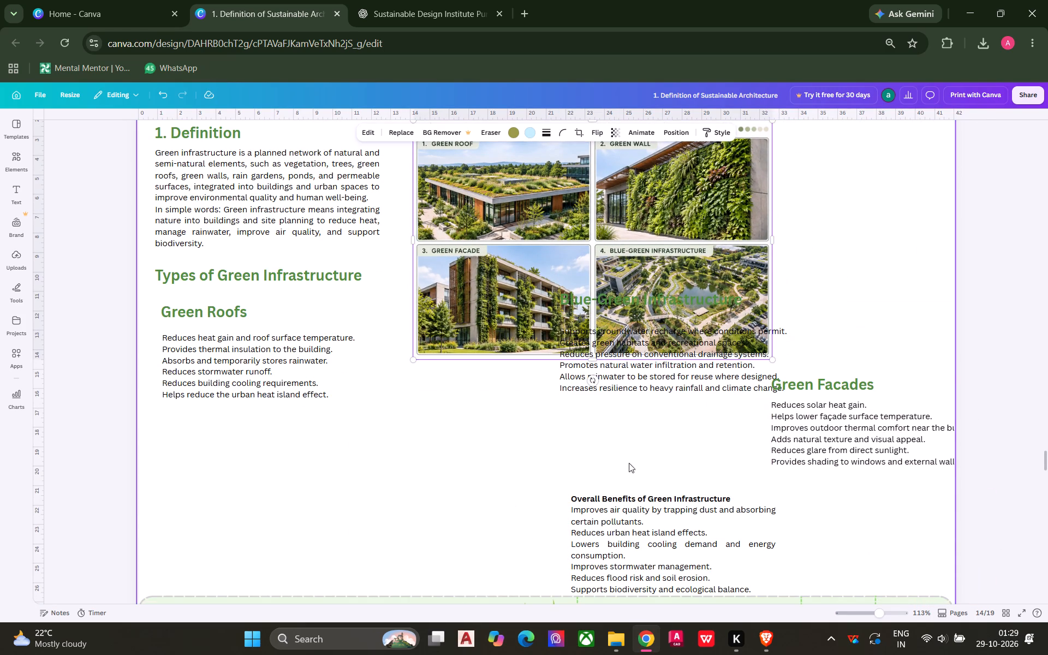
{"action": "left_click_drag", "start_coordinate": [873, 483], "coordinate": [852, 377]}
{"action": "left_click_drag", "start_coordinate": [819, 430], "coordinate": [245, 486]}
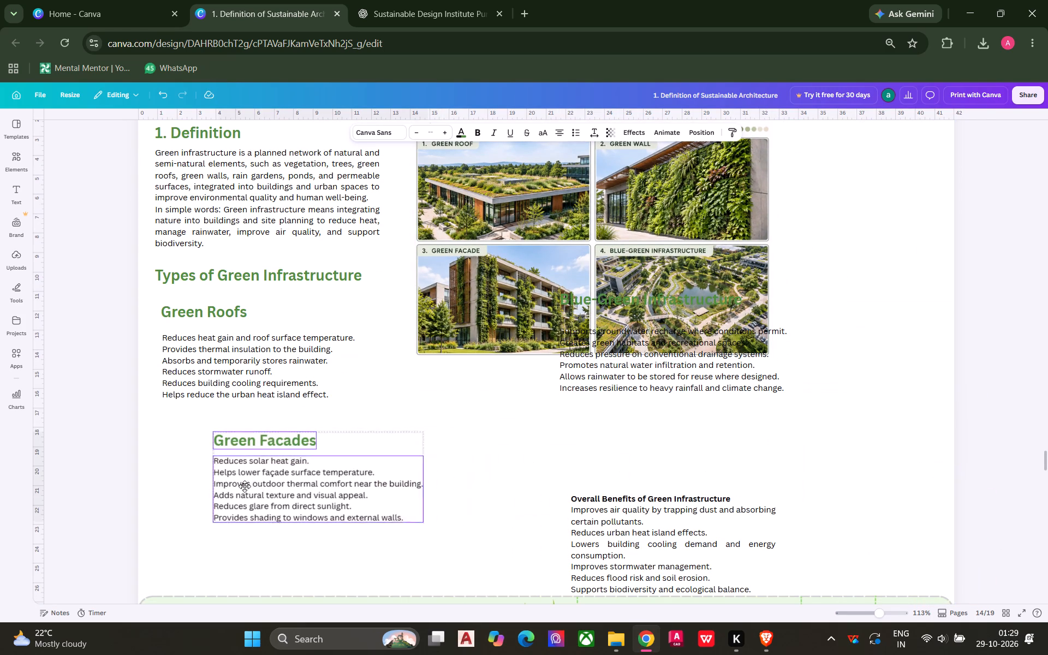
{"action": "left_click_drag", "start_coordinate": [245, 486], "coordinate": [208, 477]}
{"action": "left_click", "coordinate": [452, 445]}
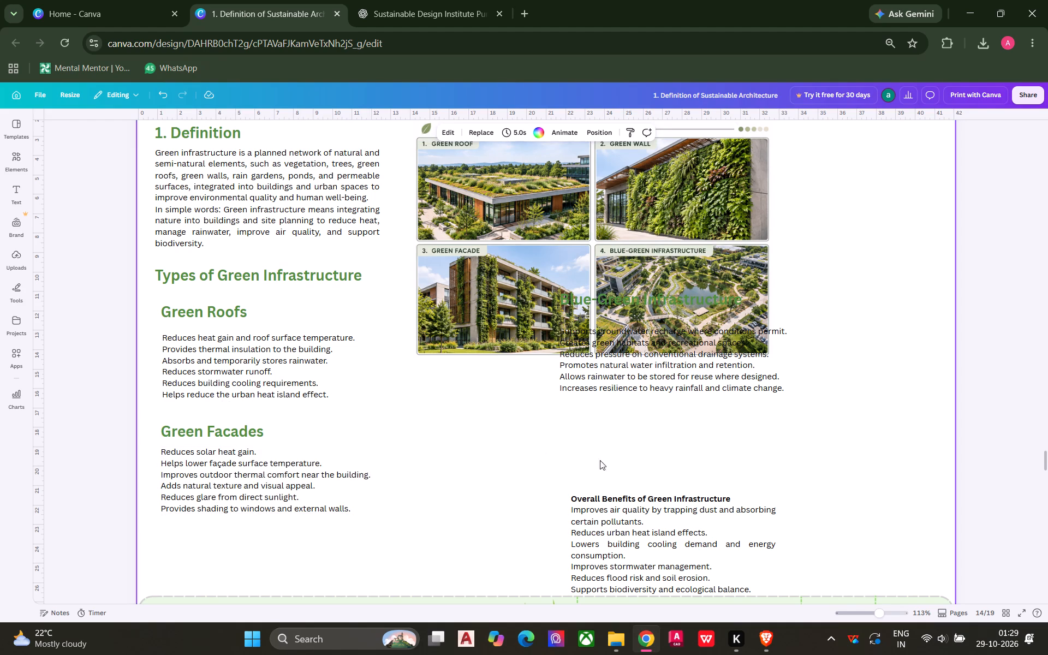
Move the Overall Benefits of Green Infrastructure text block to the page's lower-right area, just above the footer.
{"action": "left_click_drag", "start_coordinate": [612, 462], "coordinate": [551, 527]}
{"action": "left_click_drag", "start_coordinate": [612, 520], "coordinate": [573, 492]}
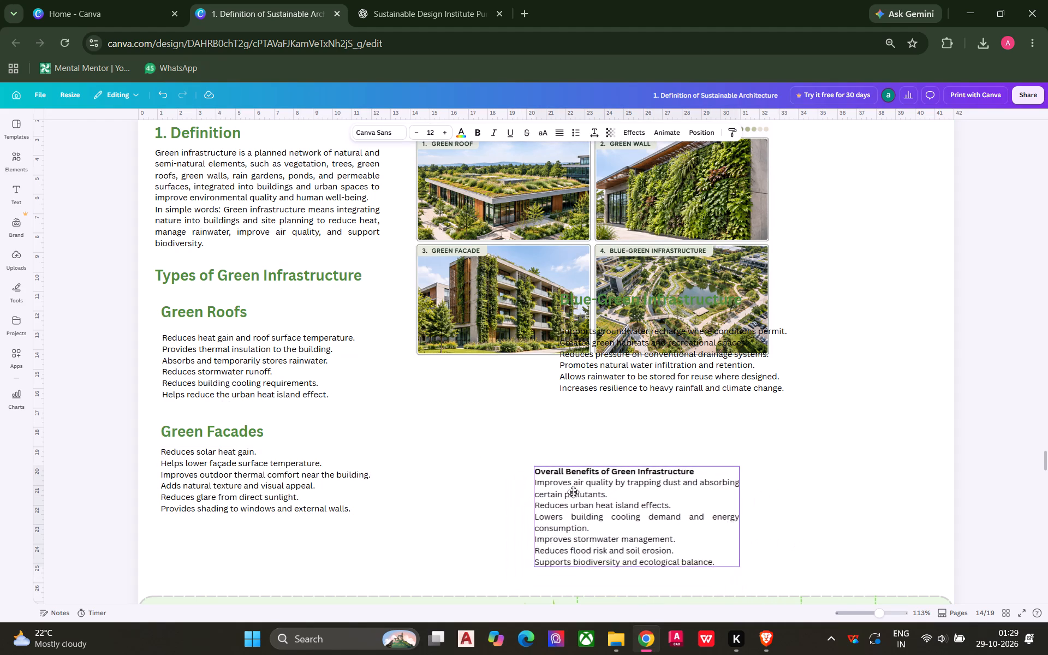
{"action": "left_click_drag", "start_coordinate": [573, 492], "coordinate": [752, 502]}
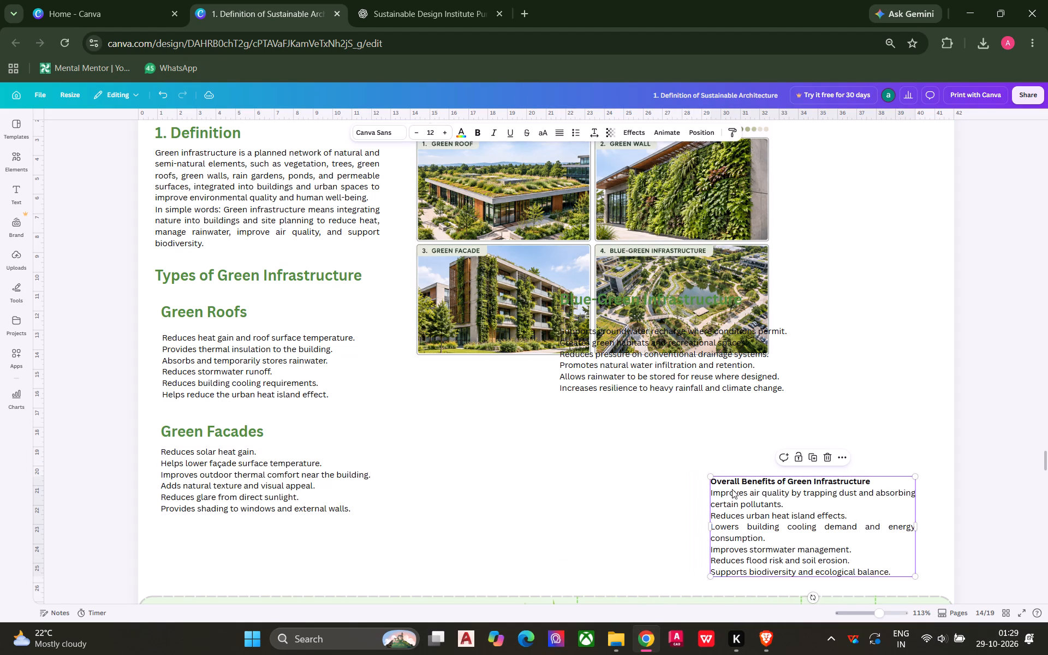
{"action": "left_click", "coordinate": [652, 442]}
Move the Blue-Green Infrastructure heading and list together below the showcase image, beside the Overall Benefits block.
{"action": "left_click", "coordinate": [724, 299]}
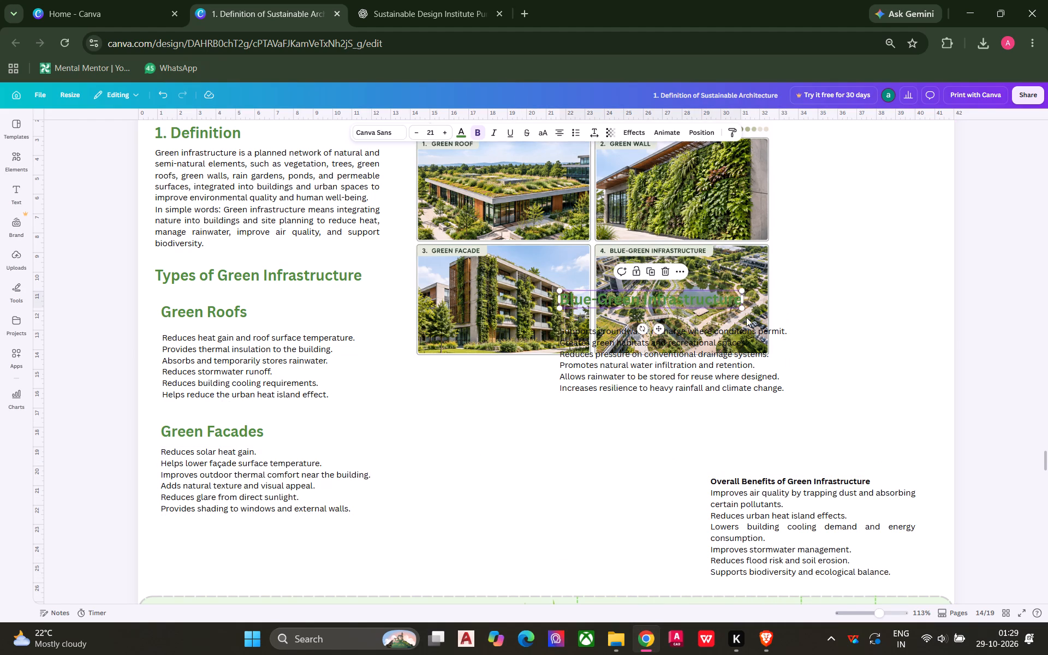
{"action": "left_click", "coordinate": [751, 388], "text": "shift"}
{"action": "left_click_drag", "start_coordinate": [674, 372], "coordinate": [532, 489]}
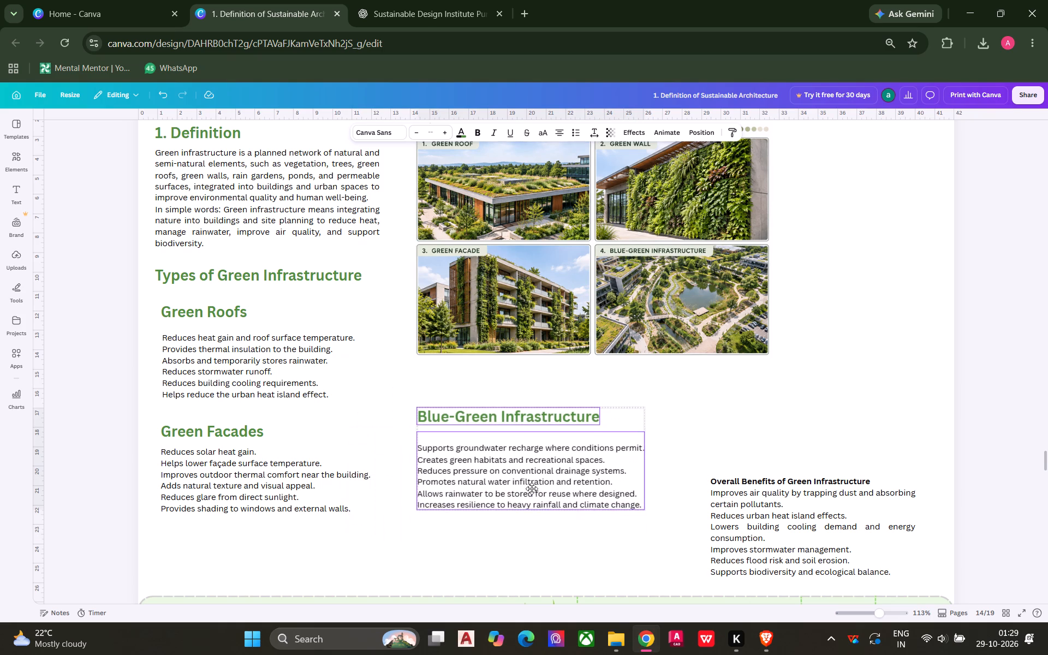
{"action": "left_click_drag", "start_coordinate": [532, 489], "coordinate": [522, 553]}
{"action": "left_click", "coordinate": [567, 426]}
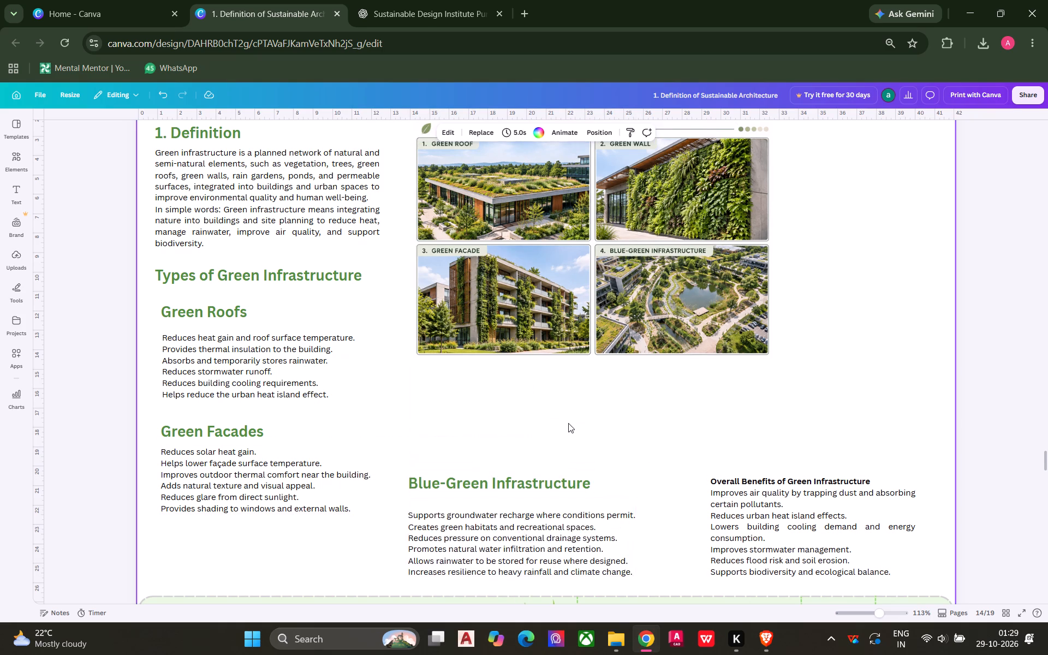
Enlarge the showcase image until it fills the space above the Blue-Green Infrastructure and Overall Benefits blocks.
{"action": "scroll", "coordinate": [568, 423], "scroll_direction": "up", "scroll_amount": 1}
{"action": "left_click", "coordinate": [587, 390]}
{"action": "left_click_drag", "start_coordinate": [772, 431], "coordinate": [779, 445]}
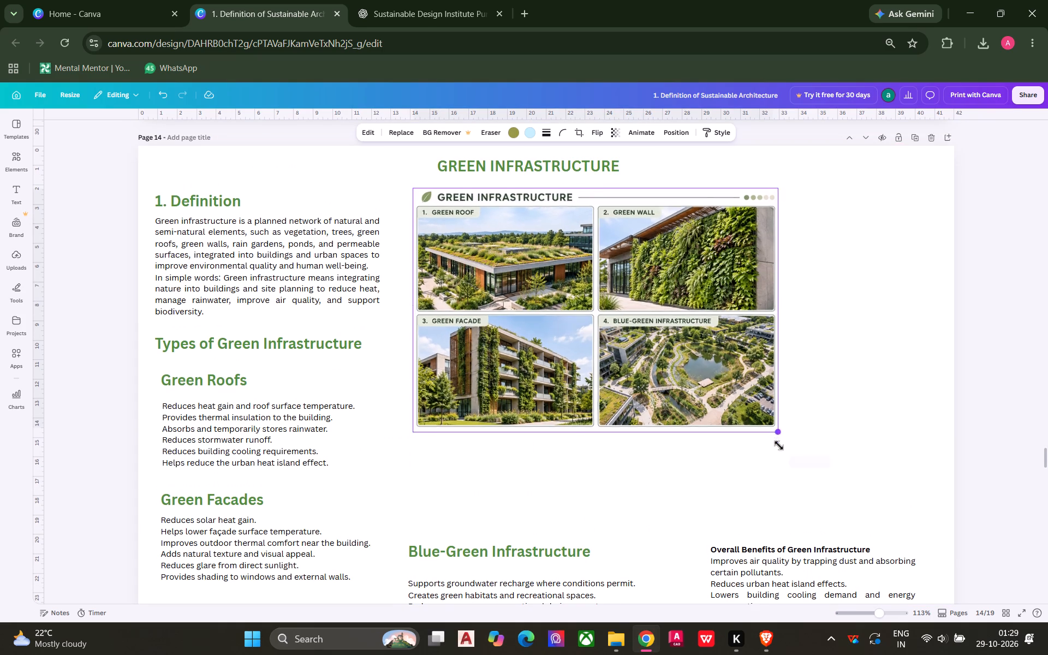
{"action": "left_click_drag", "start_coordinate": [779, 445], "coordinate": [915, 493]}
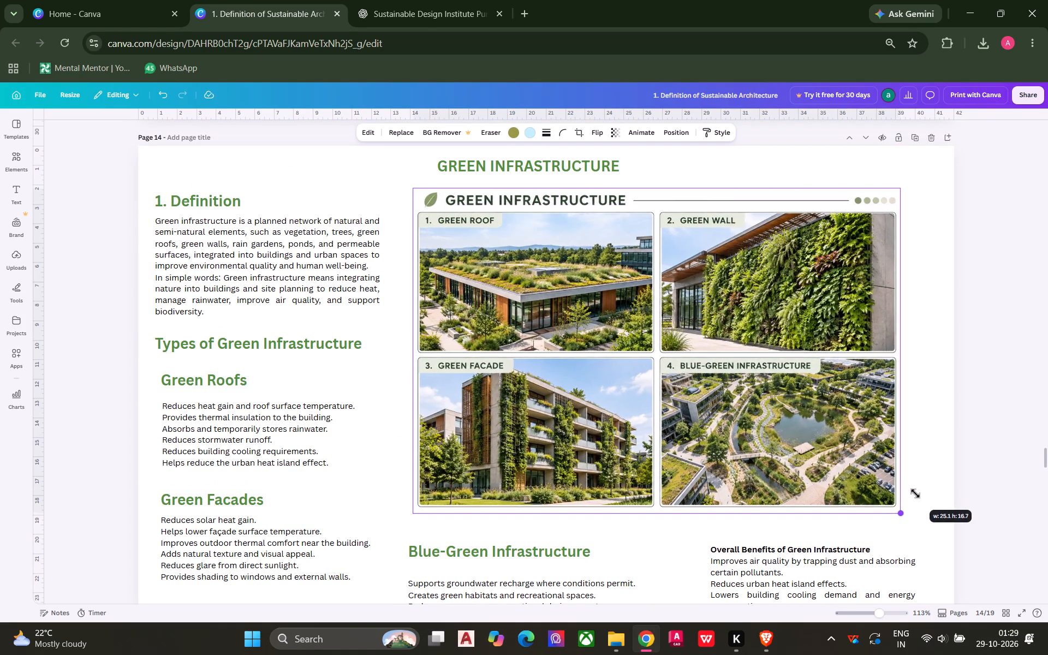
{"action": "left_click_drag", "start_coordinate": [915, 493], "coordinate": [867, 477]}
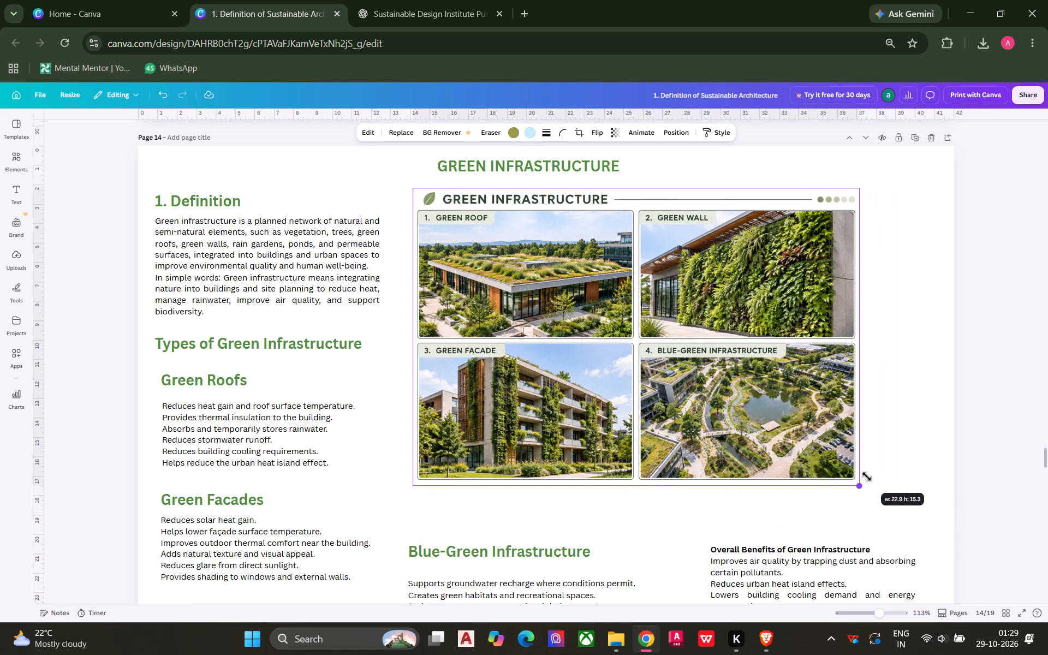
{"action": "left_click_drag", "start_coordinate": [867, 477], "coordinate": [906, 482]}
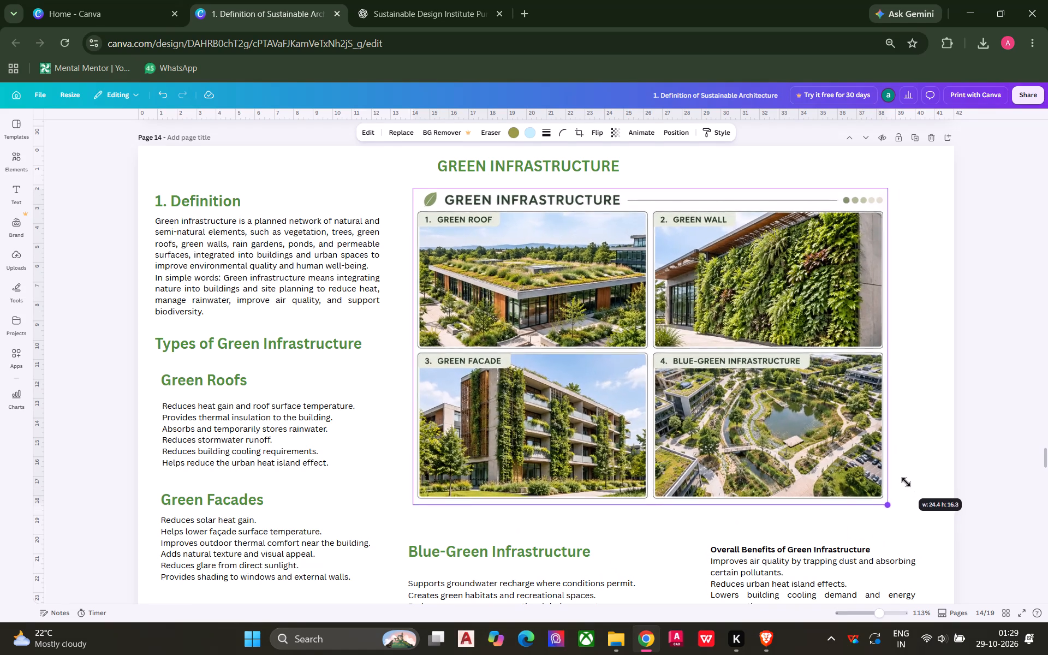
{"action": "left_click_drag", "start_coordinate": [906, 482], "coordinate": [944, 503]}
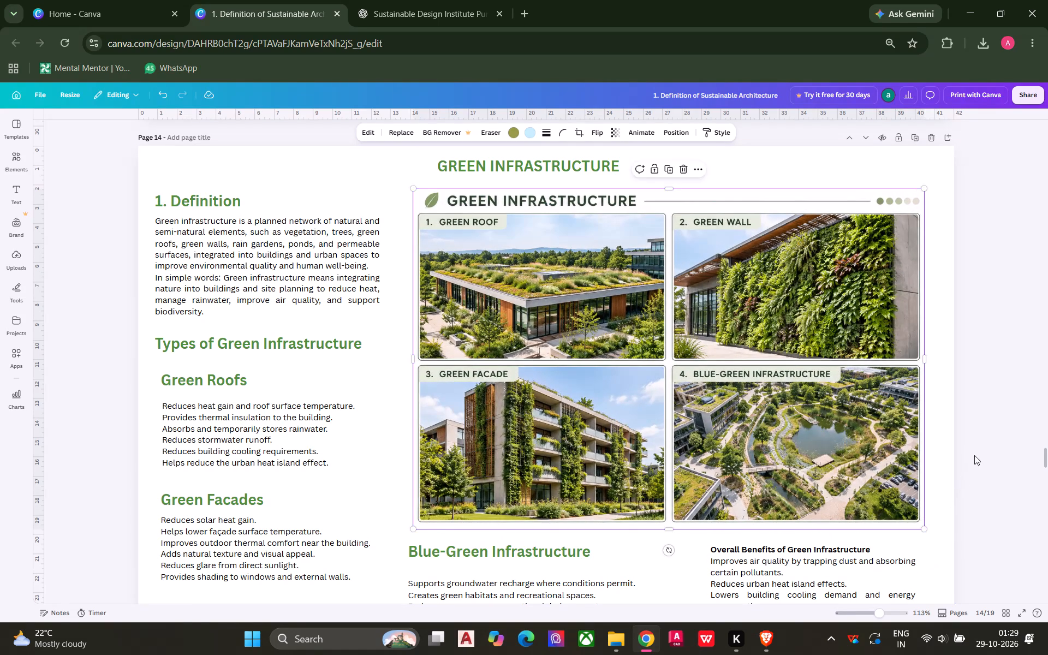
{"action": "left_click", "coordinate": [1012, 362]}
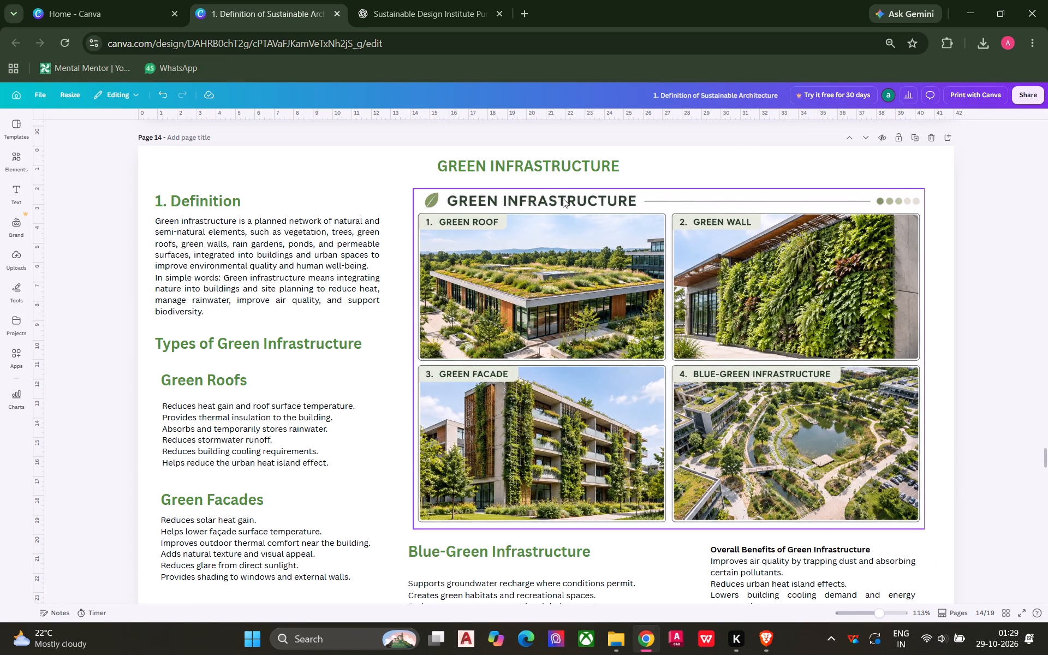
Delete the green "GREEN INFRASTRUCTURE" page title text above the showcase image.
{"action": "left_click", "coordinate": [520, 163]}
{"action": "key", "text": "Delete"}
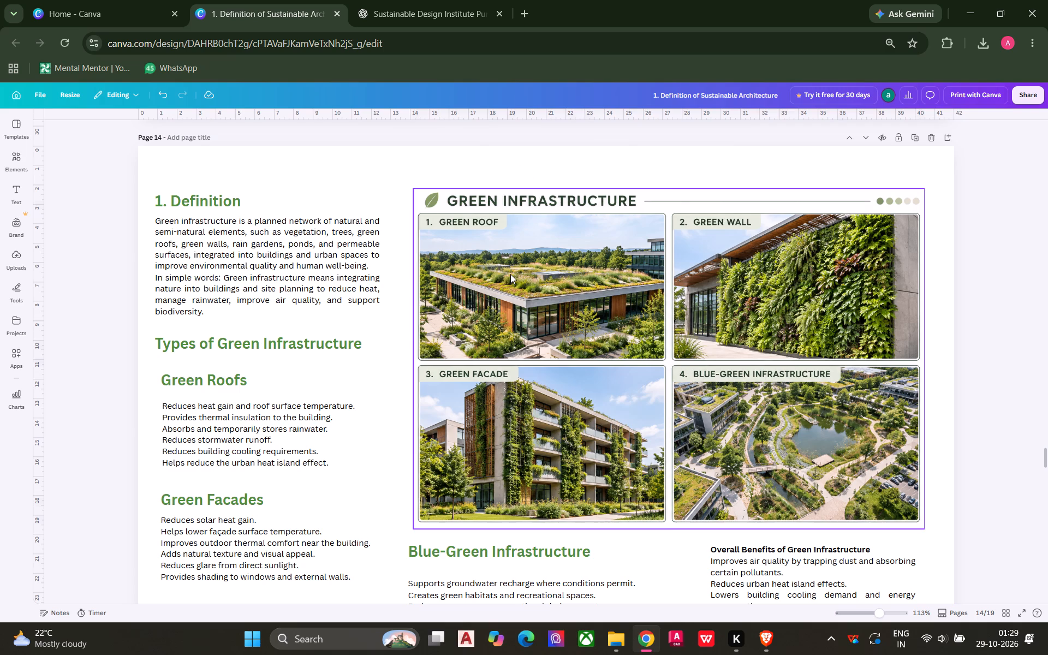
Enlarge the showcase image up into the freed title space until it reaches the page's right edge.
{"action": "left_click", "coordinate": [510, 275]}
{"action": "left_click_drag", "start_coordinate": [925, 187], "coordinate": [934, 157]}
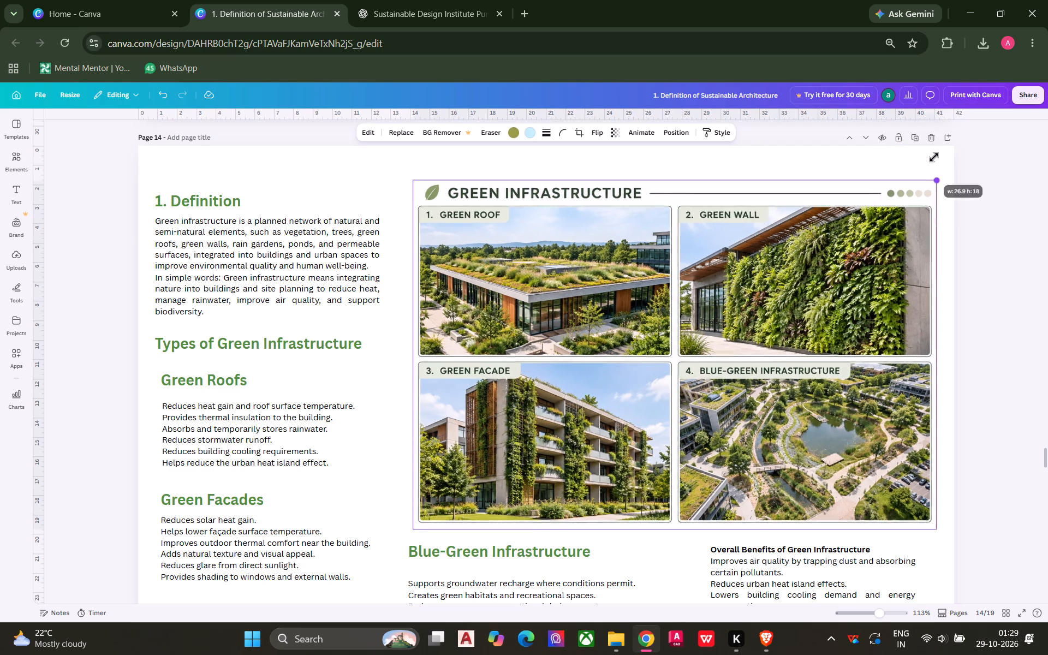
{"action": "left_click_drag", "start_coordinate": [934, 157], "coordinate": [942, 148]}
{"action": "left_click", "coordinate": [1014, 177]}
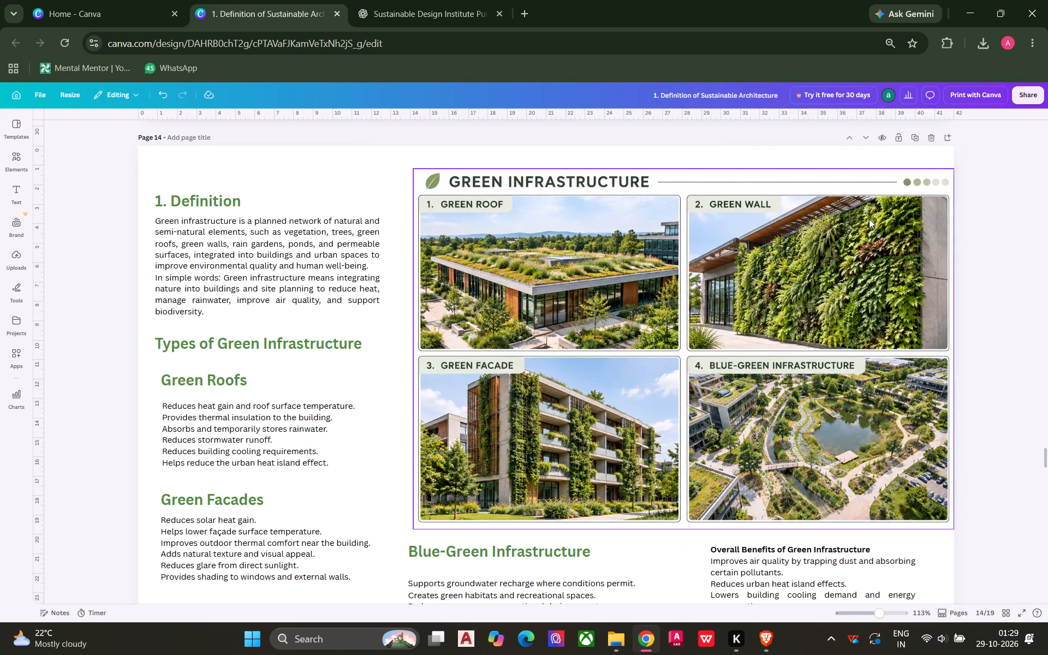
Move the showcase image against the page's top edge and enlarge it slightly toward the right page edge.
{"action": "left_click_drag", "start_coordinate": [676, 271], "coordinate": [664, 249]}
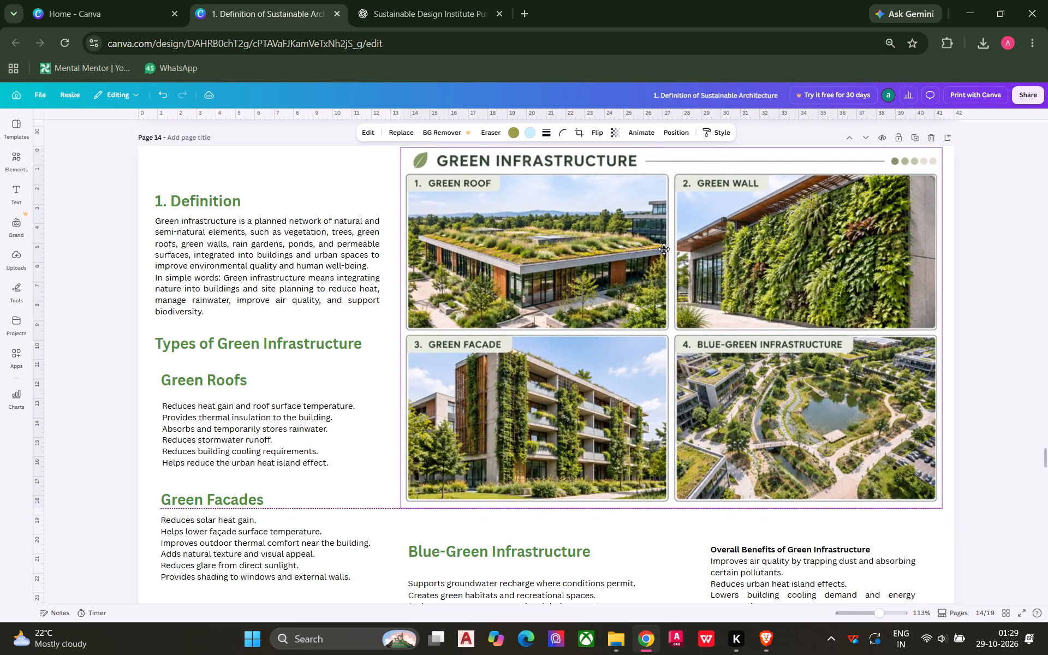
{"action": "left_click_drag", "start_coordinate": [664, 249], "coordinate": [663, 252]}
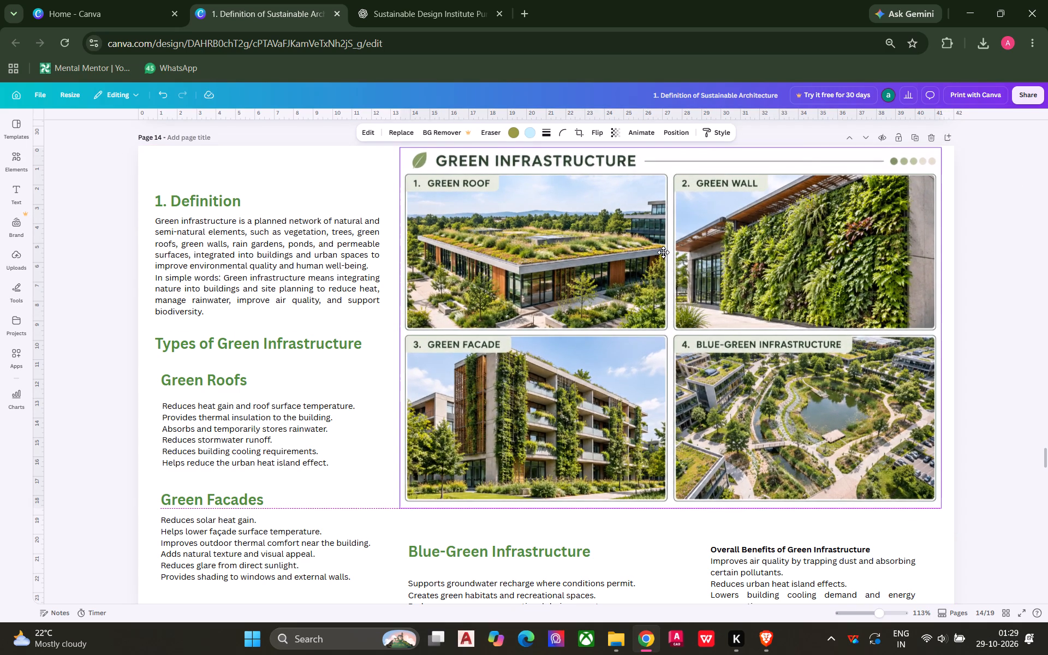
{"action": "left_click_drag", "start_coordinate": [663, 252], "coordinate": [663, 247]}
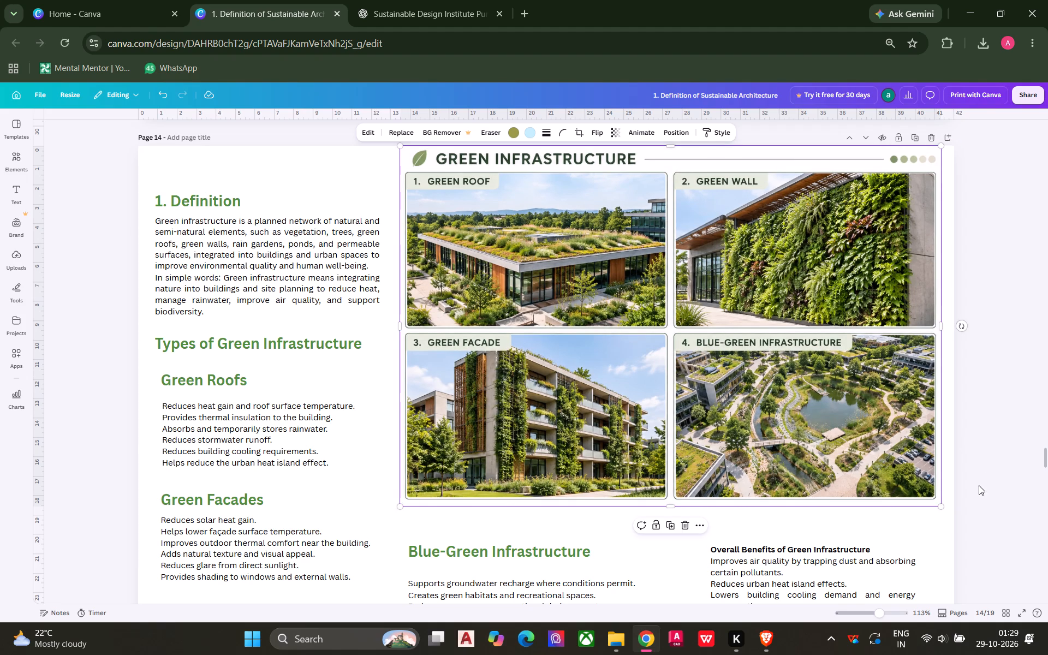
{"action": "left_click_drag", "start_coordinate": [942, 504], "coordinate": [949, 519]}
{"action": "left_click", "coordinate": [1026, 455]}
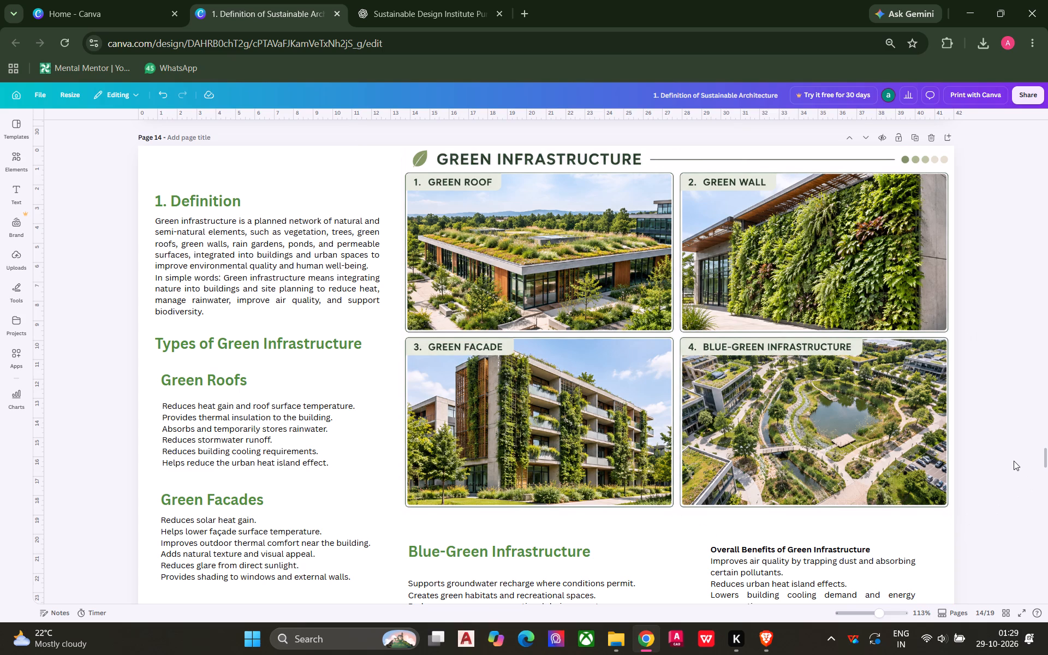
Nudge the Types of Green Infrastructure heading slightly down, closer to the Green Roofs heading.
{"action": "scroll", "coordinate": [737, 522], "scroll_direction": "down", "scroll_amount": 2}
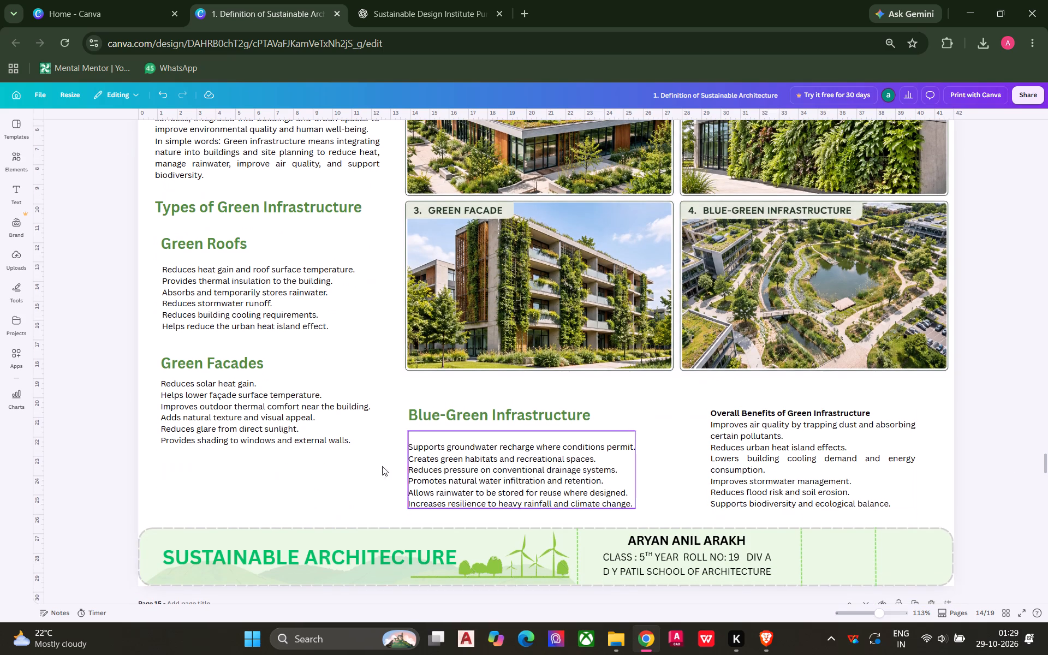
{"action": "scroll", "coordinate": [218, 494], "scroll_direction": "up", "scroll_amount": 1}
{"action": "left_click", "coordinate": [235, 271]}
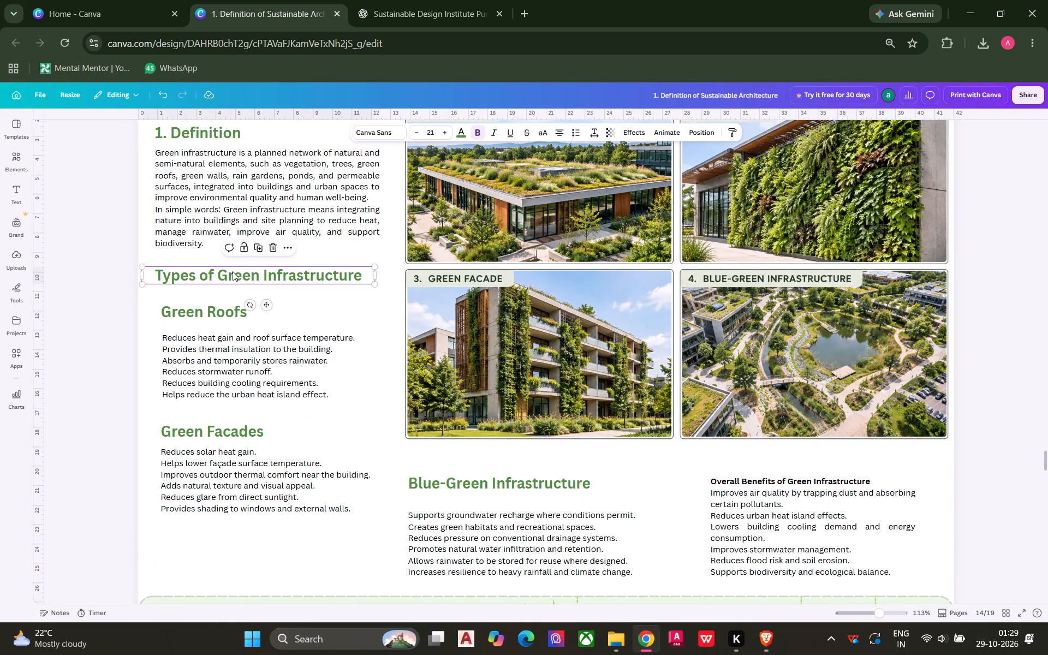
{"action": "left_click_drag", "start_coordinate": [231, 272], "coordinate": [231, 279]}
{"action": "left_click", "coordinate": [114, 300]}
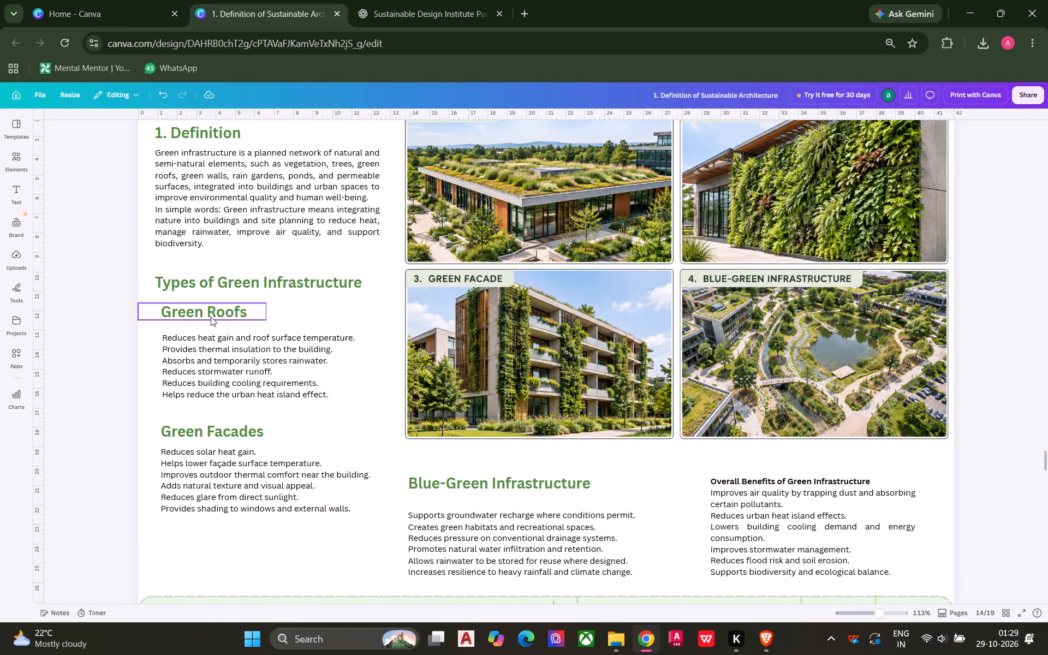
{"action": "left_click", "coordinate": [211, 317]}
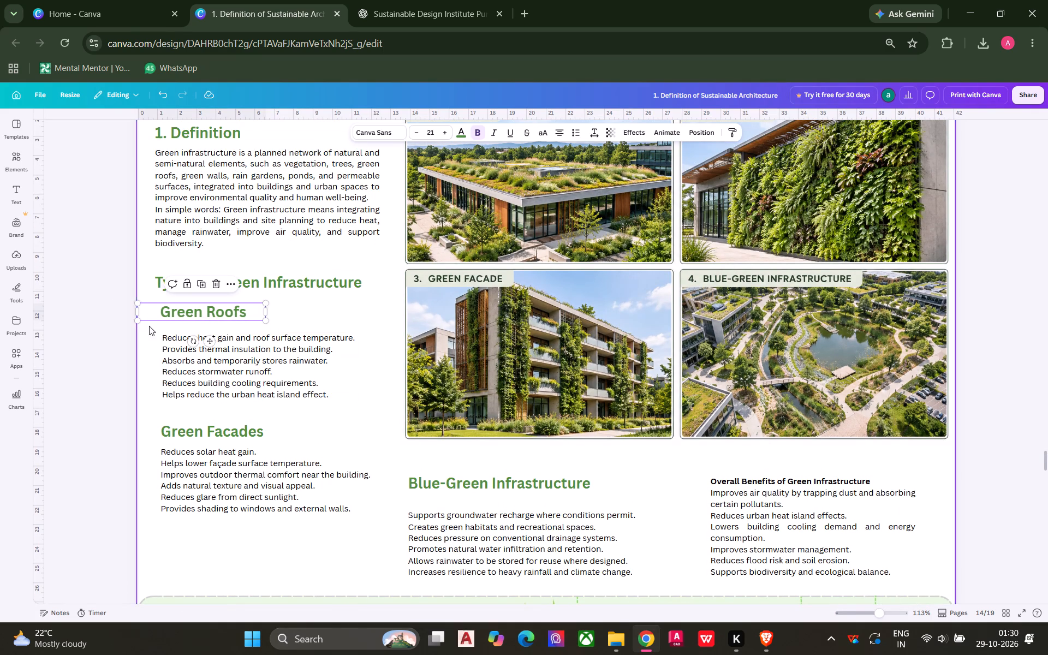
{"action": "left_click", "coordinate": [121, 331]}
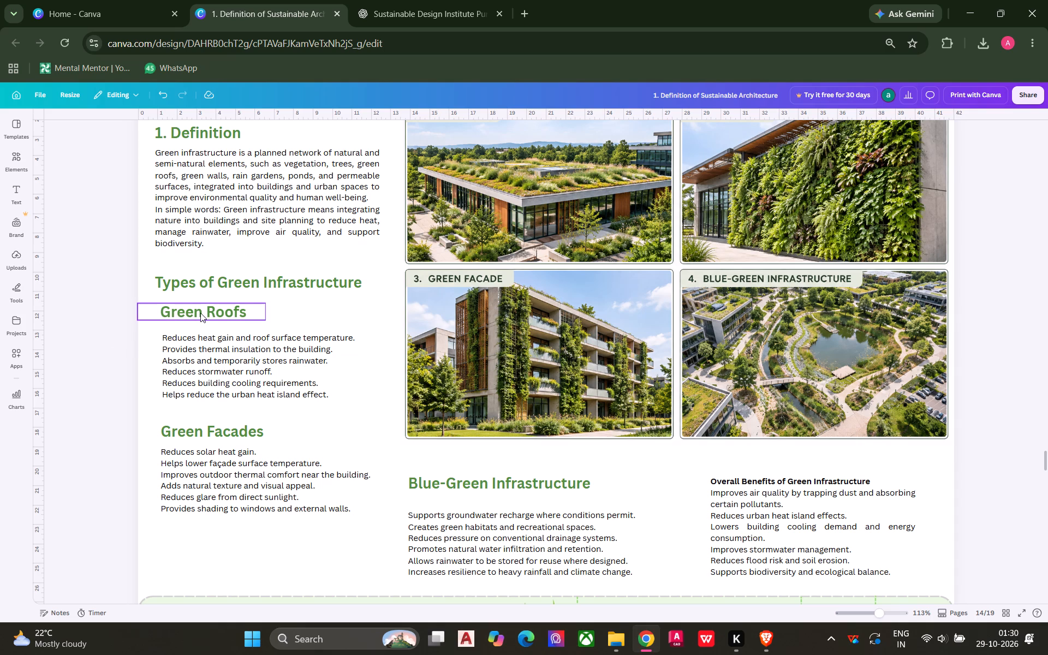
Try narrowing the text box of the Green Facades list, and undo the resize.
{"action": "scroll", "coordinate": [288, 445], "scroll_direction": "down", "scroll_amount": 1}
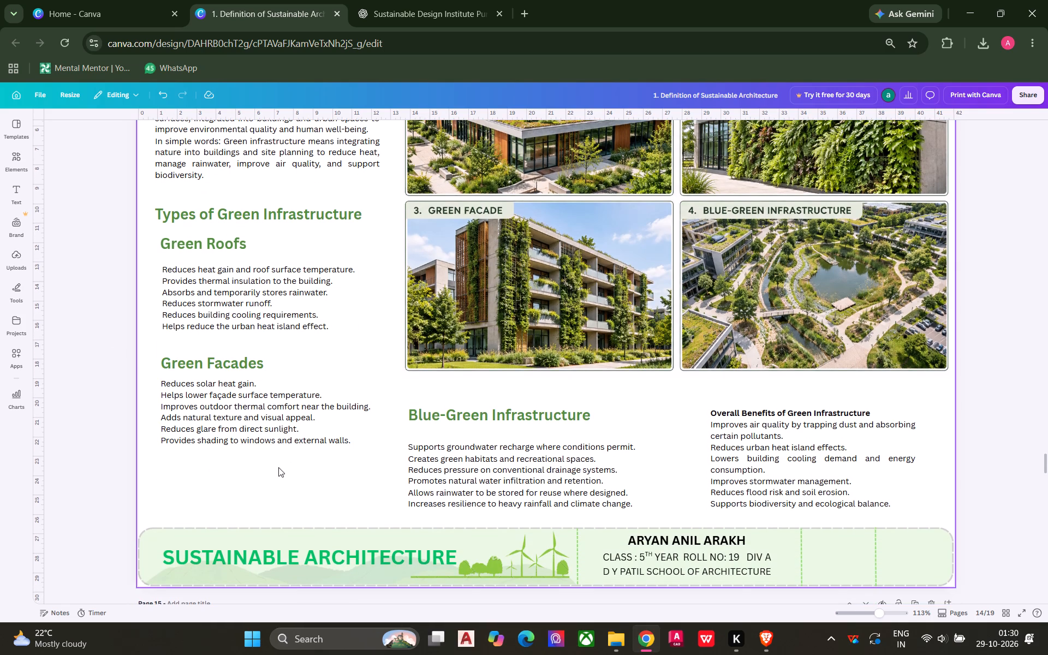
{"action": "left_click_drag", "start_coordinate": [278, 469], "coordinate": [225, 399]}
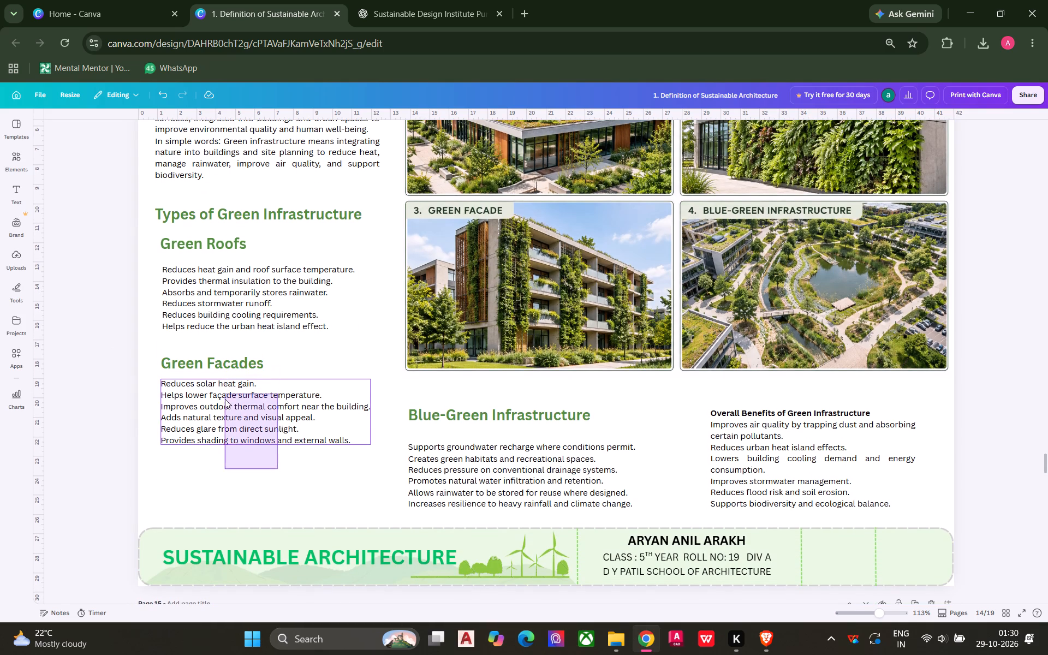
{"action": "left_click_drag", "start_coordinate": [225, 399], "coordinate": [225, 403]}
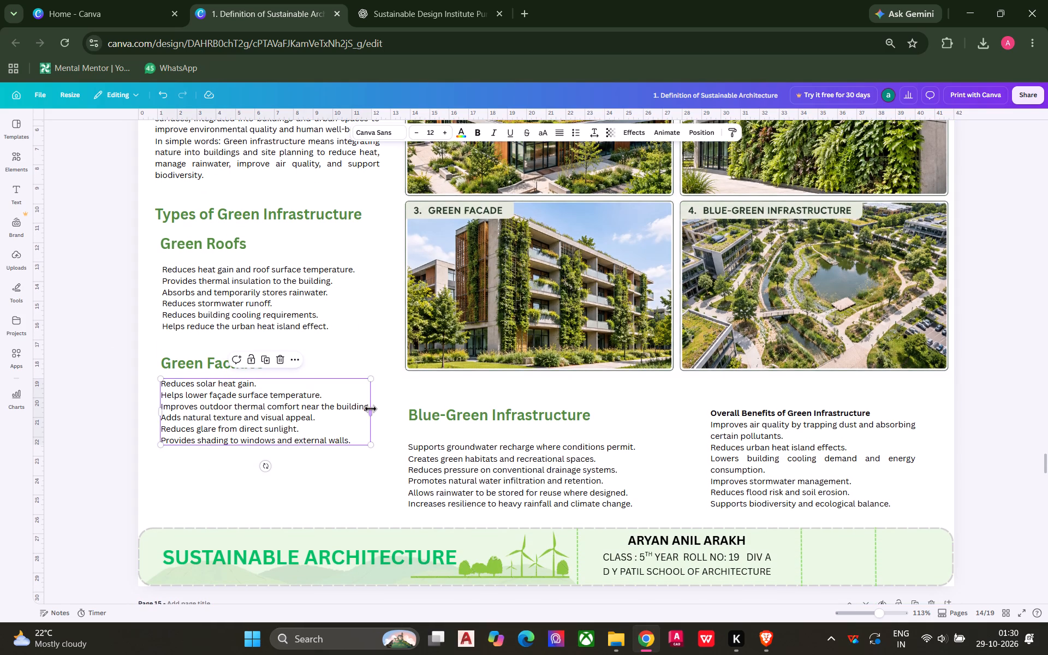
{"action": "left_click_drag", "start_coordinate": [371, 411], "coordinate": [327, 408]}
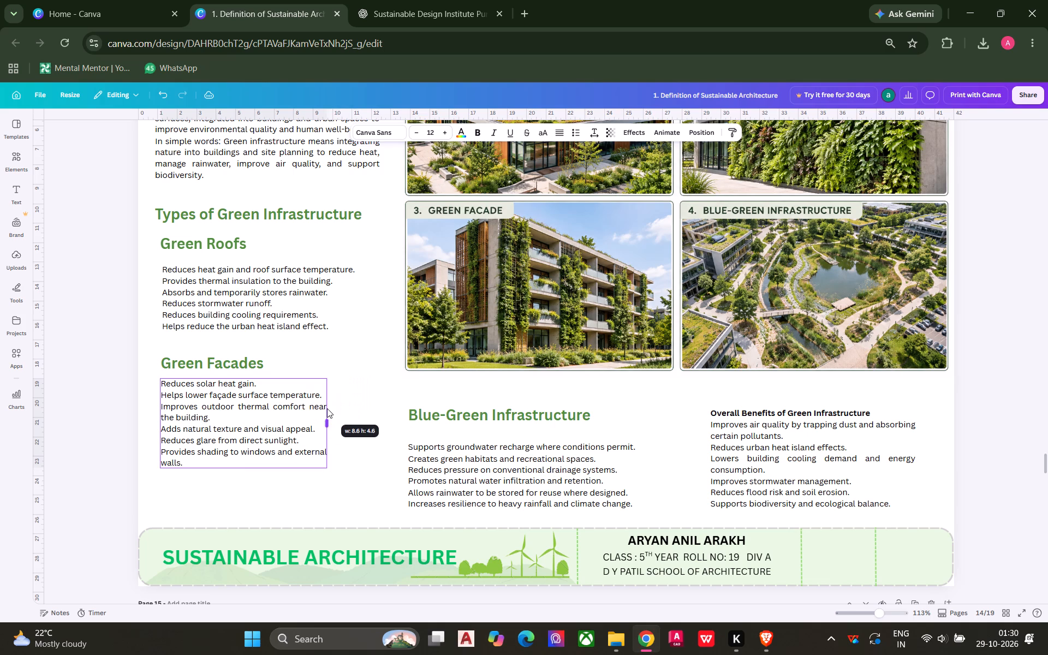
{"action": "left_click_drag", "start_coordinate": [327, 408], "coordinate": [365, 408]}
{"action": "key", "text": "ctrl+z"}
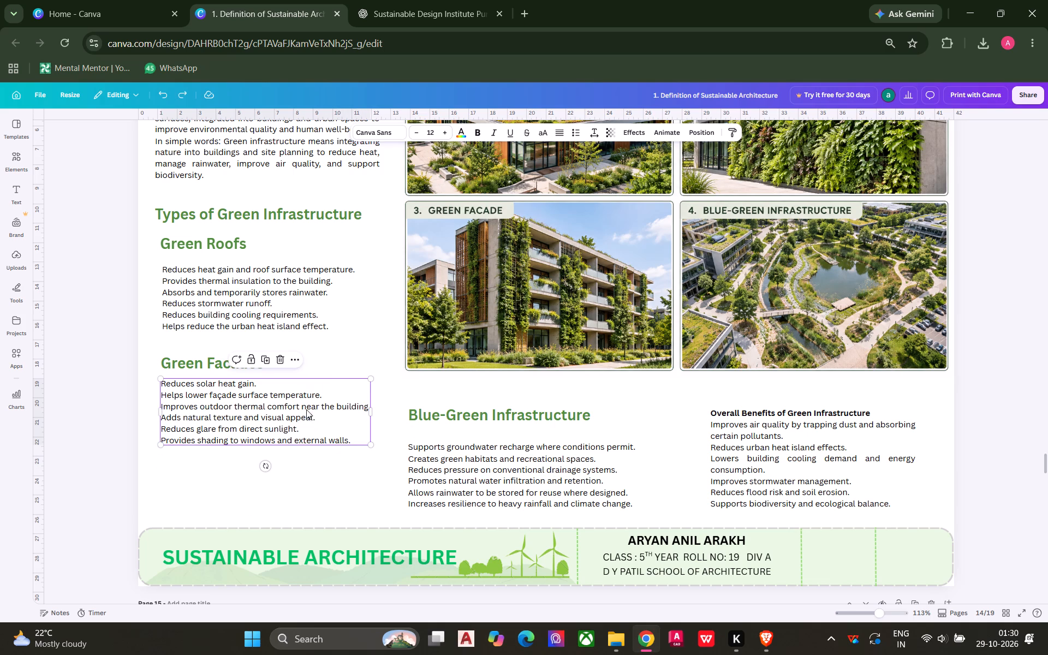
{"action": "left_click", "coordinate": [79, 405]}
Move the Green Facades heading and list slightly down, and raise the heading a little to widen the gap above its list.
{"action": "left_click_drag", "start_coordinate": [258, 477], "coordinate": [212, 365]}
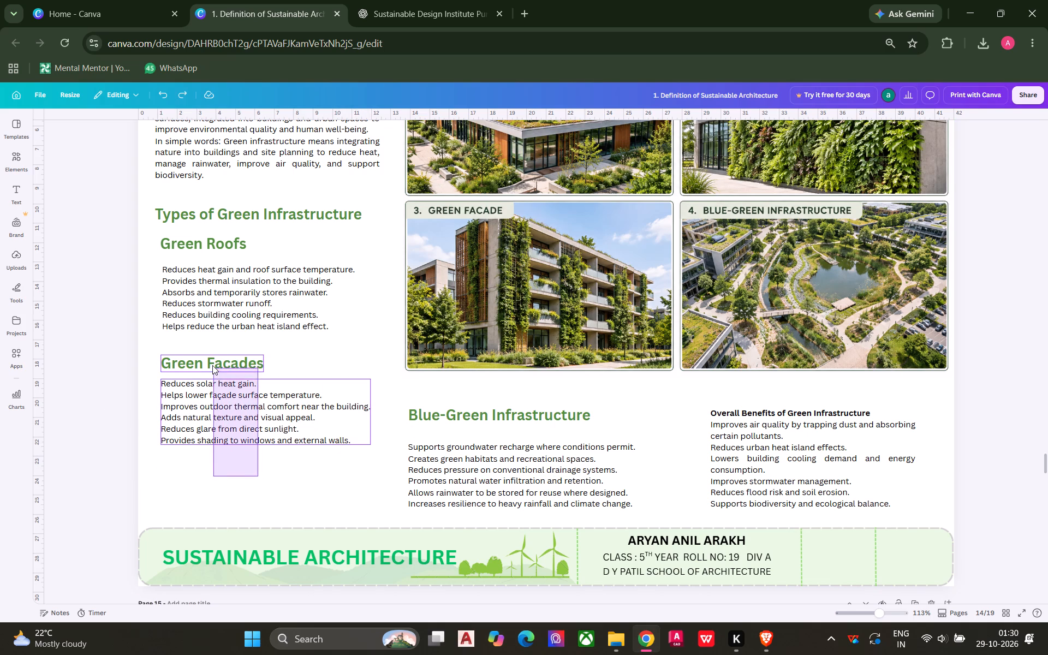
{"action": "left_click_drag", "start_coordinate": [212, 365], "coordinate": [212, 364]}
{"action": "left_click_drag", "start_coordinate": [197, 395], "coordinate": [198, 402]}
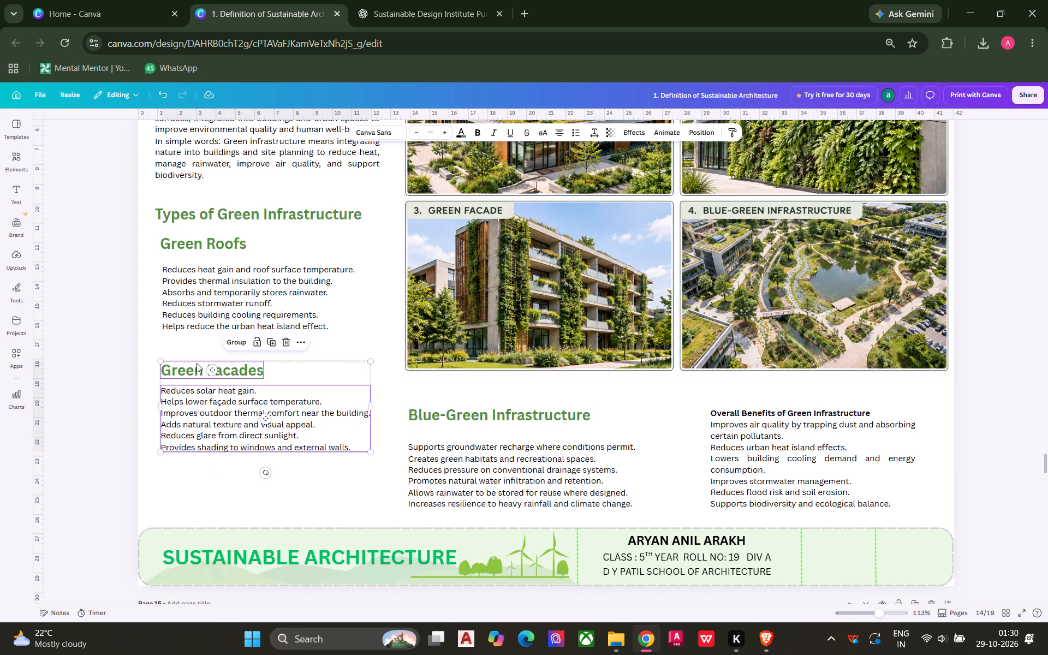
{"action": "left_click", "coordinate": [194, 365]}
{"action": "left_click", "coordinate": [110, 366]}
{"action": "left_click_drag", "start_coordinate": [178, 371], "coordinate": [178, 368]}
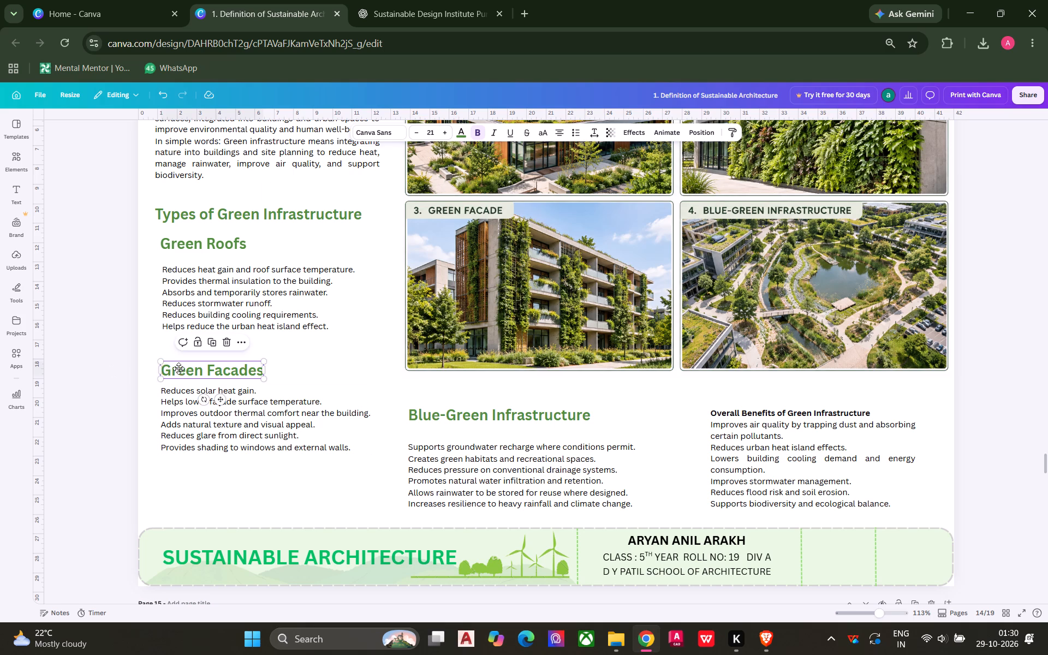
{"action": "left_click_drag", "start_coordinate": [178, 368], "coordinate": [178, 366]}
{"action": "left_click", "coordinate": [100, 378]}
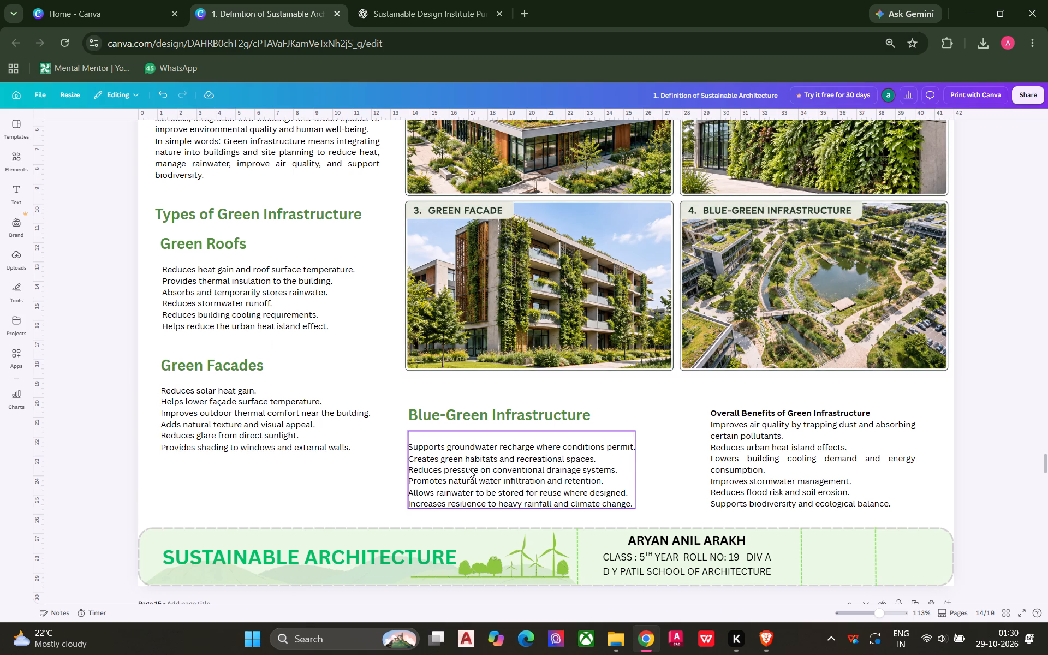
Move the Blue-Green Infrastructure list closer to its heading, and raise both together toward the showcase image.
{"action": "left_click", "coordinate": [469, 469]}
{"action": "left_click_drag", "start_coordinate": [442, 473], "coordinate": [439, 465]}
{"action": "left_click", "coordinate": [106, 465]}
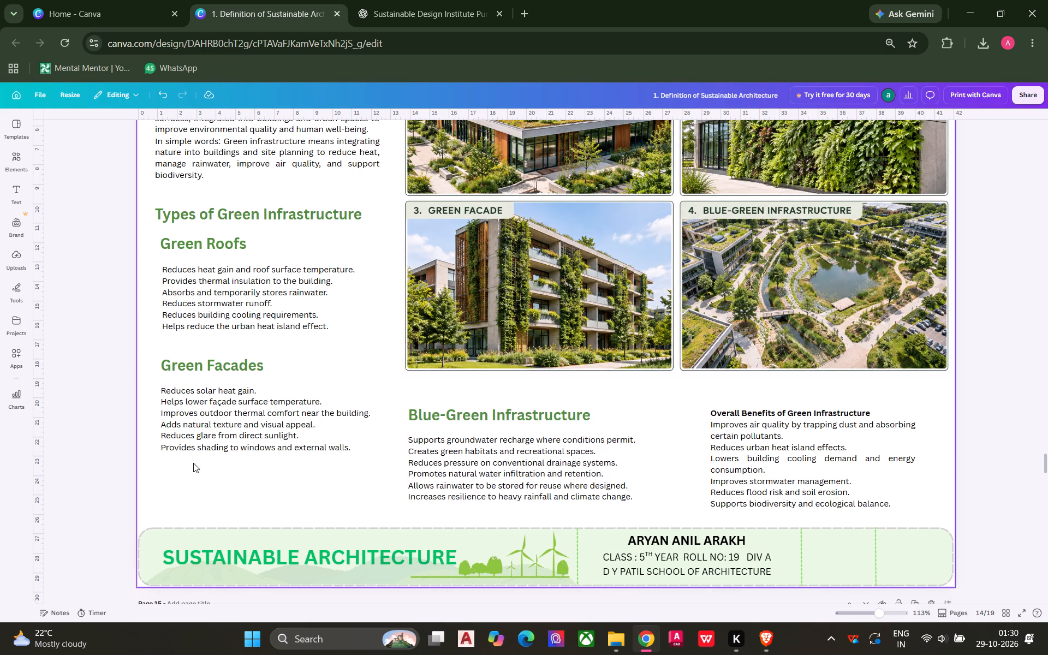
{"action": "left_click_drag", "start_coordinate": [623, 406], "coordinate": [492, 465]}
{"action": "left_click_drag", "start_coordinate": [471, 484], "coordinate": [471, 472]}
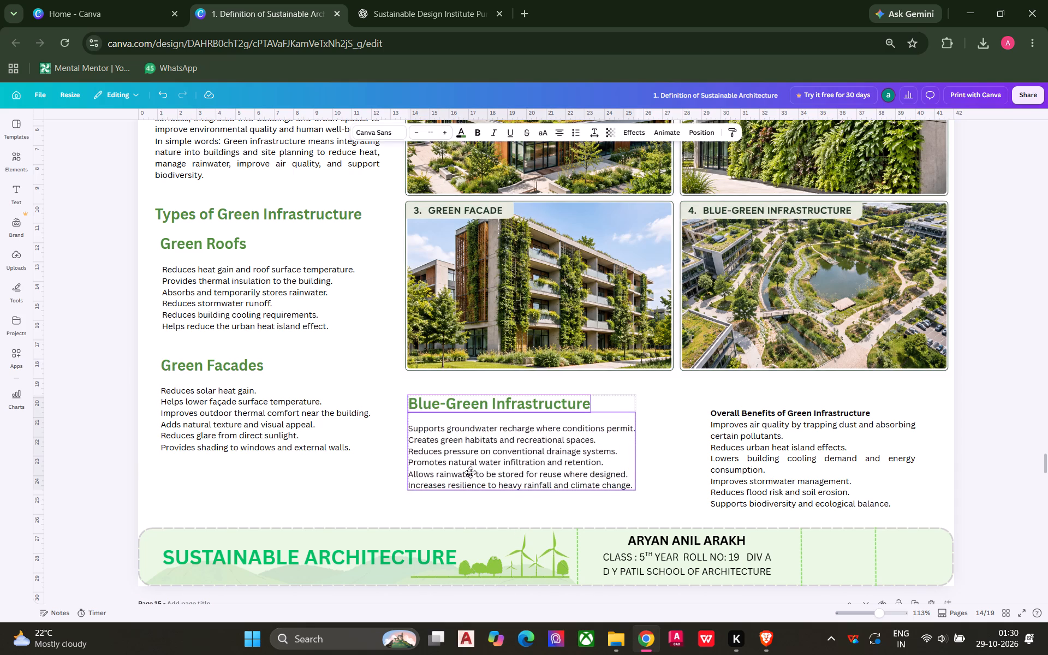
{"action": "left_click_drag", "start_coordinate": [471, 472], "coordinate": [471, 468]}
{"action": "left_click", "coordinate": [1011, 406]}
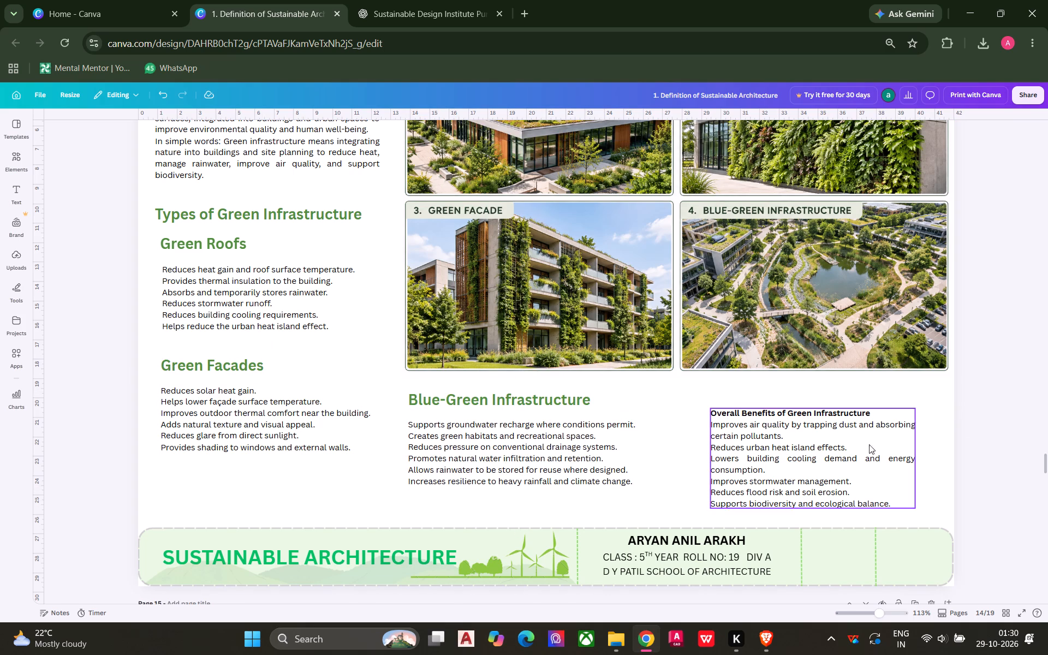
Raise the Overall Benefits of Green Infrastructure block about level with the Blue-Green Infrastructure heading, and save the design.
{"action": "left_click_drag", "start_coordinate": [817, 457], "coordinate": [815, 440]}
{"action": "left_click_drag", "start_coordinate": [968, 415], "coordinate": [973, 412]}
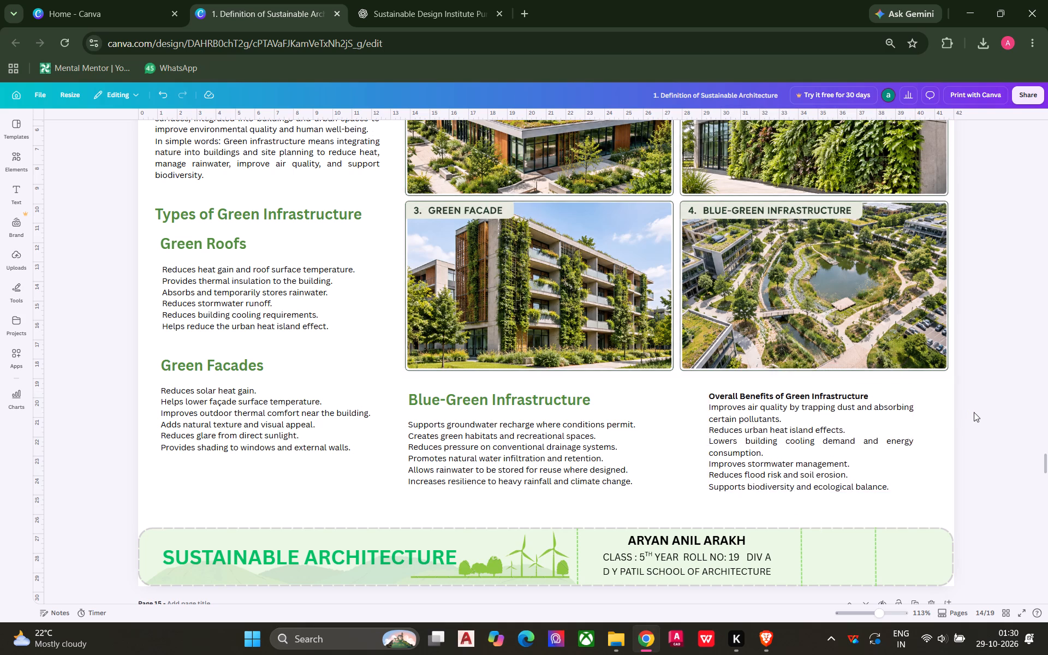
{"action": "scroll", "coordinate": [974, 412], "scroll_direction": "up", "scroll_amount": 1}
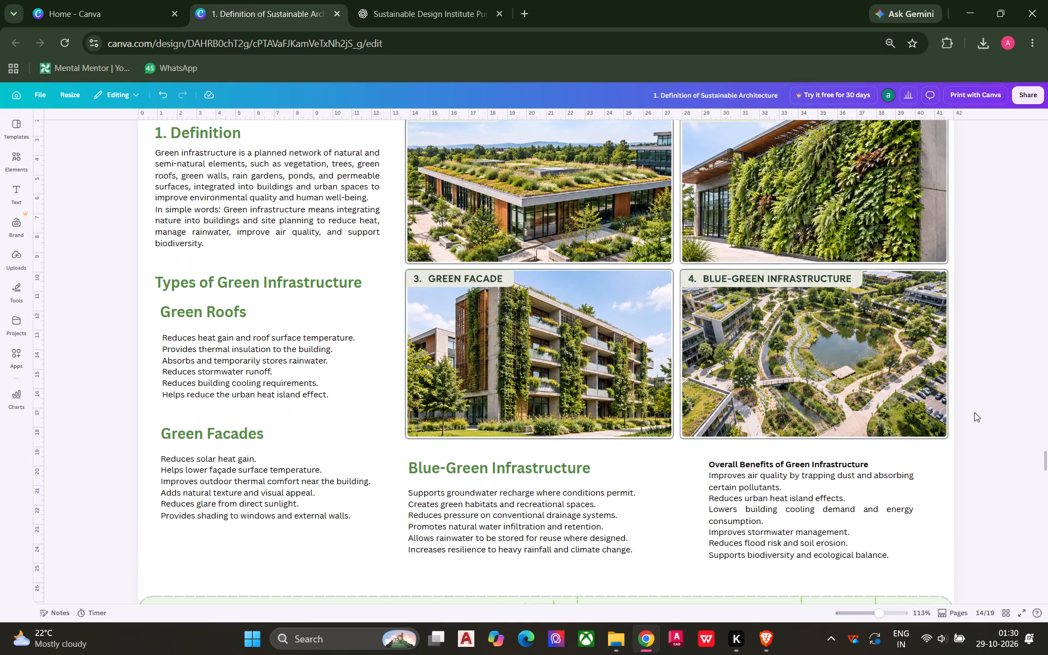
{"action": "scroll", "coordinate": [974, 420], "scroll_direction": "up", "scroll_amount": 1}
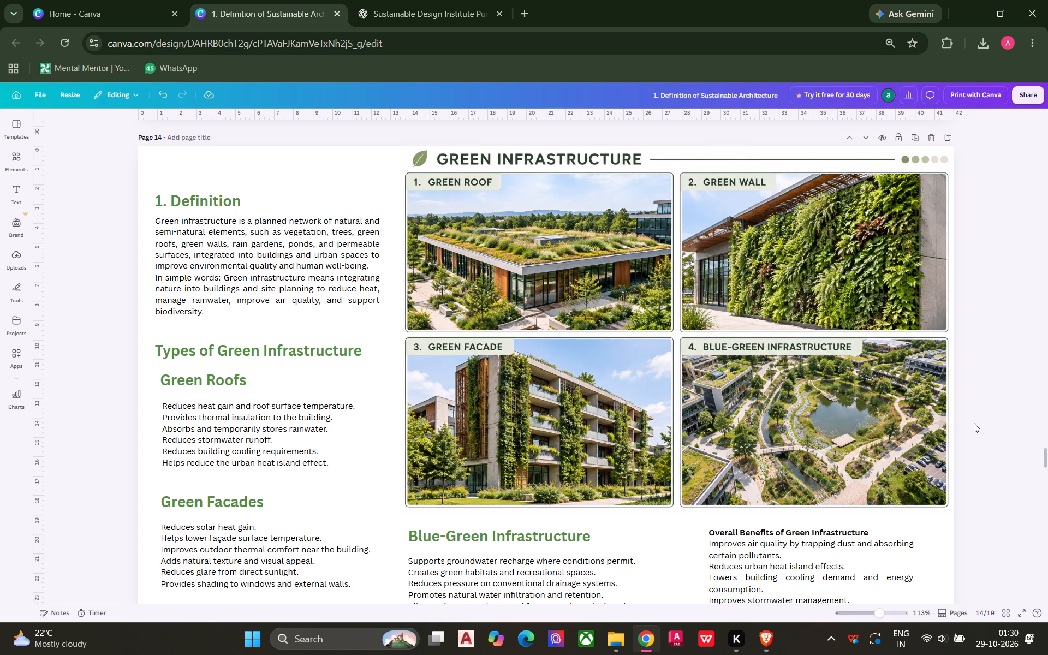
{"action": "key", "text": "ctrl+s"}
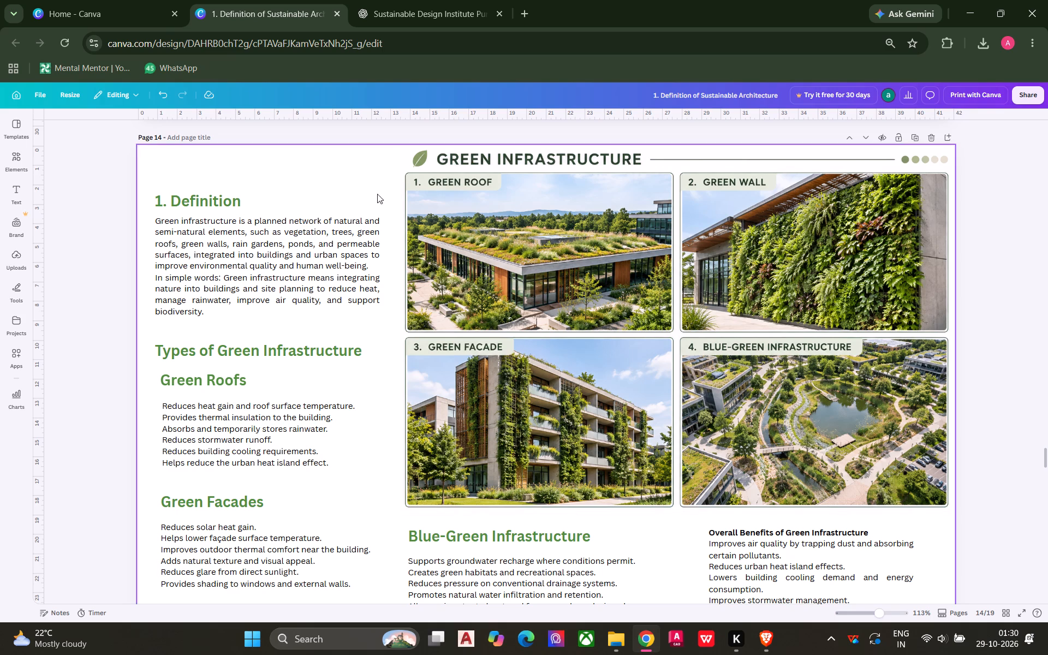
Move the 1. Definition heading and its paragraph up and slightly right, in line with the Green Roofs heading's left edge.
{"action": "left_click_drag", "start_coordinate": [272, 184], "coordinate": [202, 252]}
{"action": "left_click_drag", "start_coordinate": [199, 259], "coordinate": [203, 252]}
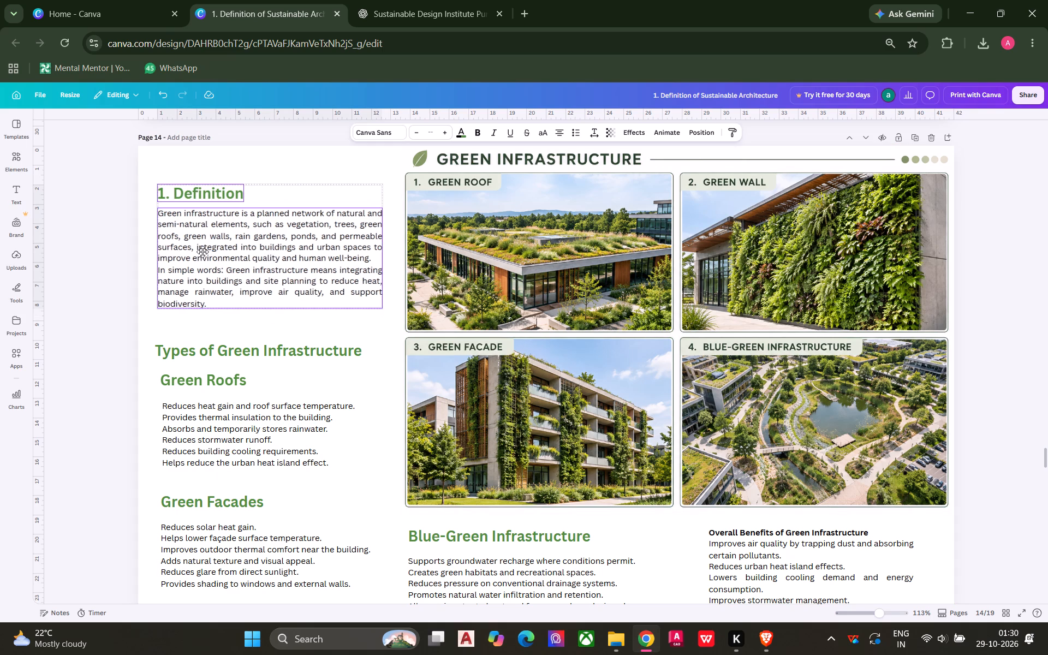
{"action": "left_click_drag", "start_coordinate": [203, 252], "coordinate": [200, 245]}
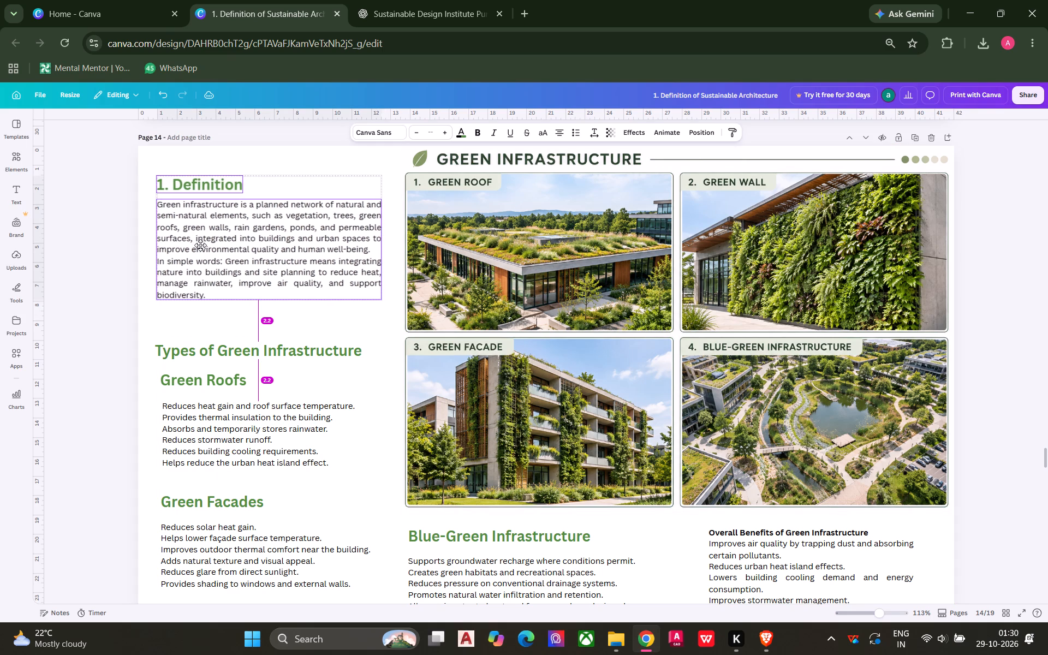
{"action": "left_click_drag", "start_coordinate": [200, 245], "coordinate": [205, 245]}
{"action": "left_click", "coordinate": [108, 270]}
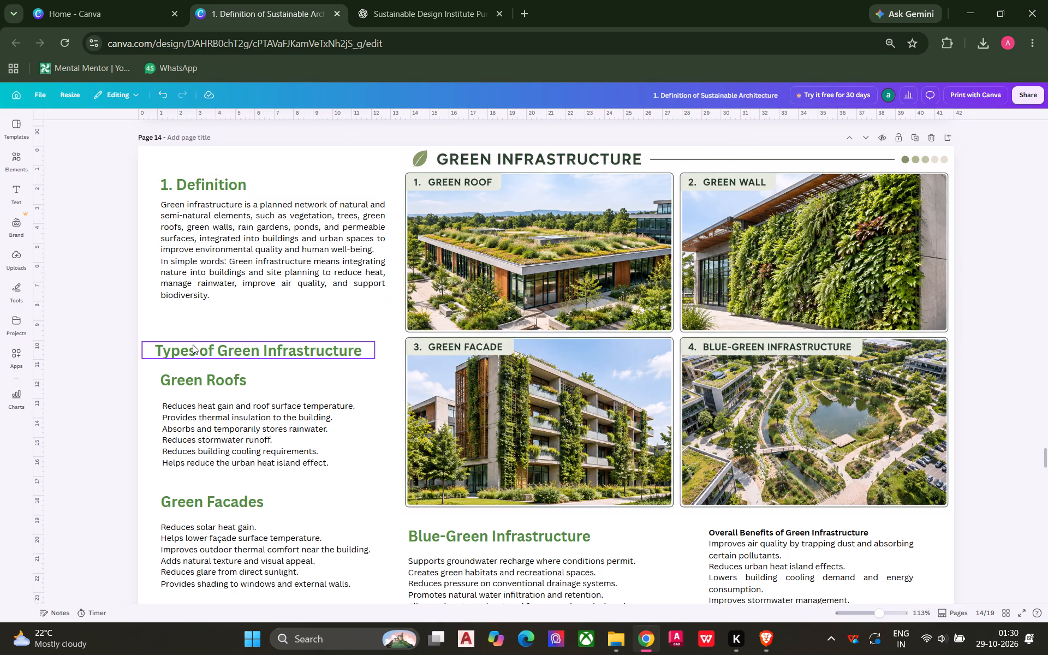
Shift the Types of Green Infrastructure heading slightly right to align its text with the Definition and Green Roofs headings.
{"action": "left_click", "coordinate": [193, 344]}
{"action": "left_click", "coordinate": [164, 348]}
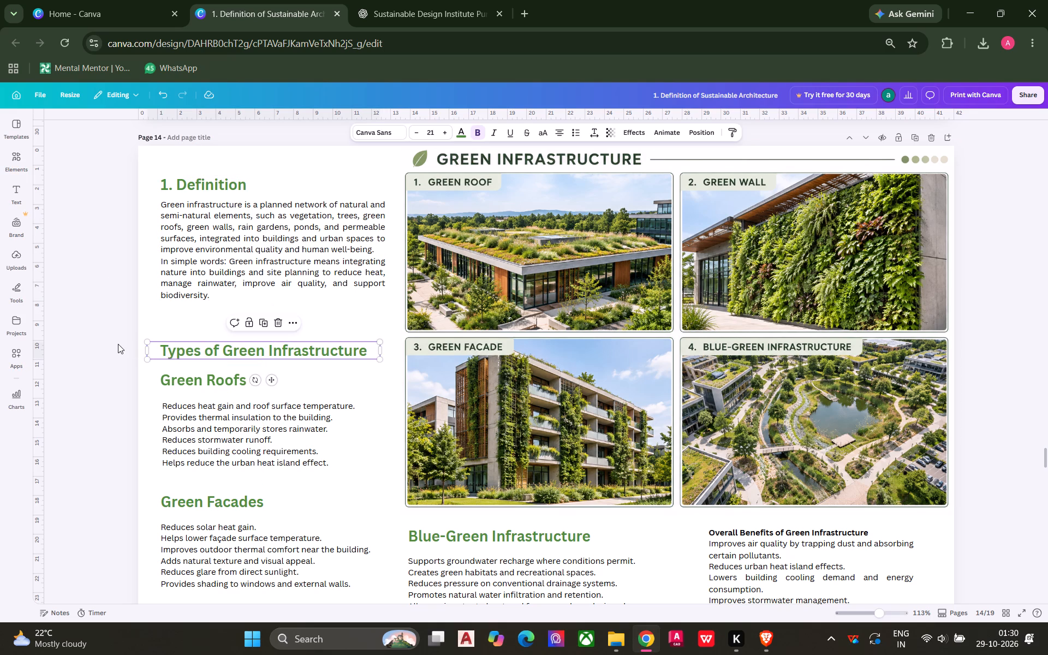
{"action": "left_click", "coordinate": [117, 343]}
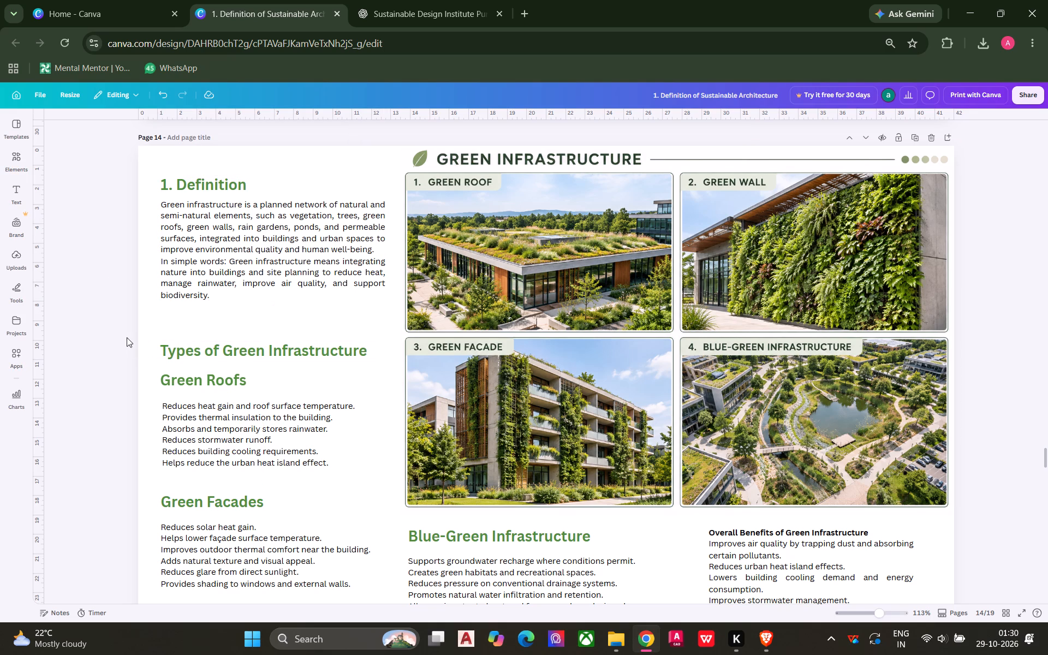
Remove the number "1." from the Definition heading, nudge the heading left over its paragraph, and save the design.
{"action": "double_click", "coordinate": [182, 188]}
{"action": "left_click", "coordinate": [173, 187]}
{"action": "key", "text": "BackSpace"}
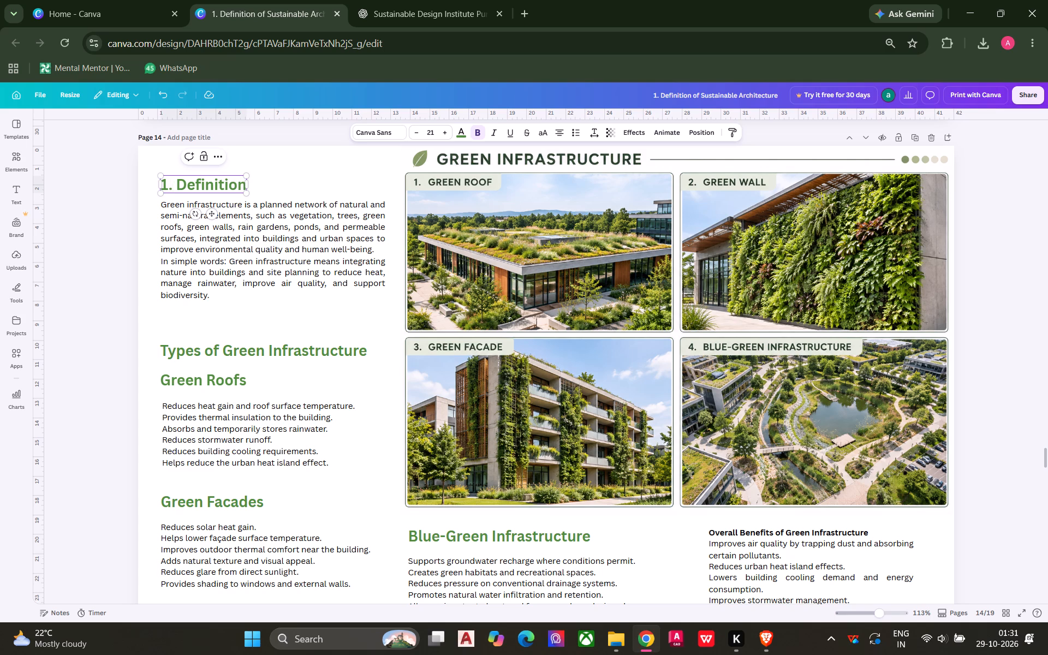
{"action": "key", "text": "BackSpace"}
{"action": "left_click", "coordinate": [93, 214]}
{"action": "left_click_drag", "start_coordinate": [174, 184], "coordinate": [168, 184]}
{"action": "left_click", "coordinate": [110, 216]}
{"action": "key", "text": "ctrl+s"}
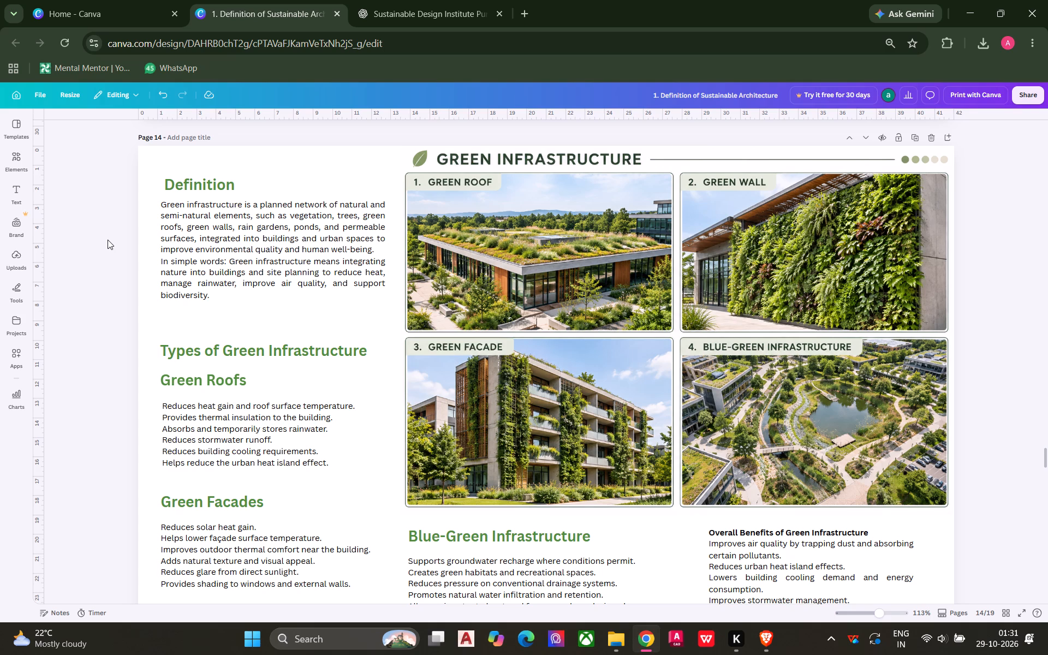
{"action": "key", "text": "Escape"}
{"action": "left_click", "coordinate": [92, 311]}
{"action": "key", "text": "ctrl+s"}
Search the elements library for "green infrastructure".
{"action": "scroll", "coordinate": [95, 296], "scroll_direction": "up", "scroll_amount": 2}
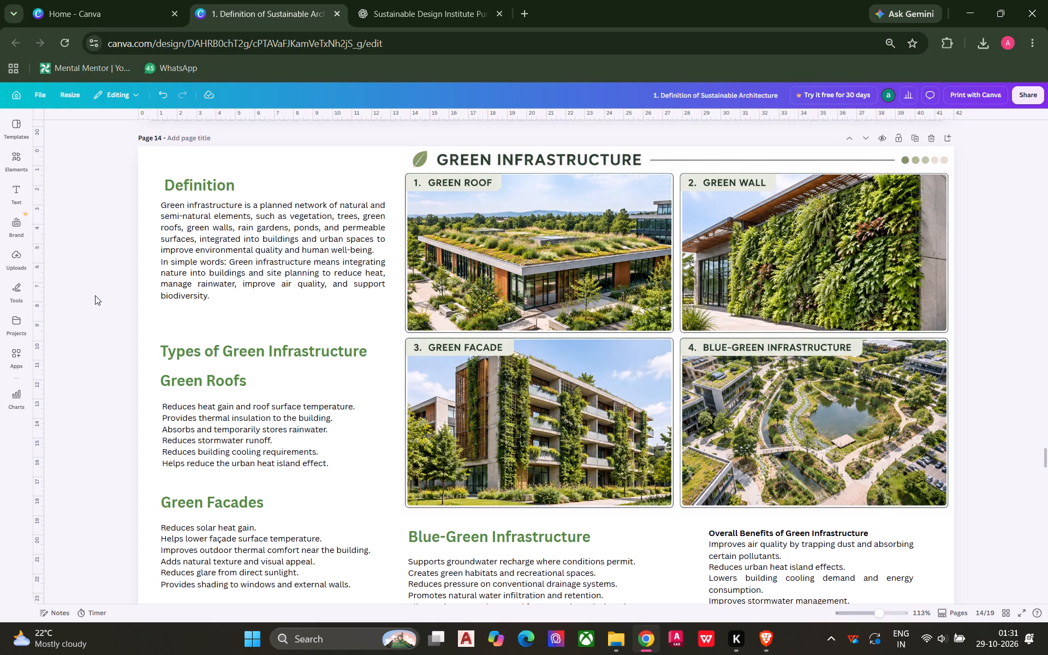
{"action": "scroll", "coordinate": [95, 295], "scroll_direction": "up", "scroll_amount": 5}
{"action": "scroll", "coordinate": [96, 297], "scroll_direction": "down", "scroll_amount": 4}
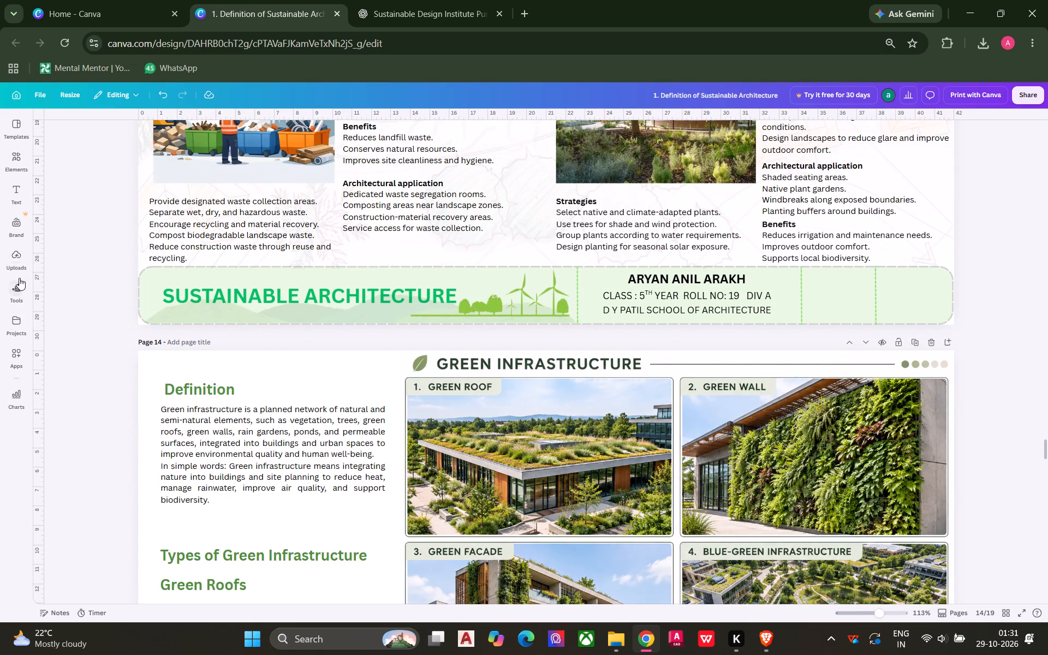
{"action": "left_click", "coordinate": [15, 151]}
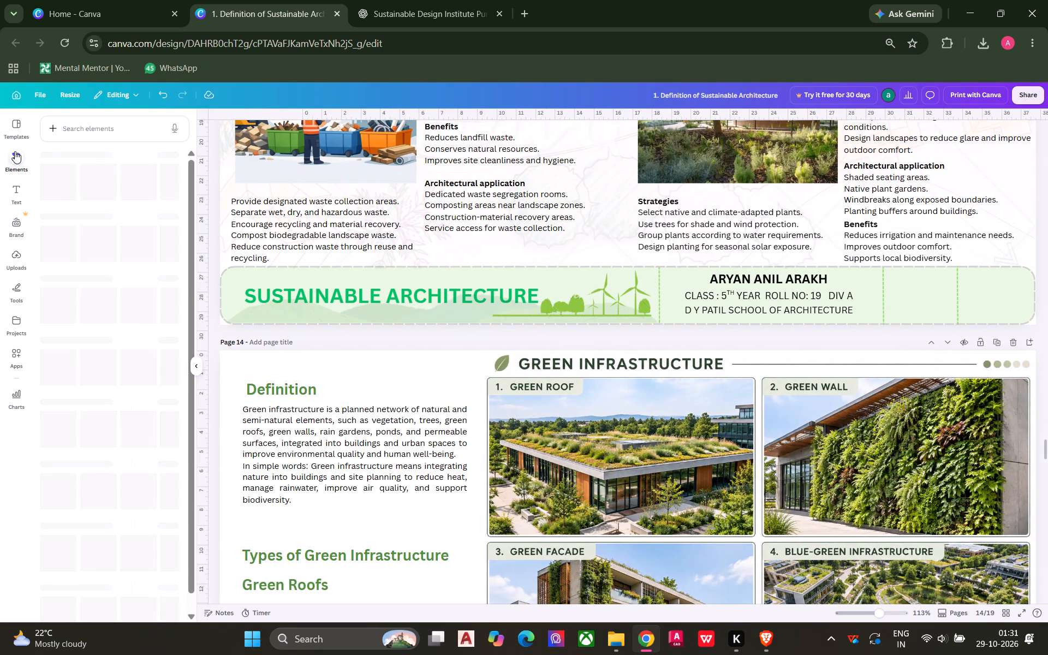
{"action": "left_click", "coordinate": [106, 133]}
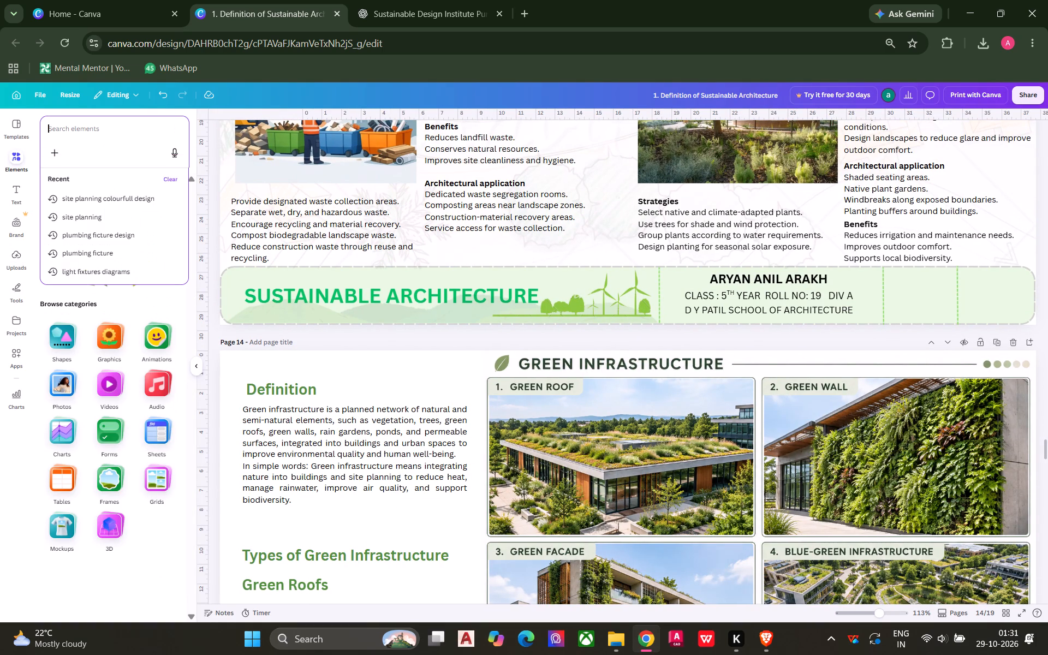
{"action": "type", "text": "gree"}
{"action": "type", "text": "n"}
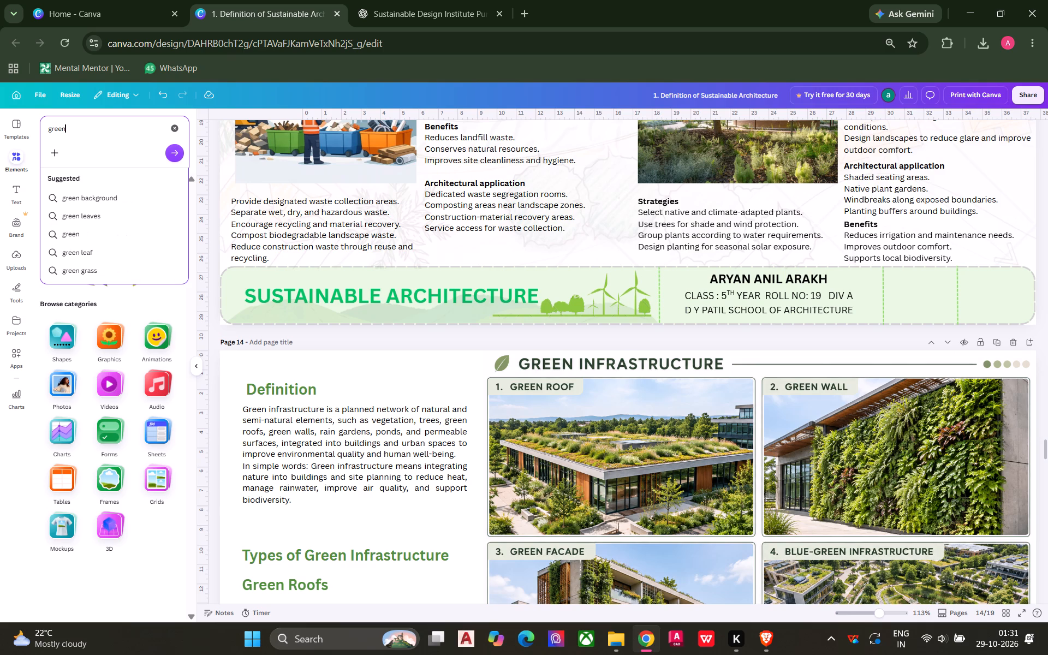
{"action": "key", "text": "space"}
{"action": "type", "text": "in"}
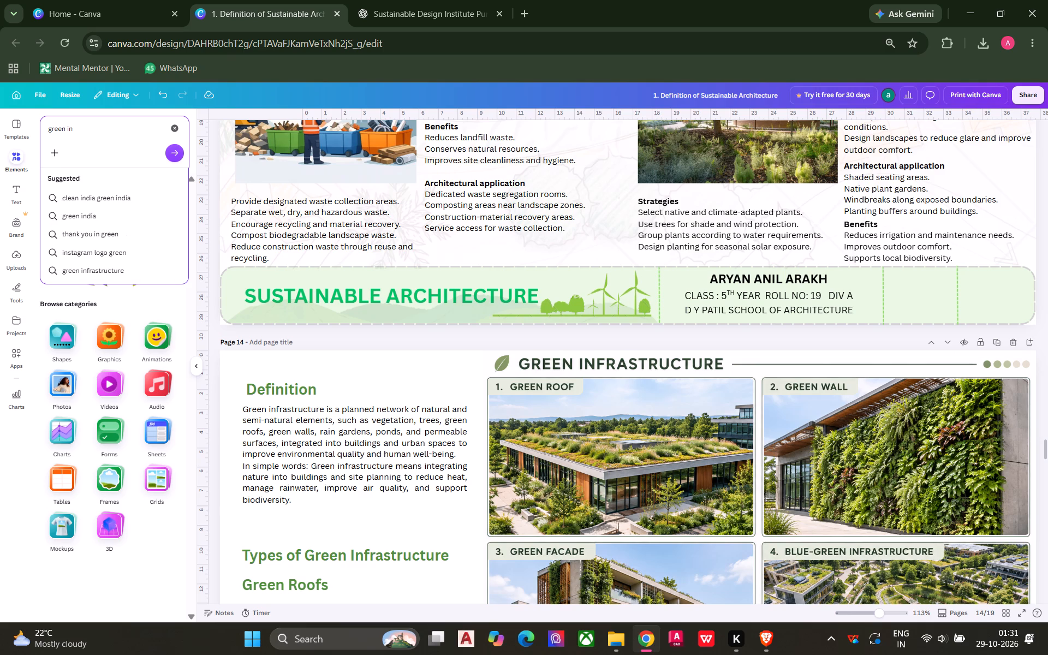
{"action": "type", "text": "fra"}
{"action": "type", "text": "st"}
{"action": "type", "text": "ructure"}
{"action": "key", "text": "Return"}
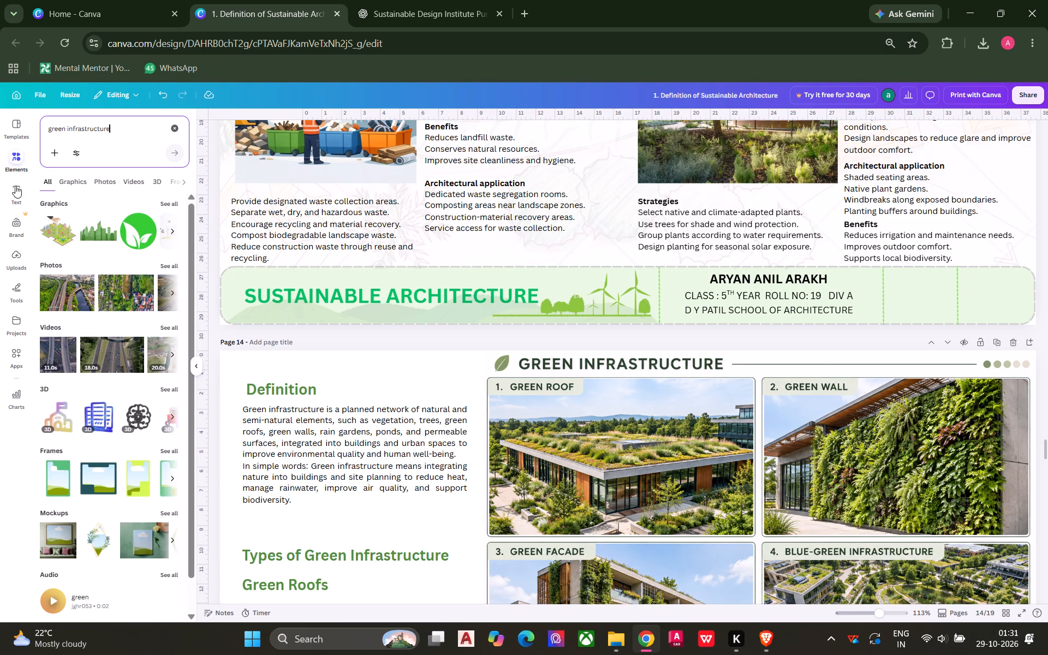
Insert the green city skyline graphic onto page 14, over the text and showcase image, and deselect it.
{"action": "left_click", "coordinate": [86, 229]}
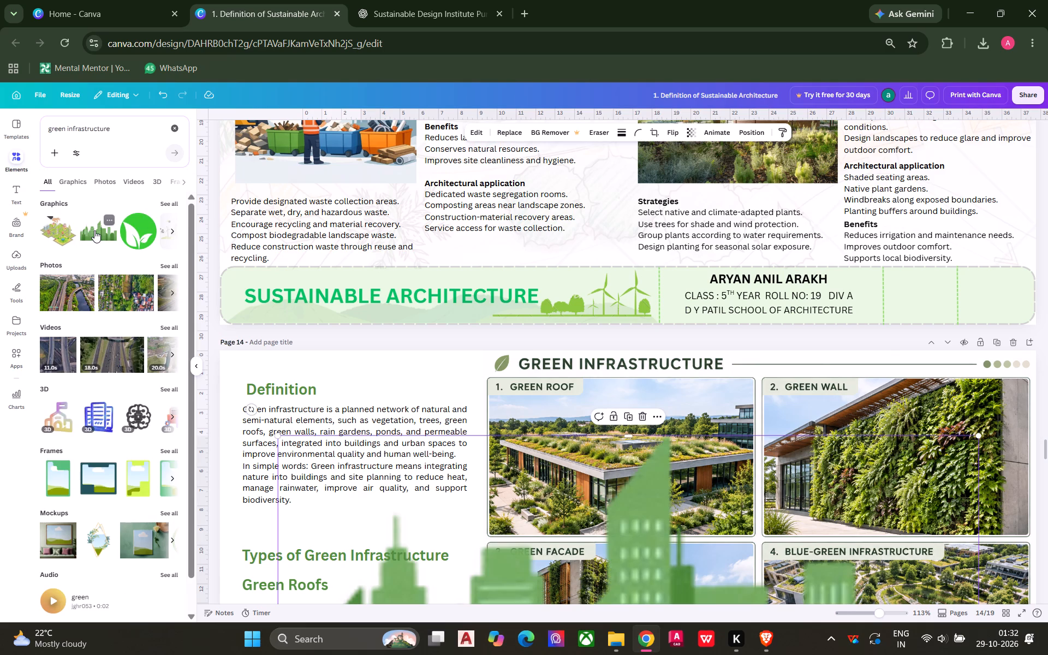
{"action": "scroll", "coordinate": [450, 421], "scroll_direction": "down", "scroll_amount": 3, "text": "ctrl"}
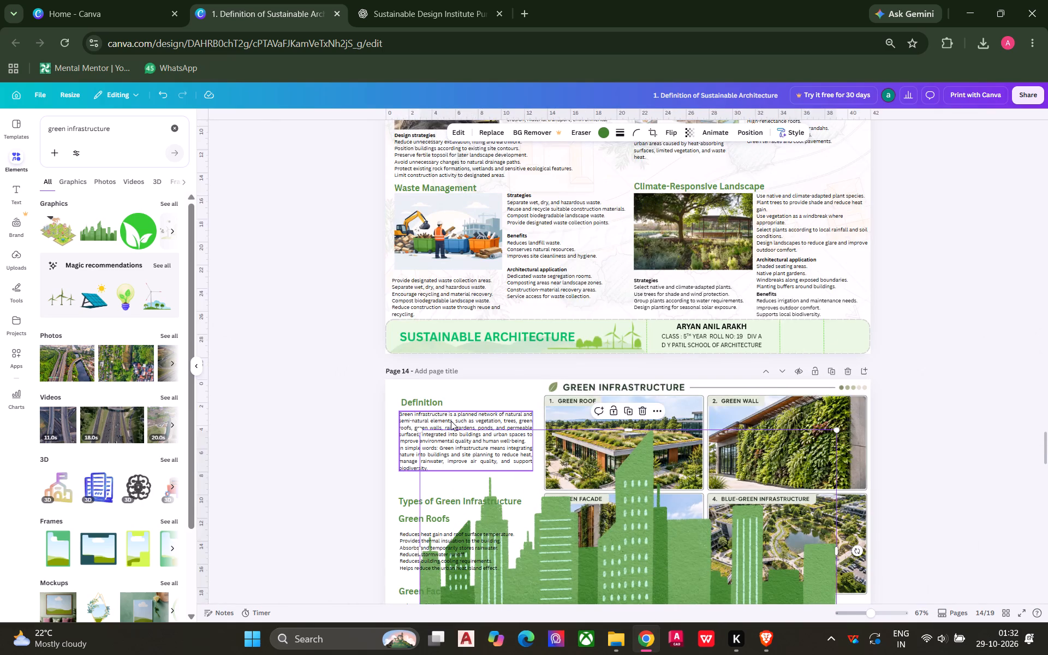
{"action": "scroll", "coordinate": [451, 421], "scroll_direction": "down", "scroll_amount": 1, "text": "ctrl"}
{"action": "scroll", "coordinate": [543, 444], "scroll_direction": "up", "scroll_amount": 2, "text": "ctrl"}
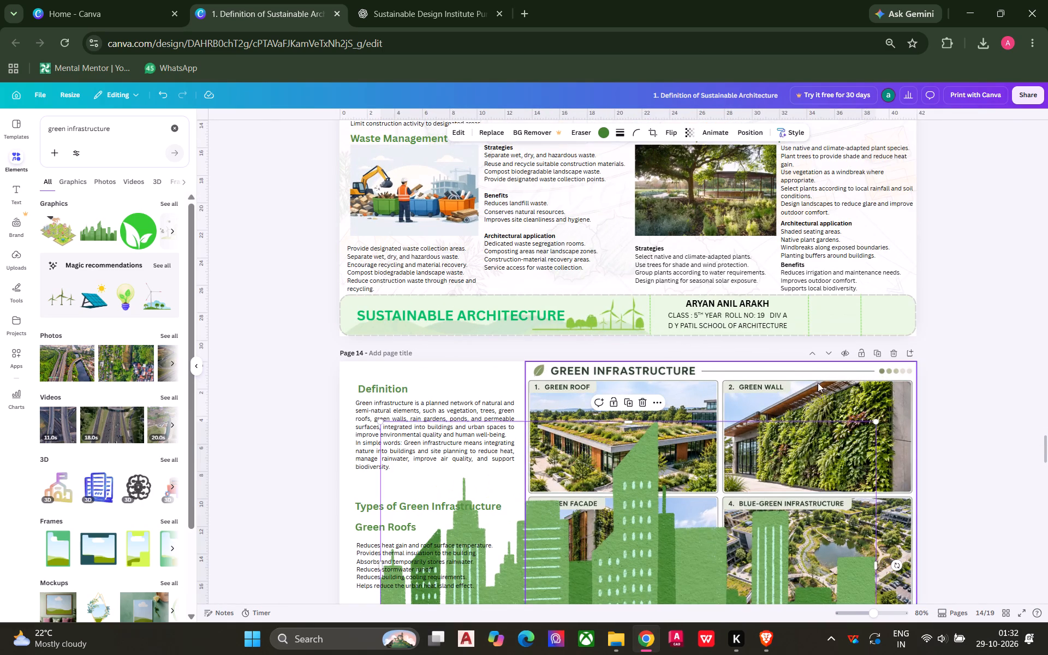
{"action": "left_click", "coordinate": [939, 365]}
{"action": "scroll", "coordinate": [931, 368], "scroll_direction": "down", "scroll_amount": 2}
{"action": "scroll", "coordinate": [983, 384], "scroll_direction": "up", "scroll_amount": 1, "text": "ctrl"}
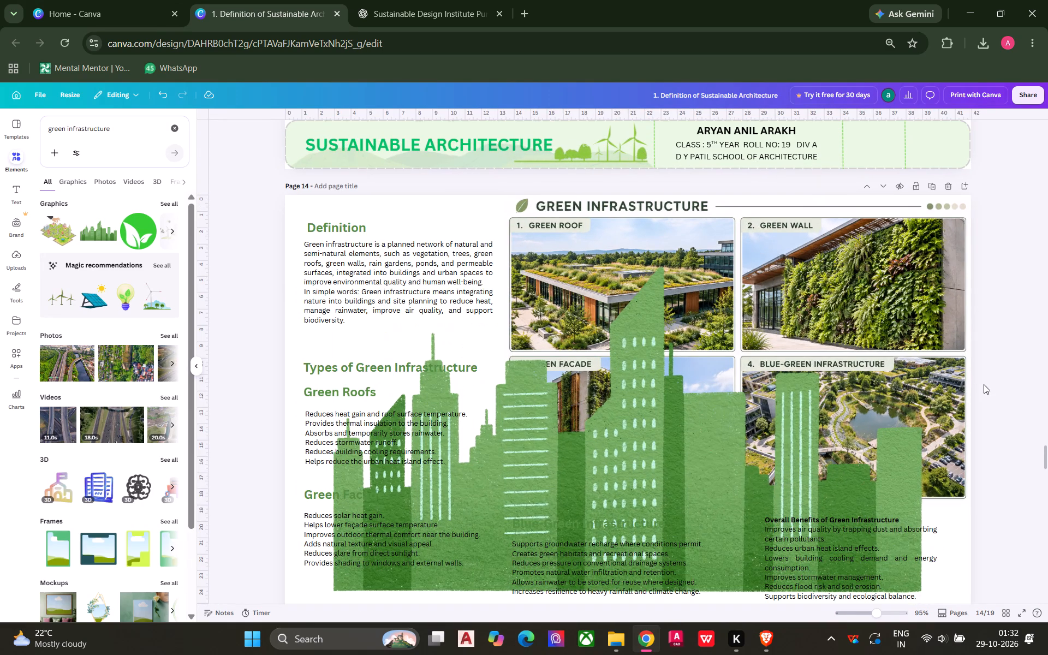
Fade the green city skyline graphic on page 14 to a faint transparency so the text and images read through it.
{"action": "scroll", "coordinate": [702, 444], "scroll_direction": "down", "scroll_amount": 1}
{"action": "left_click", "coordinate": [705, 422]}
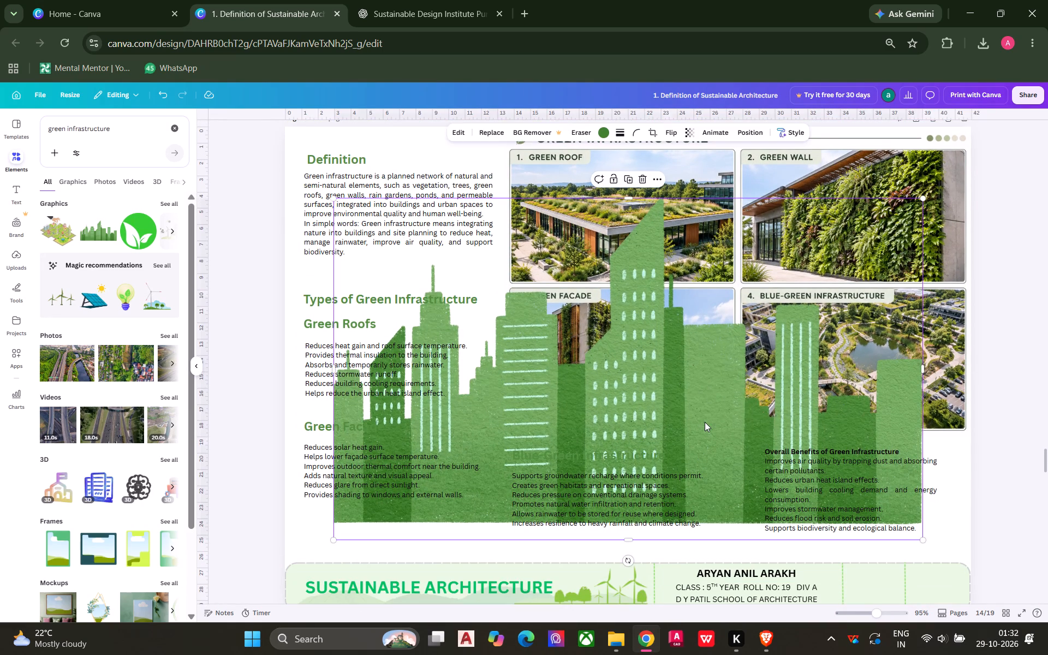
{"action": "left_click", "coordinate": [688, 133]}
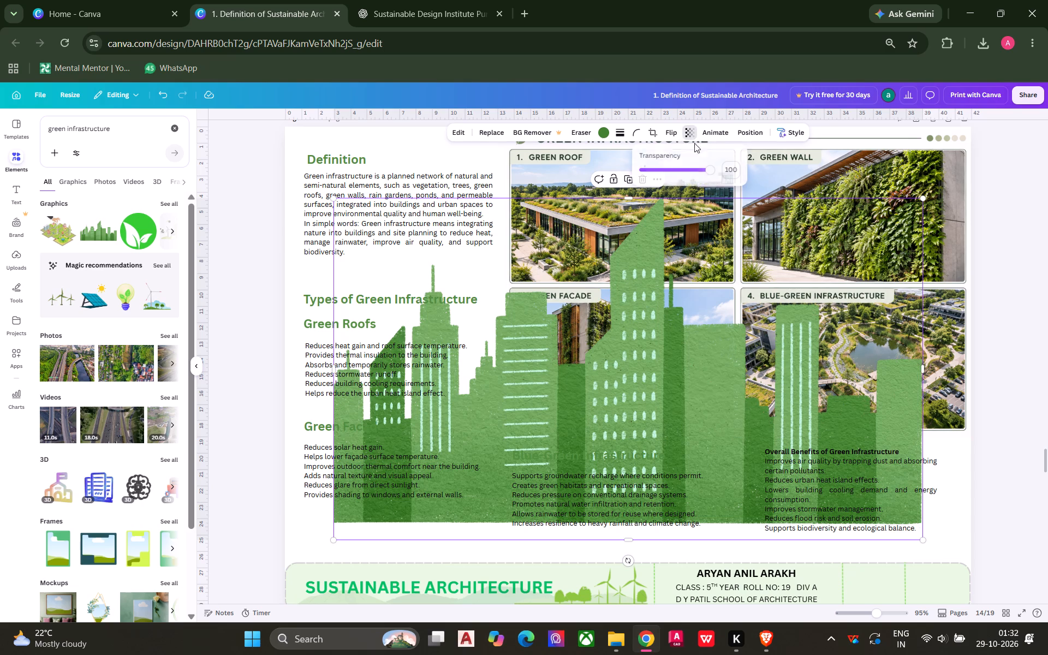
{"action": "left_click_drag", "start_coordinate": [708, 172], "coordinate": [668, 174]}
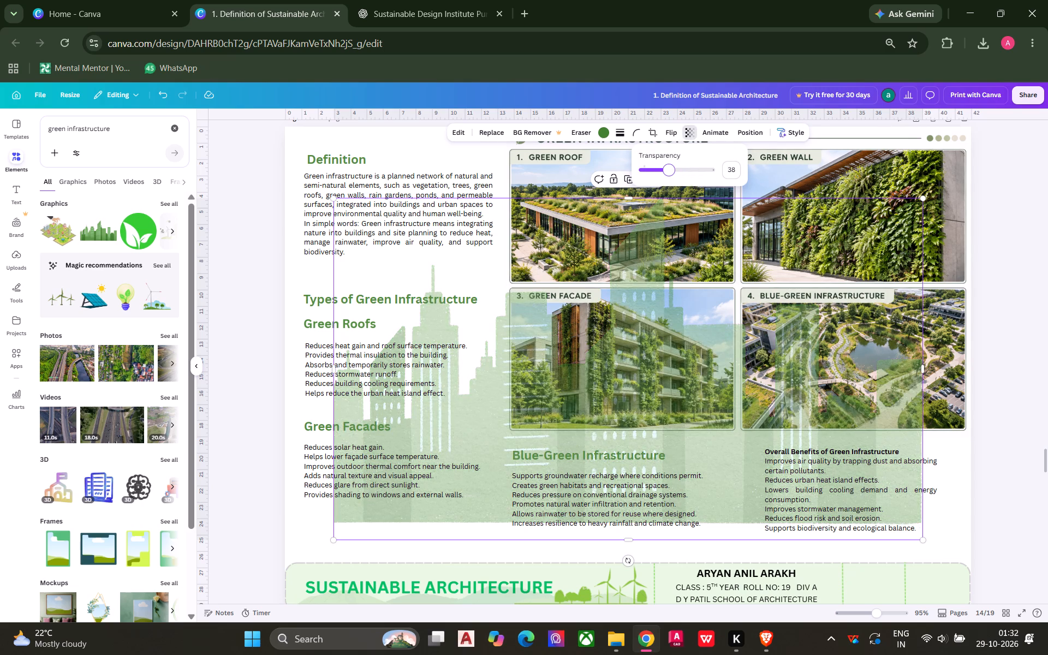
{"action": "left_click_drag", "start_coordinate": [668, 174], "coordinate": [657, 174]}
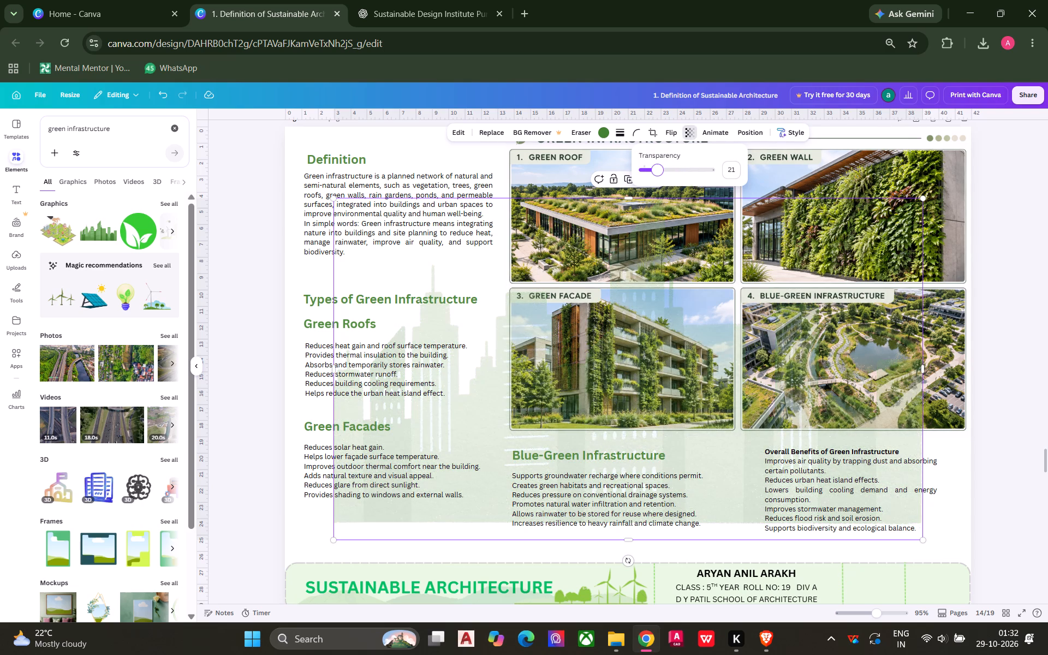
{"action": "left_click_drag", "start_coordinate": [657, 174], "coordinate": [652, 175]}
{"action": "left_click", "coordinate": [230, 327]}
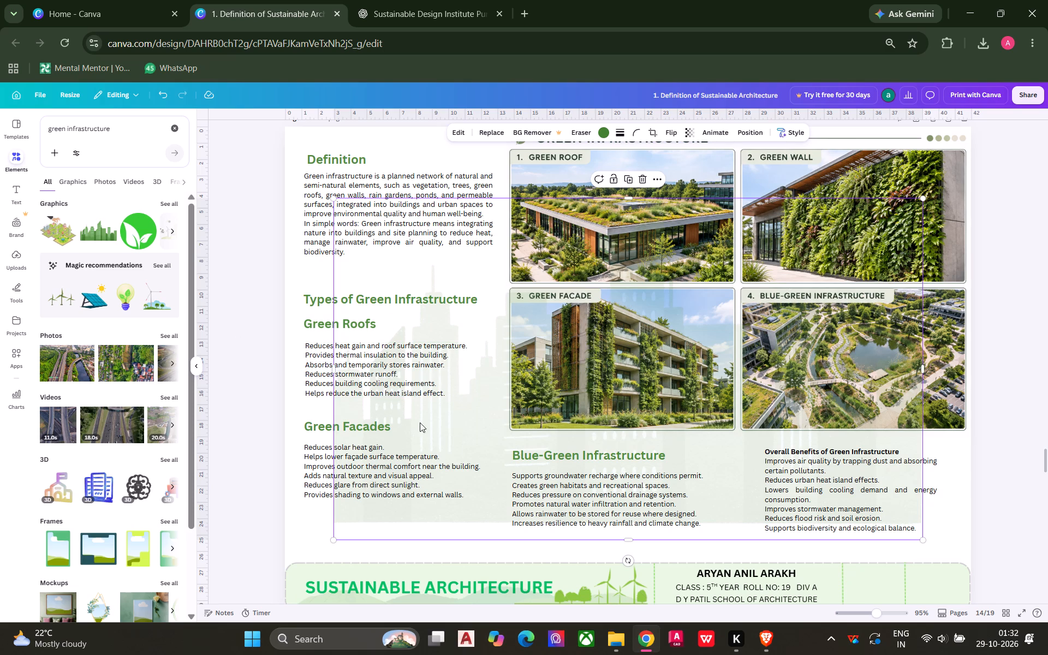
Enlarge the skyline graphic to page 14's full width, about 42 by 24.4, and position it behind the lower content, reaching the footer.
{"action": "left_click", "coordinate": [486, 438]}
{"action": "left_click_drag", "start_coordinate": [489, 438], "coordinate": [442, 463]}
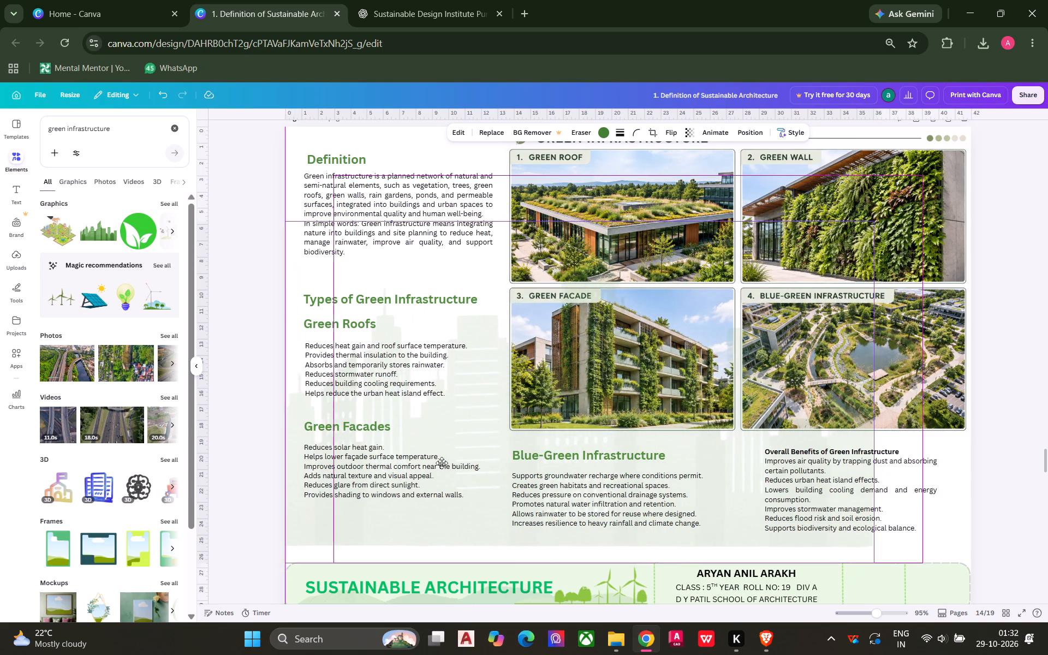
{"action": "left_click_drag", "start_coordinate": [442, 463], "coordinate": [443, 478]}
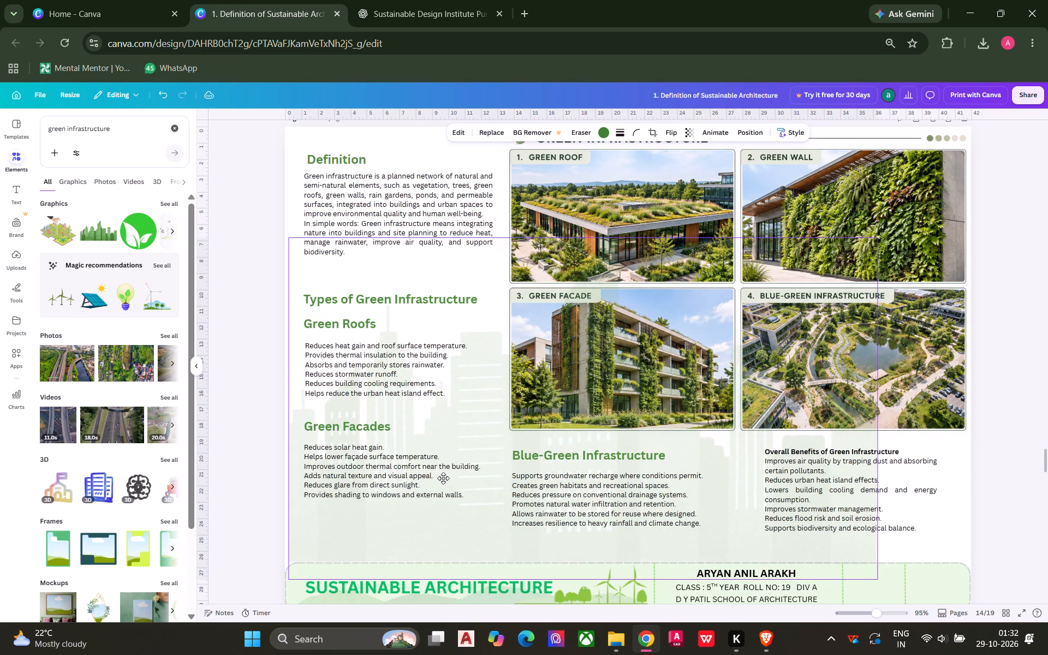
{"action": "left_click_drag", "start_coordinate": [443, 478], "coordinate": [439, 478]}
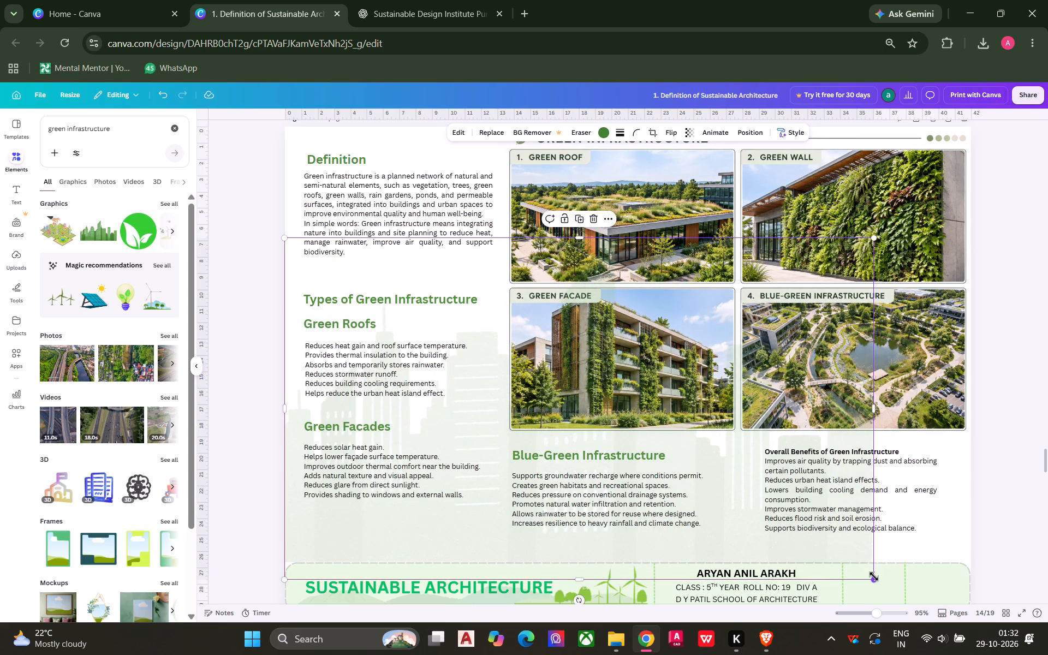
{"action": "left_click_drag", "start_coordinate": [874, 576], "coordinate": [971, 581]}
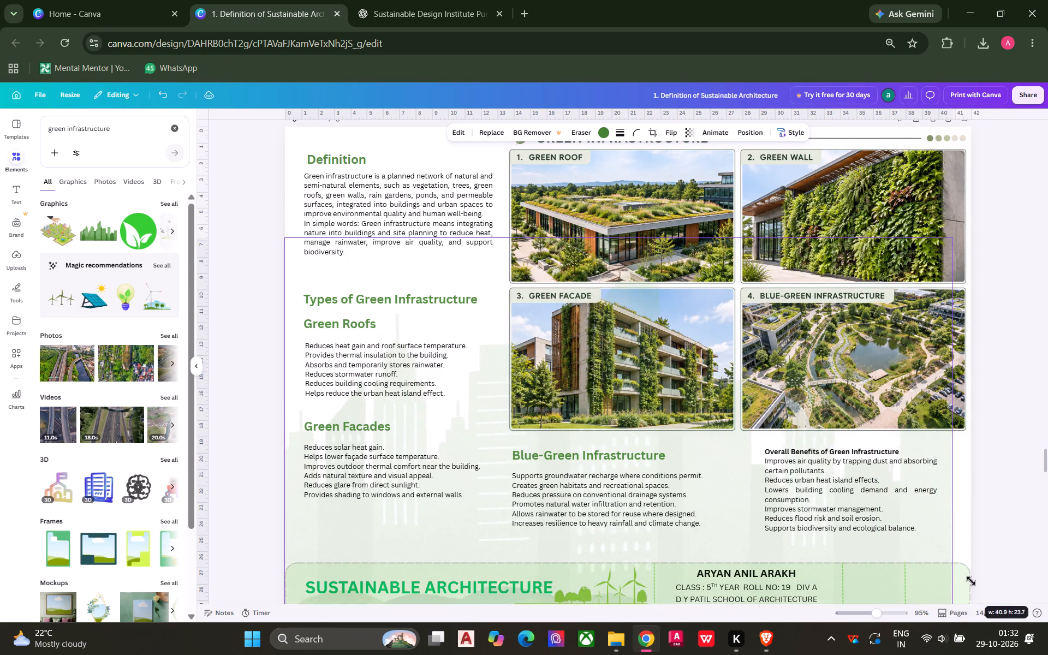
{"action": "left_click_drag", "start_coordinate": [971, 581], "coordinate": [1015, 553]}
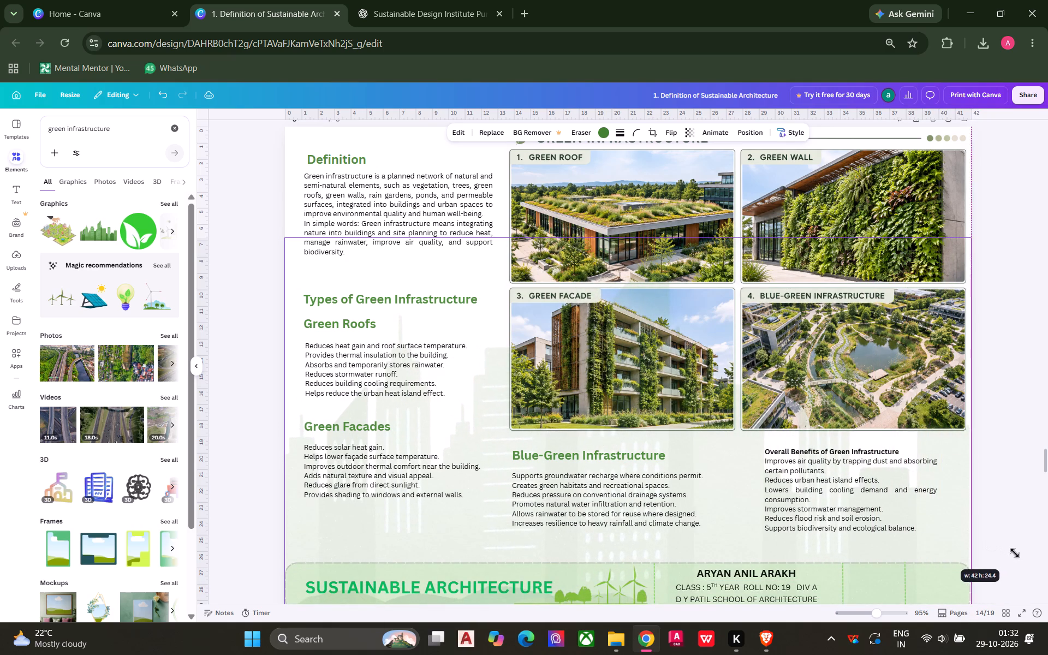
{"action": "left_click_drag", "start_coordinate": [1015, 553], "coordinate": [1020, 551]}
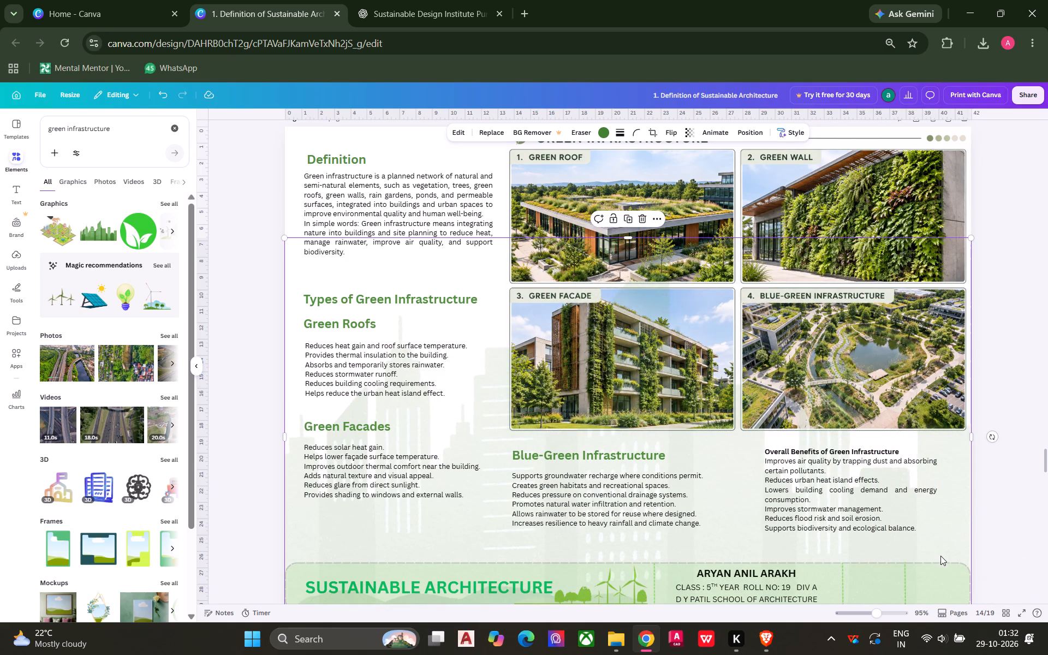
{"action": "left_click", "coordinate": [939, 544]}
{"action": "left_click_drag", "start_coordinate": [939, 544], "coordinate": [942, 497]}
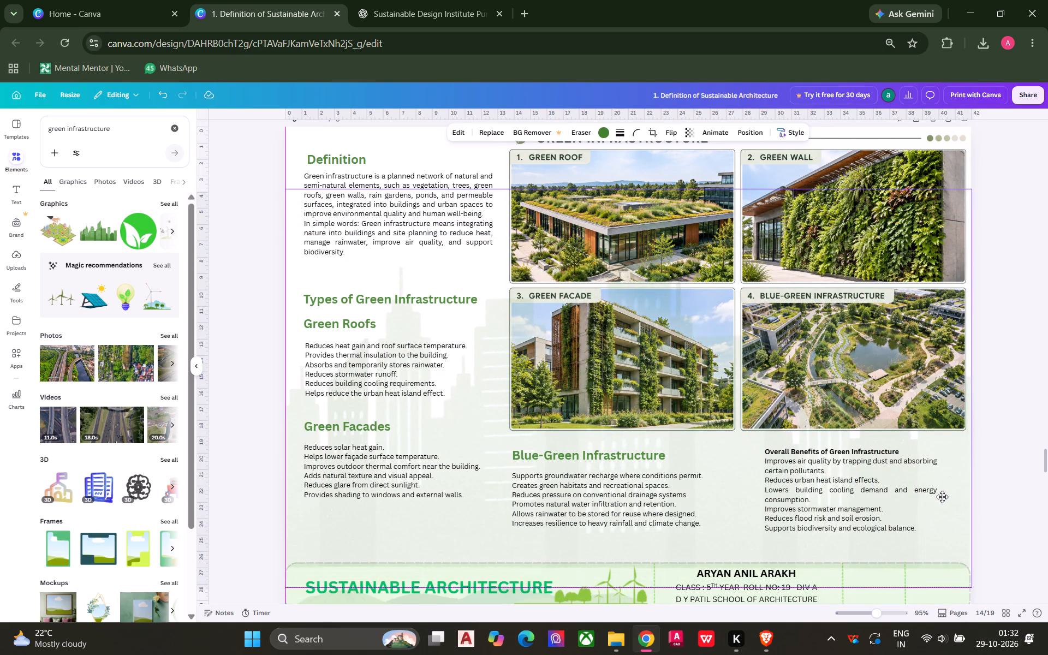
{"action": "left_click_drag", "start_coordinate": [942, 497], "coordinate": [942, 490]}
{"action": "left_click", "coordinate": [262, 484]}
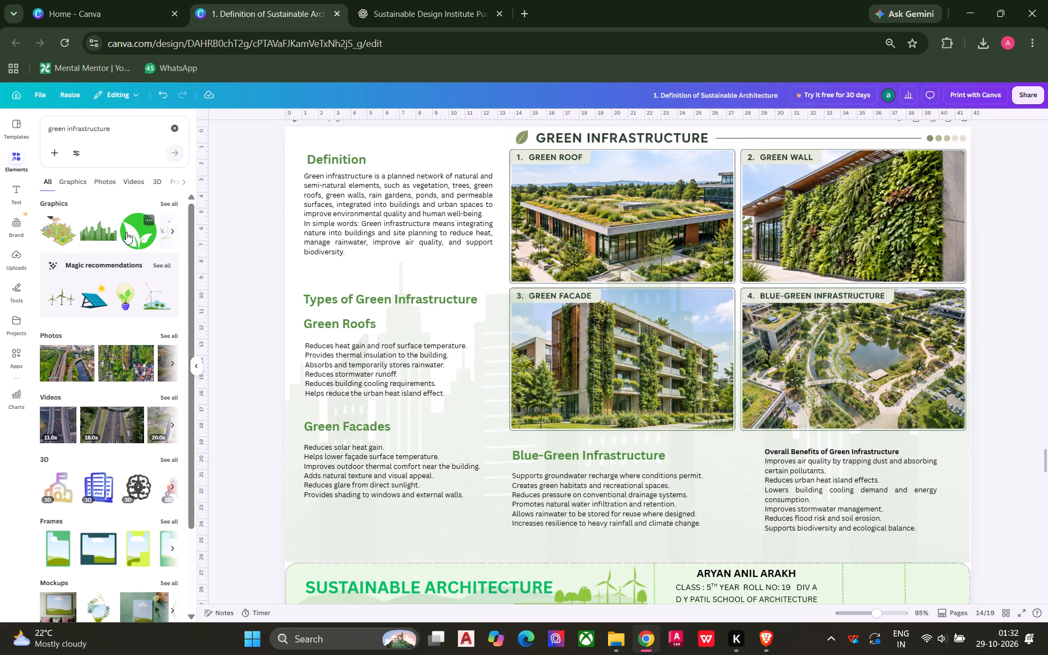
Insert the upright green leaf graphic from the green infrastructure results onto page 14, over the Green Roof and Green Facade images.
{"action": "left_click", "coordinate": [174, 234]}
{"action": "left_click", "coordinate": [174, 234]}
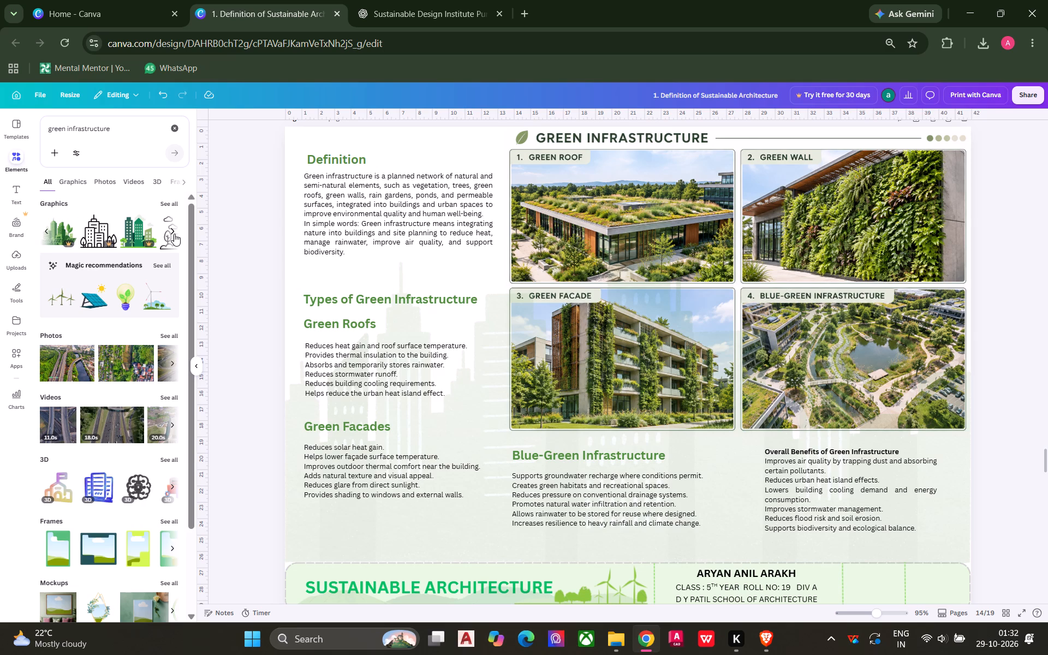
{"action": "left_click", "coordinate": [174, 234]}
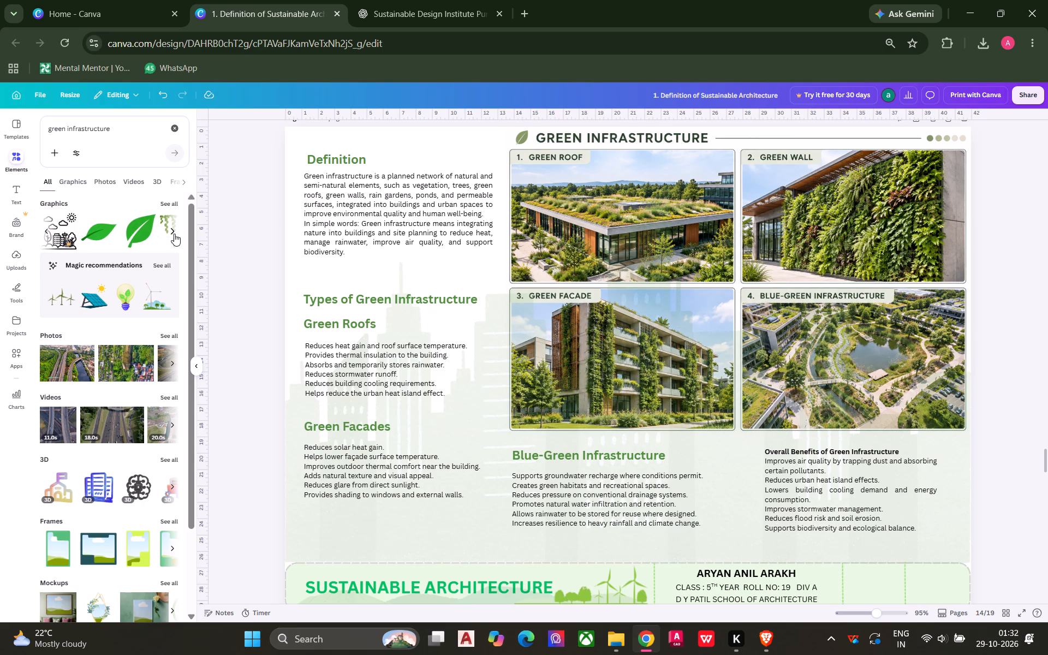
{"action": "left_click", "coordinate": [137, 236]}
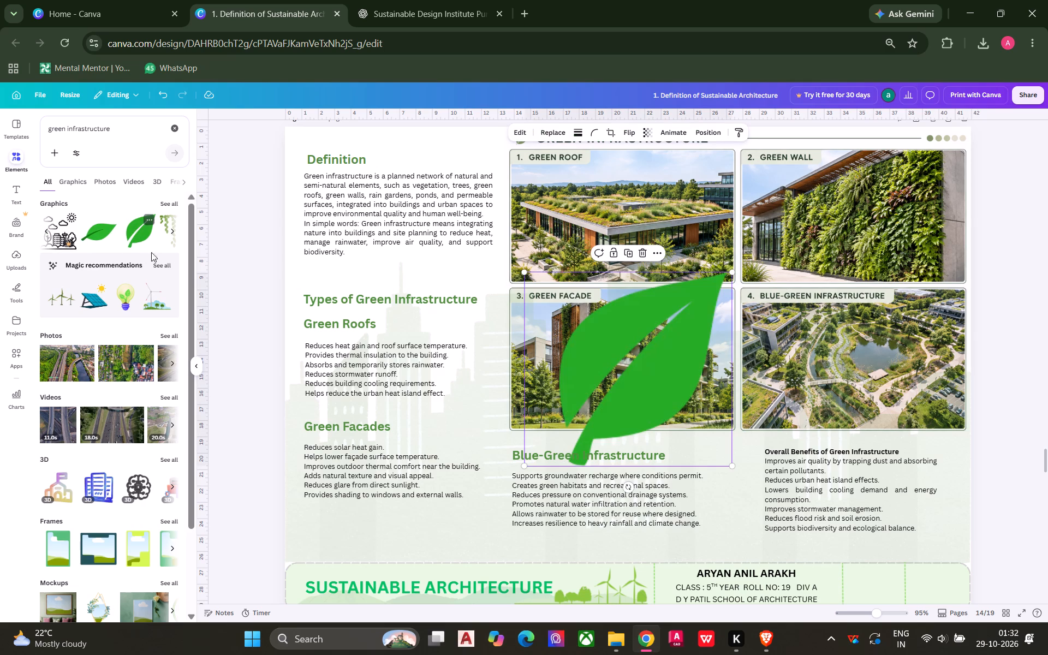
{"action": "left_click_drag", "start_coordinate": [724, 450], "coordinate": [688, 407]}
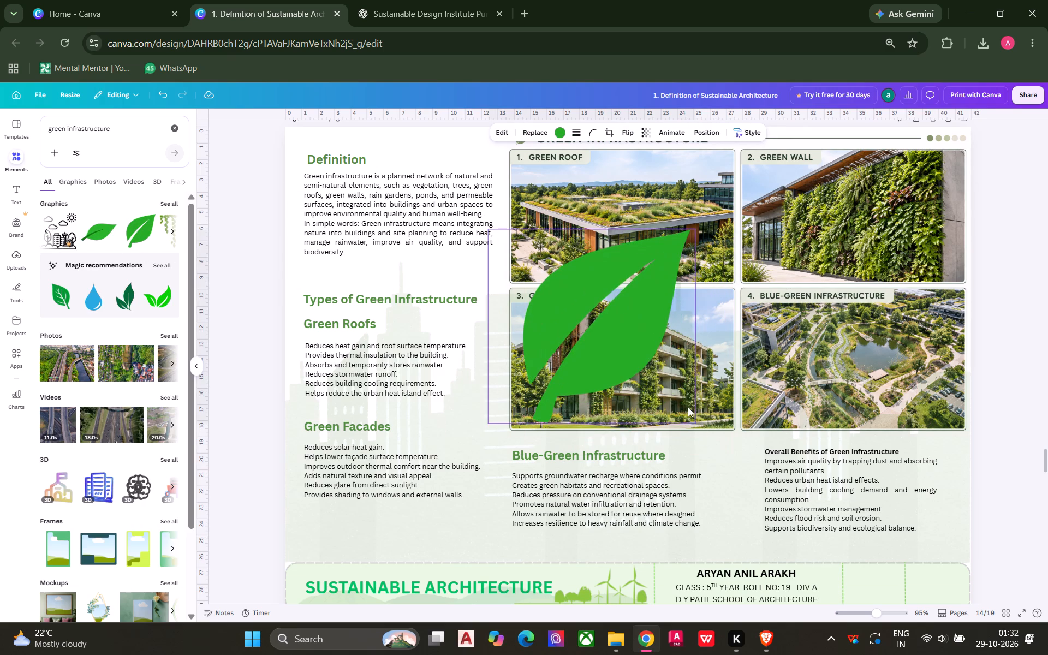
Paste a copy of the green leaf graphic onto page 12 and fade it to a light tint.
{"action": "key", "text": "ctrl+c"}
{"action": "scroll", "coordinate": [456, 349], "scroll_direction": "up", "scroll_amount": 5}
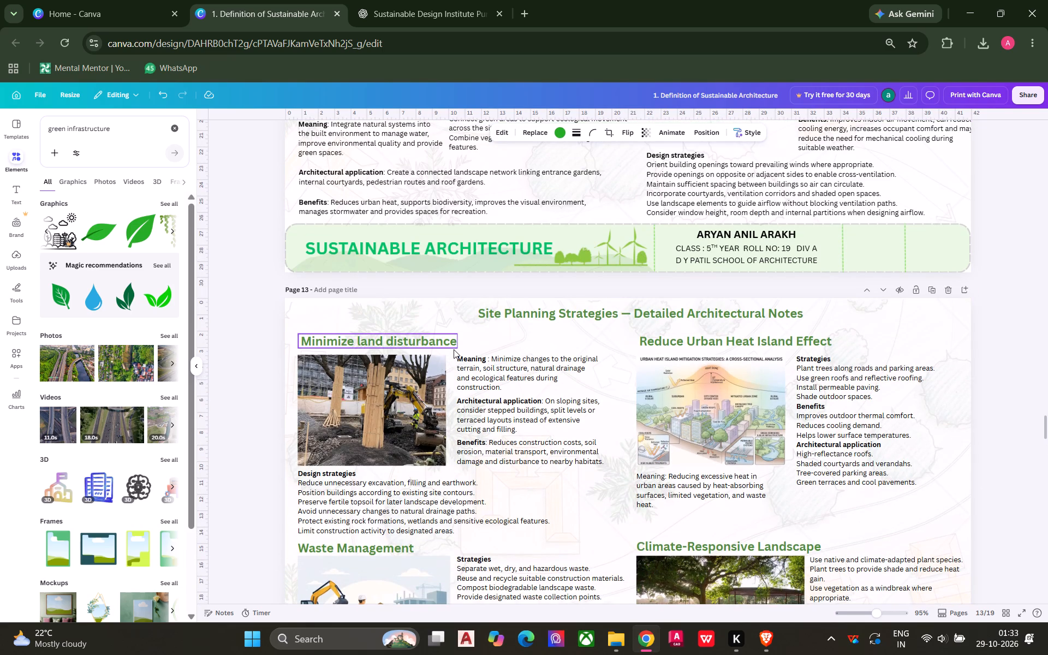
{"action": "scroll", "coordinate": [454, 350], "scroll_direction": "up", "scroll_amount": 4}
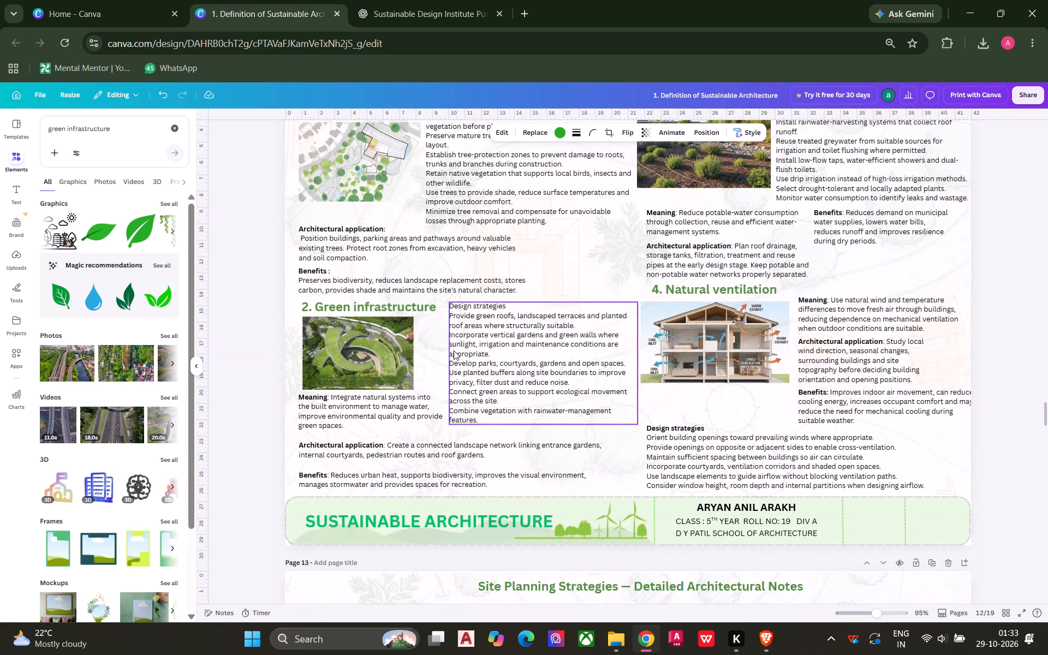
{"action": "scroll", "coordinate": [454, 350], "scroll_direction": "up", "scroll_amount": 1}
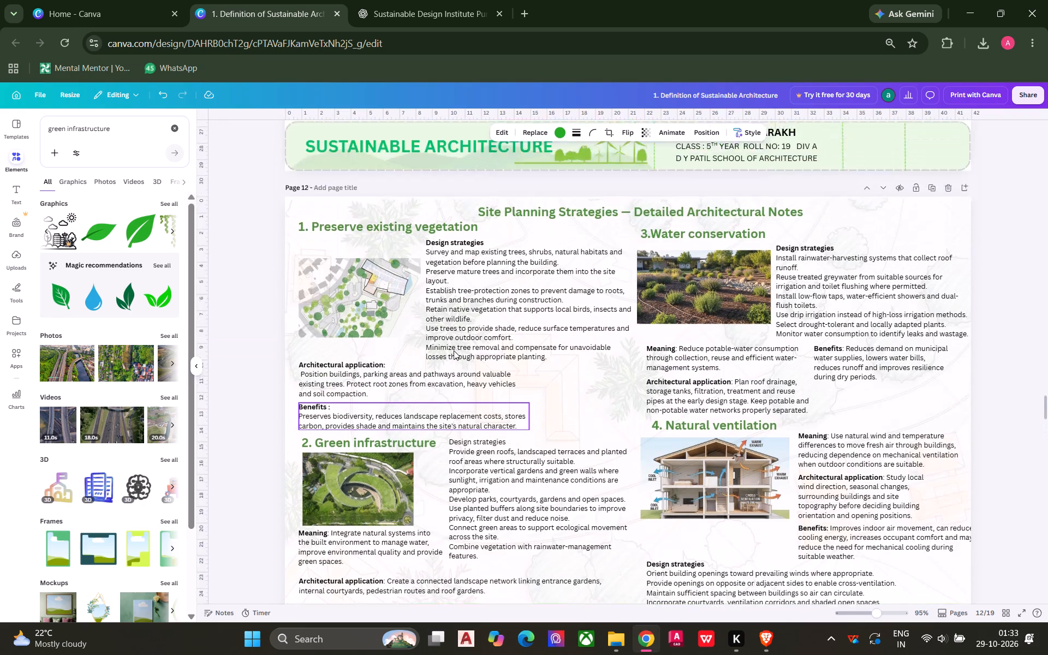
{"action": "scroll", "coordinate": [454, 351], "scroll_direction": "down", "scroll_amount": 1}
{"action": "key", "text": "ctrl+v"}
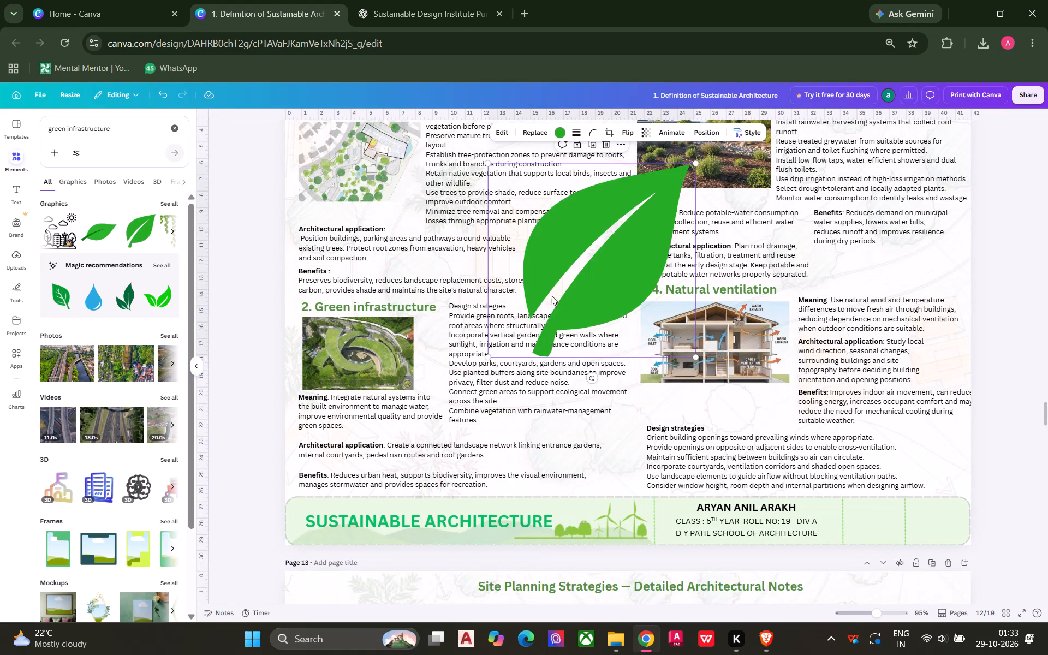
{"action": "left_click", "coordinate": [642, 134]}
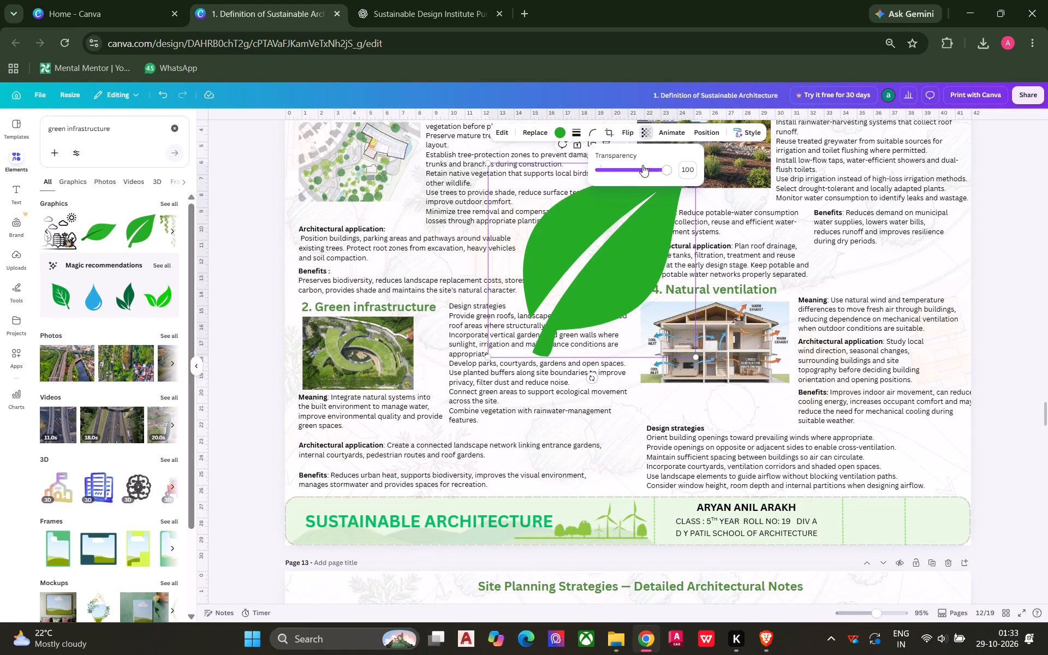
{"action": "left_click_drag", "start_coordinate": [668, 166], "coordinate": [616, 170]}
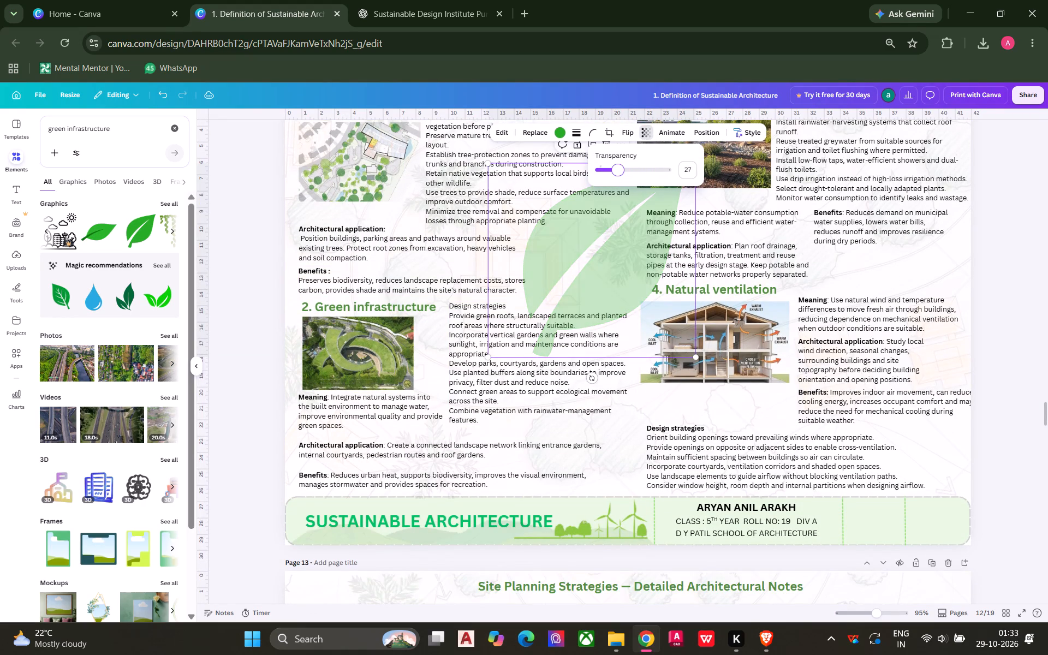
{"action": "left_click_drag", "start_coordinate": [616, 170], "coordinate": [608, 171]}
{"action": "left_click", "coordinate": [1019, 222]}
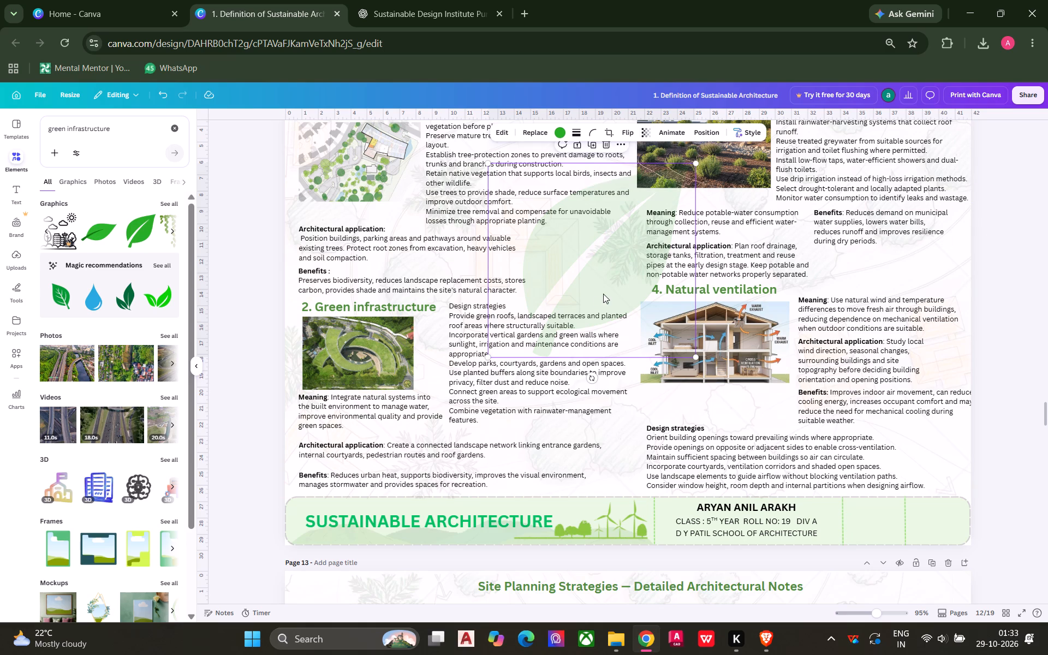
Move the faded leaf on page 12 over the Green infrastructure section's Design strategies list.
{"action": "left_click", "coordinate": [603, 294]}
{"action": "left_click_drag", "start_coordinate": [602, 283], "coordinate": [548, 372]}
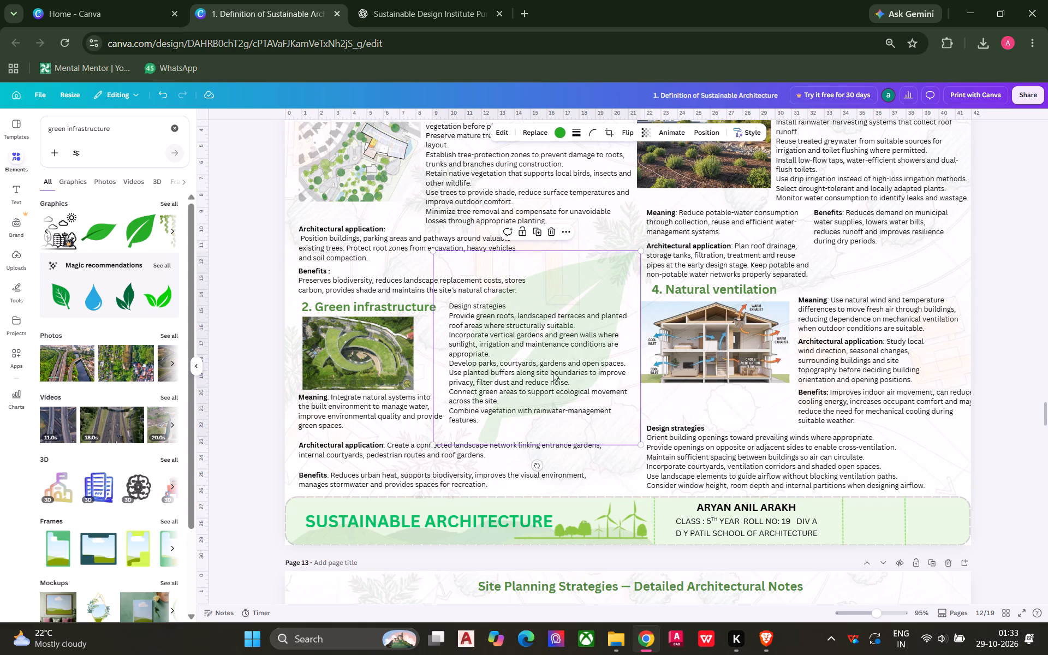
{"action": "left_click", "coordinate": [1004, 318]}
Set the page 12 leaf's transparency to 10 and deselect it.
{"action": "scroll", "coordinate": [995, 319], "scroll_direction": "up", "scroll_amount": 1}
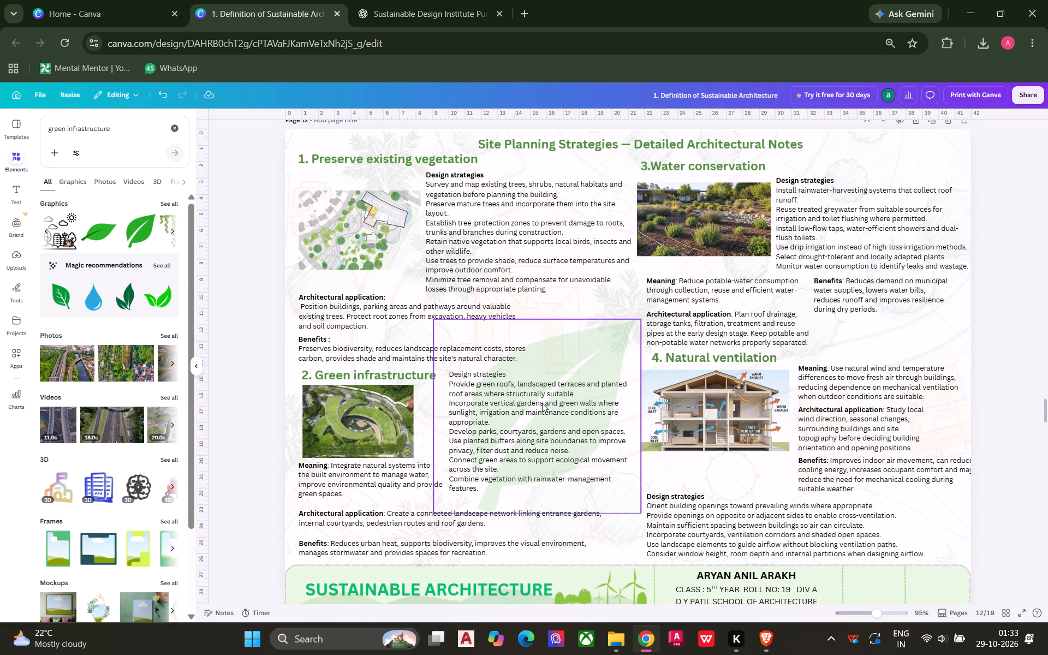
{"action": "left_click", "coordinate": [557, 359]}
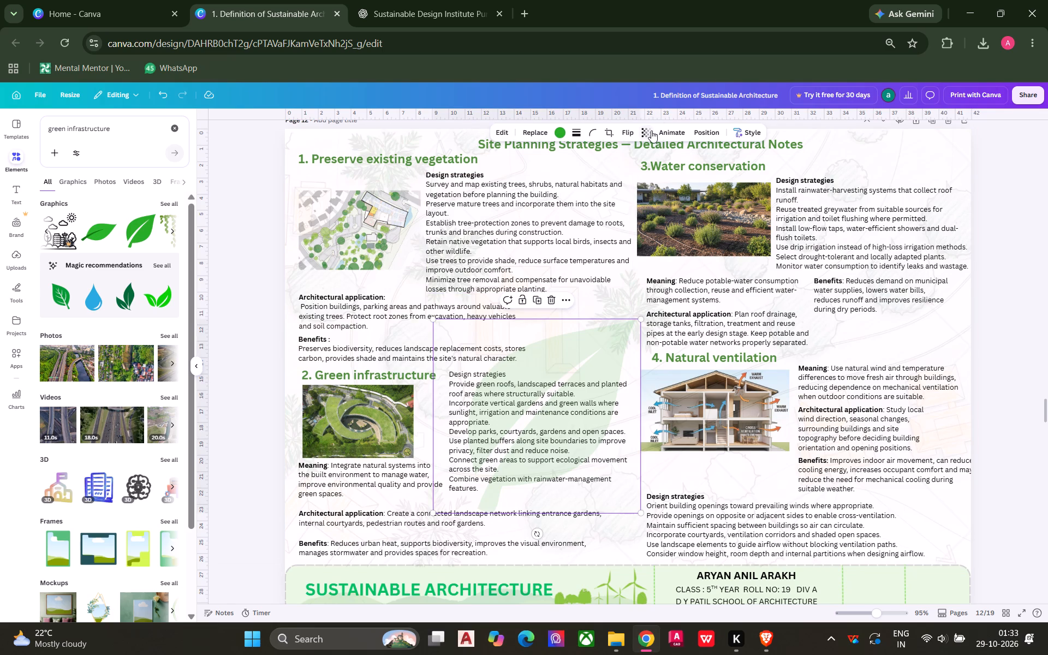
{"action": "left_click", "coordinate": [651, 130]}
{"action": "left_click", "coordinate": [610, 173]}
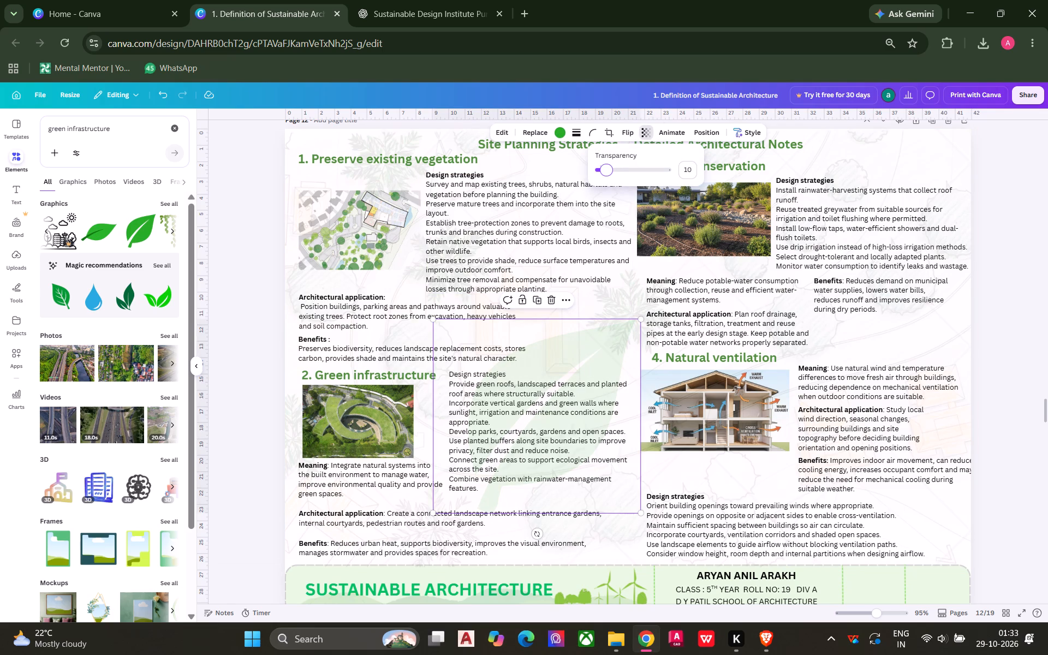
{"action": "left_click", "coordinate": [1026, 307]}
{"action": "scroll", "coordinate": [964, 324], "scroll_direction": "down", "scroll_amount": 1}
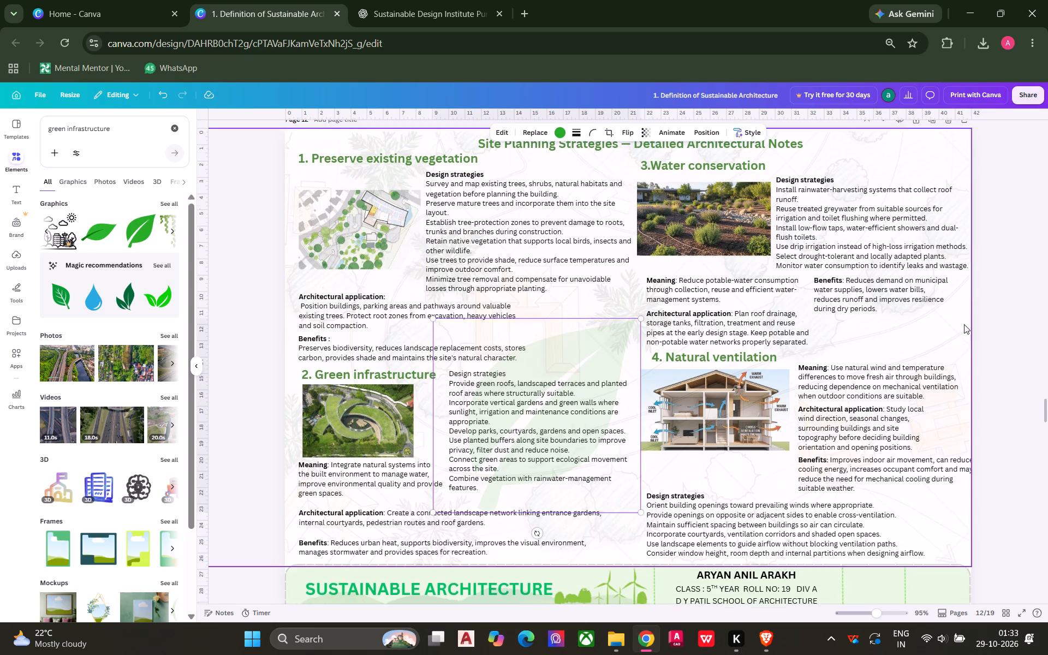
{"action": "scroll", "coordinate": [964, 324], "scroll_direction": "down", "scroll_amount": 1}
{"action": "left_click", "coordinate": [1014, 312]}
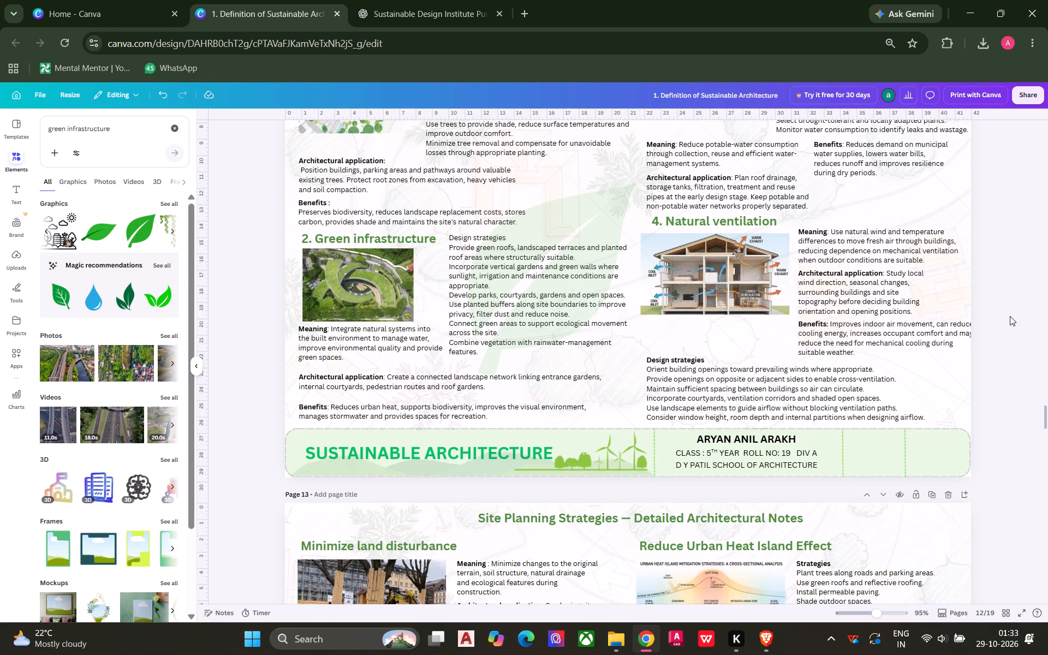
Insert the blue water drop graphic from the magic recommendations onto page 11, the sustainable plumbing page.
{"action": "scroll", "coordinate": [1010, 316], "scroll_direction": "up", "scroll_amount": 8}
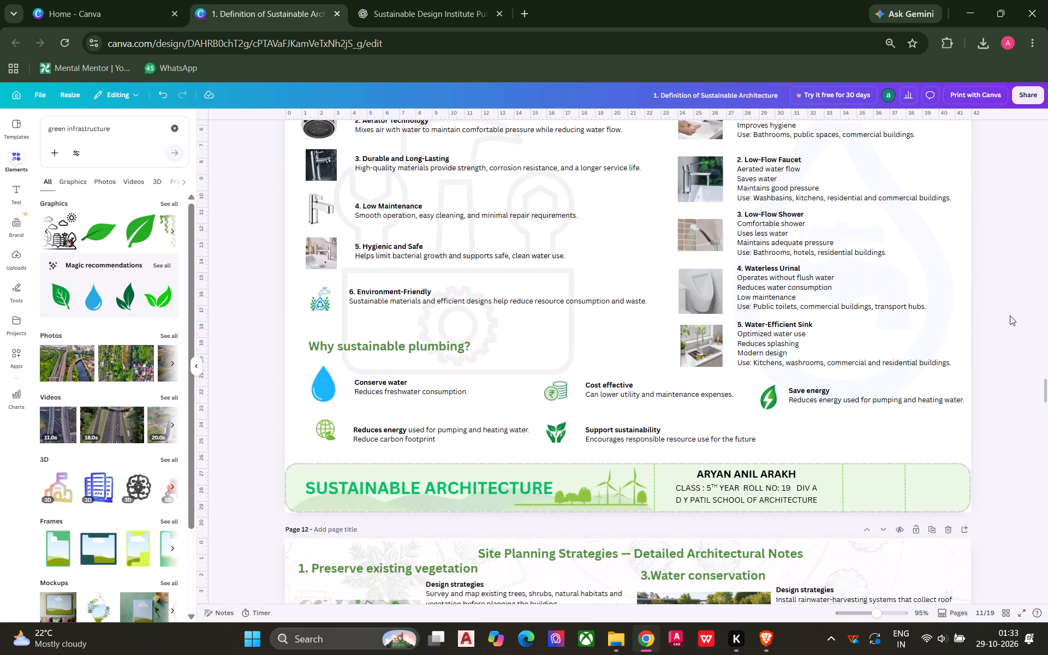
{"action": "scroll", "coordinate": [1010, 315], "scroll_direction": "up", "scroll_amount": 1}
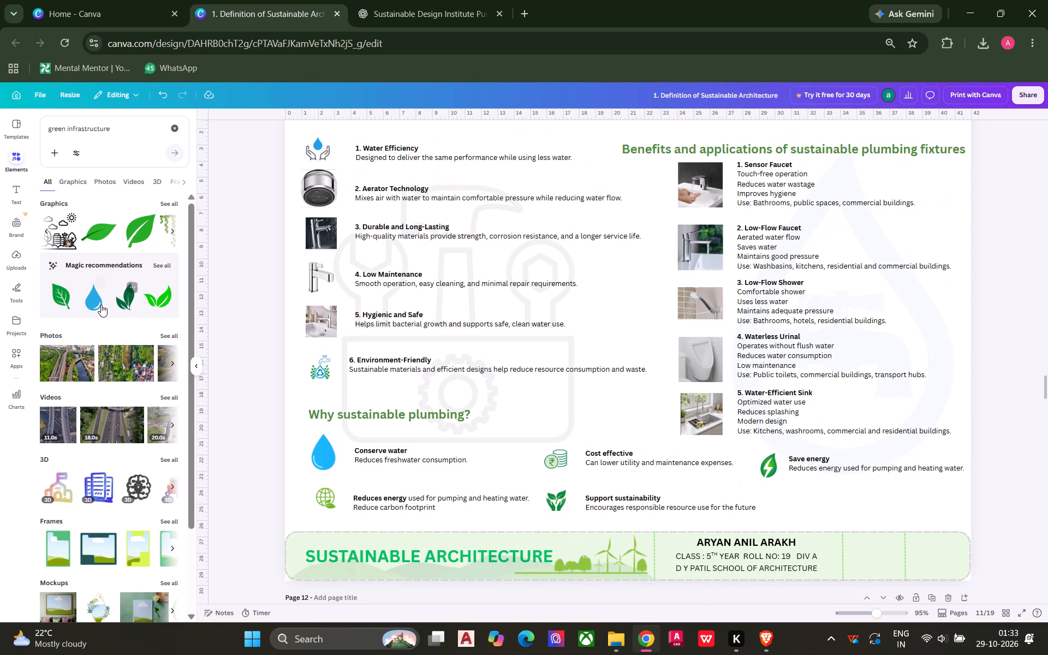
{"action": "scroll", "coordinate": [96, 304], "scroll_direction": "up", "scroll_amount": 1}
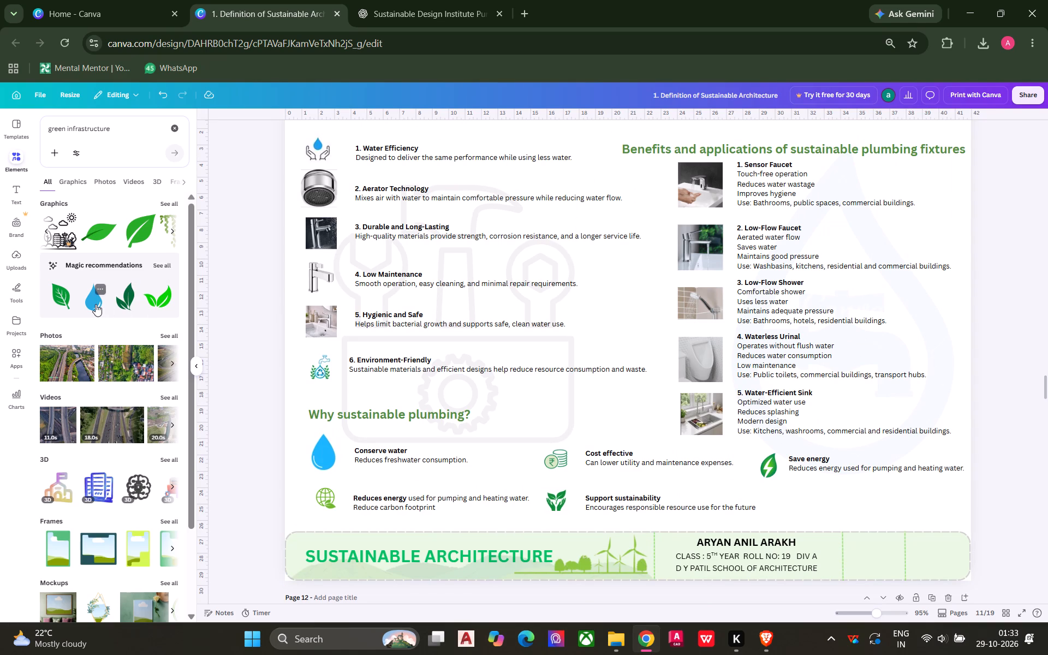
{"action": "scroll", "coordinate": [96, 304], "scroll_direction": "up", "scroll_amount": 1}
{"action": "left_click", "coordinate": [96, 306]}
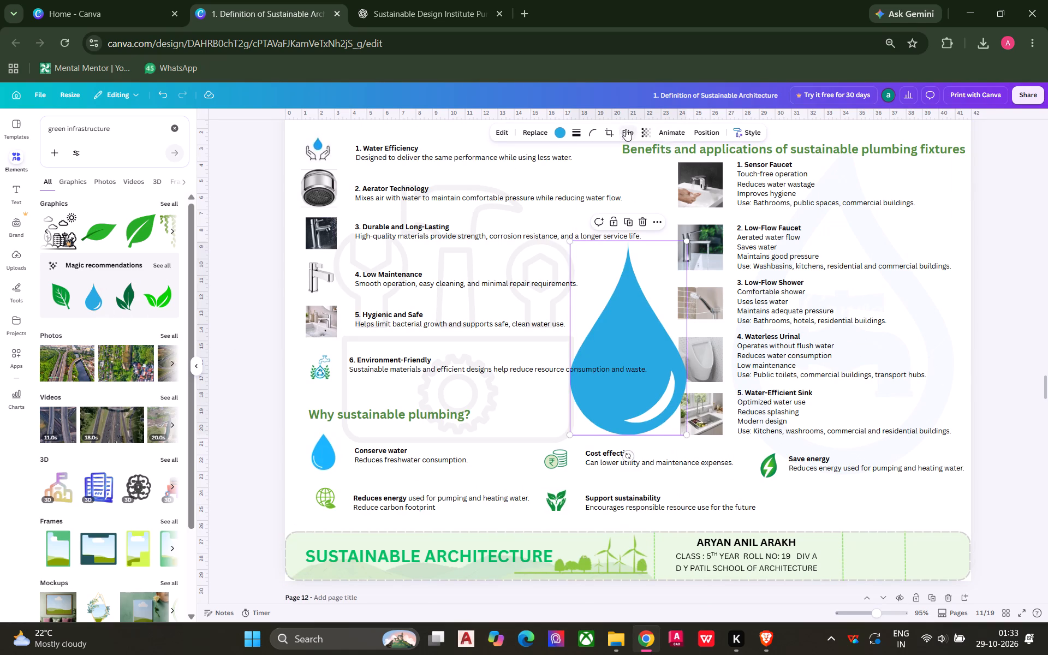
Set the water drop graphic's transparency to 14.
{"action": "left_click", "coordinate": [646, 129]}
{"action": "left_click_drag", "start_coordinate": [646, 172], "coordinate": [607, 172]}
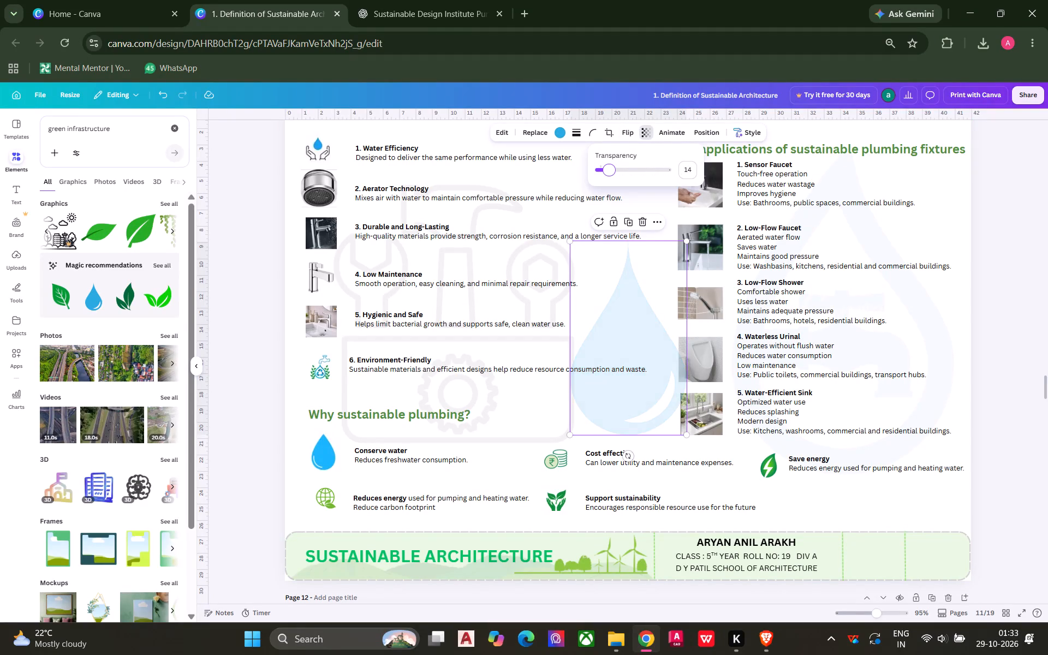
Lower the page 11 water drop graphic's transparency to 6.
{"action": "left_click_drag", "start_coordinate": [607, 172], "coordinate": [603, 174]}
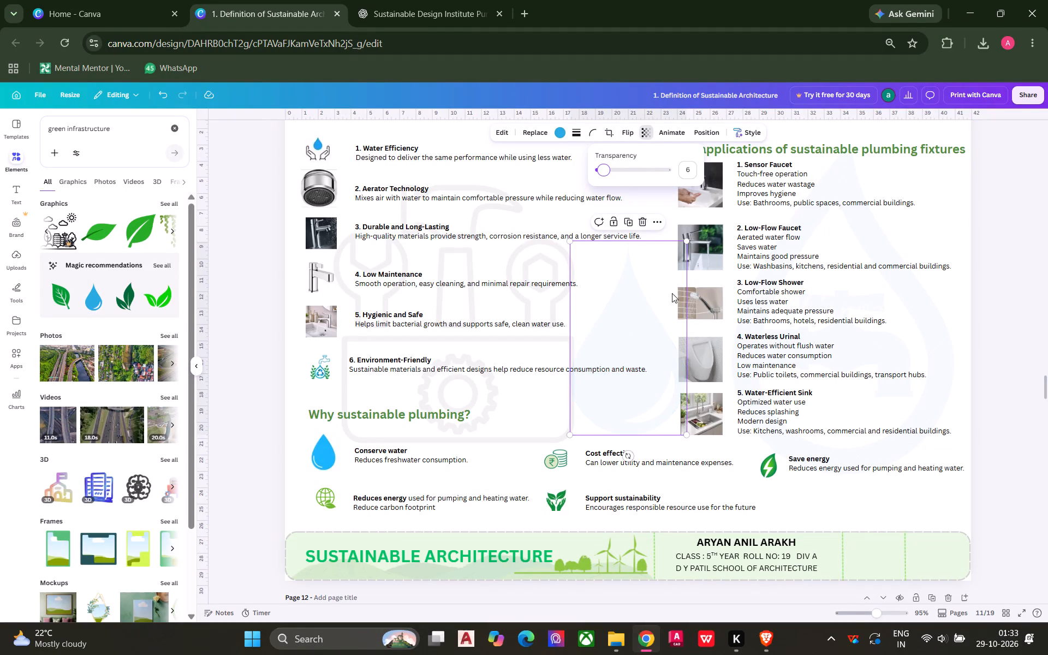
Enlarge the faded water drop and place it mid-page between the two plumbing fixture columns, reaching down over the Cost effective text, then deselect it.
{"action": "left_click_drag", "start_coordinate": [687, 241], "coordinate": [871, 192]}
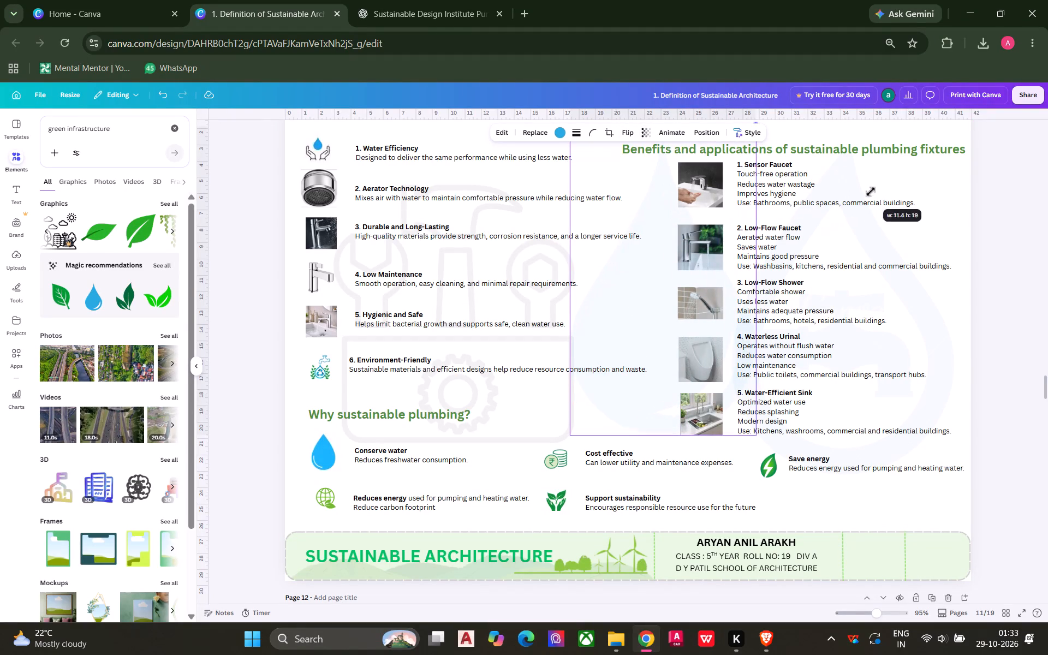
{"action": "left_click_drag", "start_coordinate": [871, 192], "coordinate": [885, 181]}
{"action": "left_click_drag", "start_coordinate": [632, 305], "coordinate": [569, 312]}
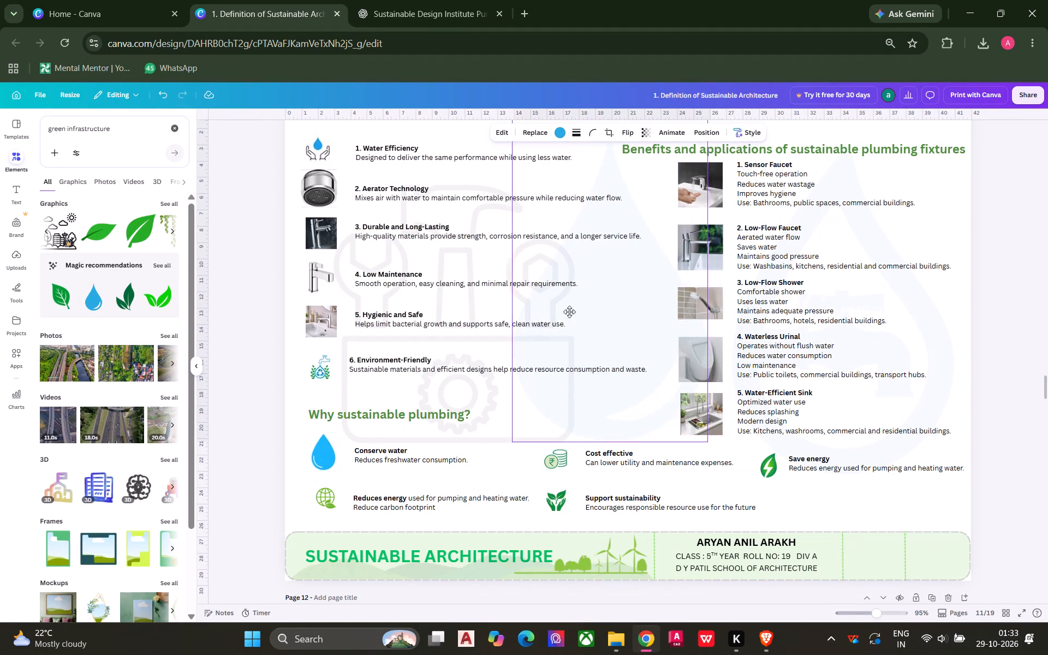
{"action": "left_click_drag", "start_coordinate": [569, 312], "coordinate": [556, 329]}
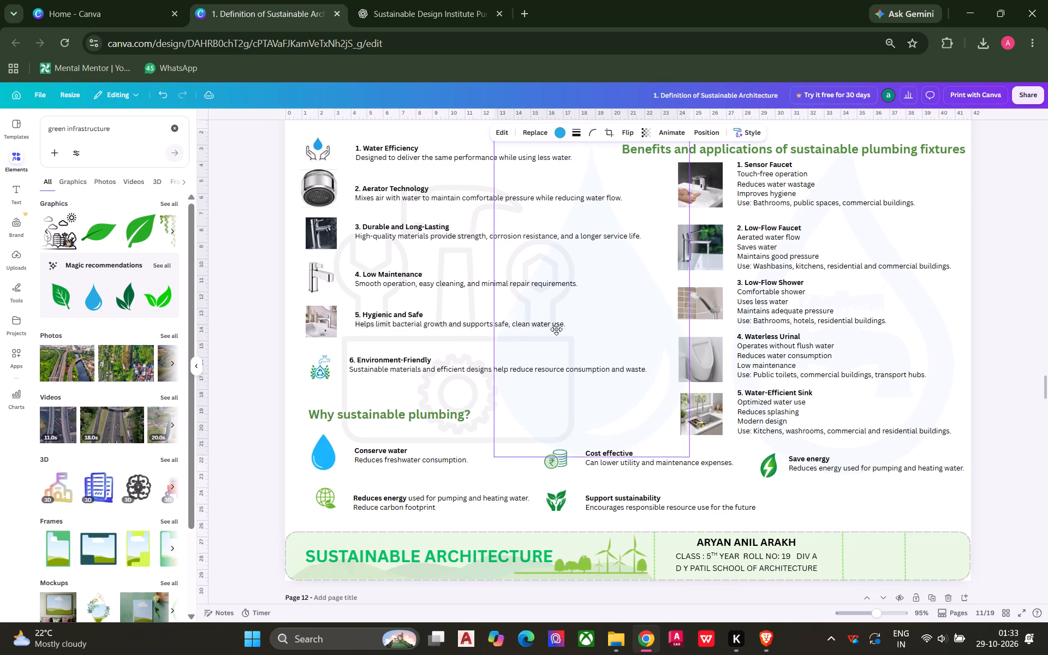
{"action": "left_click_drag", "start_coordinate": [556, 329], "coordinate": [608, 407]}
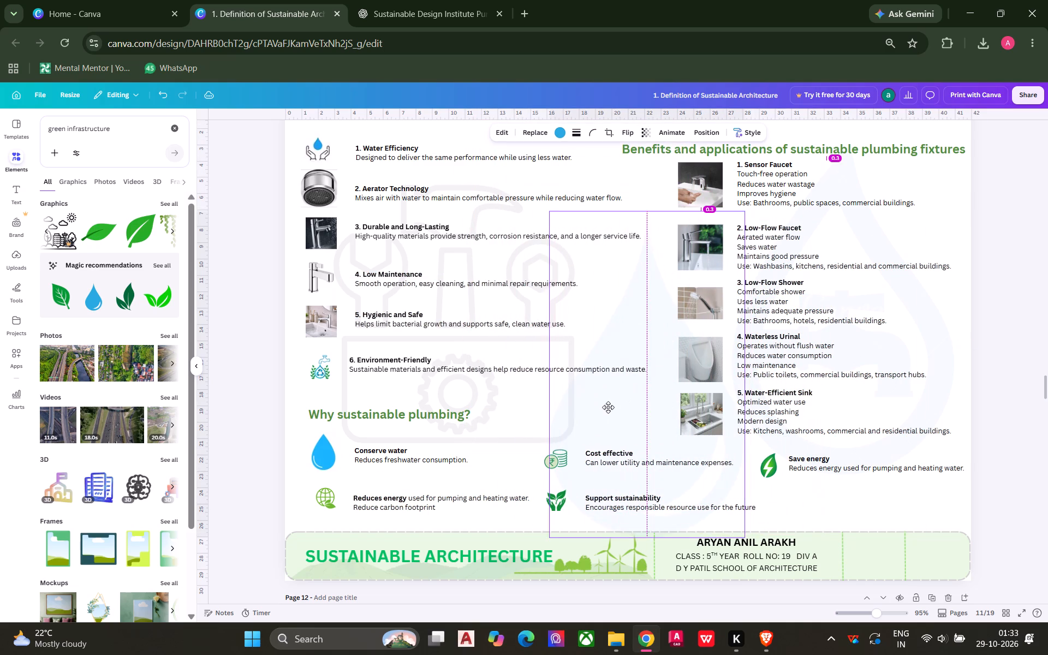
{"action": "left_click_drag", "start_coordinate": [608, 407], "coordinate": [600, 404]}
{"action": "left_click", "coordinate": [989, 354]}
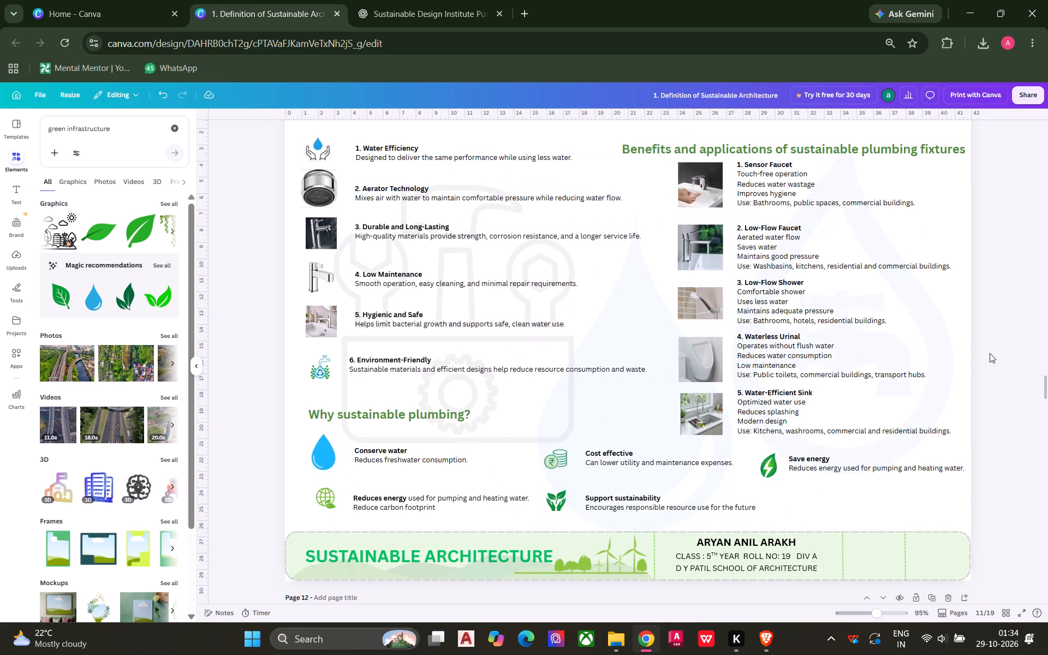
Open the full set of magic recommendations and look through its graphics for another decoration.
{"action": "left_click", "coordinate": [165, 262]}
{"action": "scroll", "coordinate": [151, 299], "scroll_direction": "up", "scroll_amount": 1}
{"action": "scroll", "coordinate": [151, 302], "scroll_direction": "down", "scroll_amount": 4}
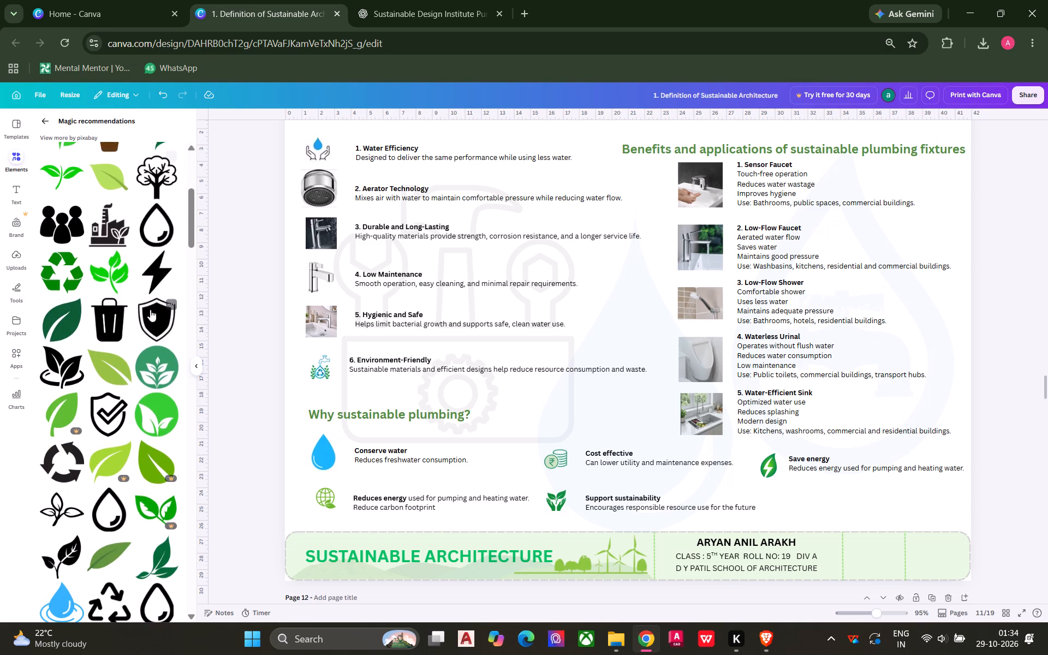
{"action": "scroll", "coordinate": [150, 309], "scroll_direction": "down", "scroll_amount": 3}
{"action": "scroll", "coordinate": [150, 313], "scroll_direction": "up", "scroll_amount": 2}
{"action": "scroll", "coordinate": [150, 313], "scroll_direction": "down", "scroll_amount": 9}
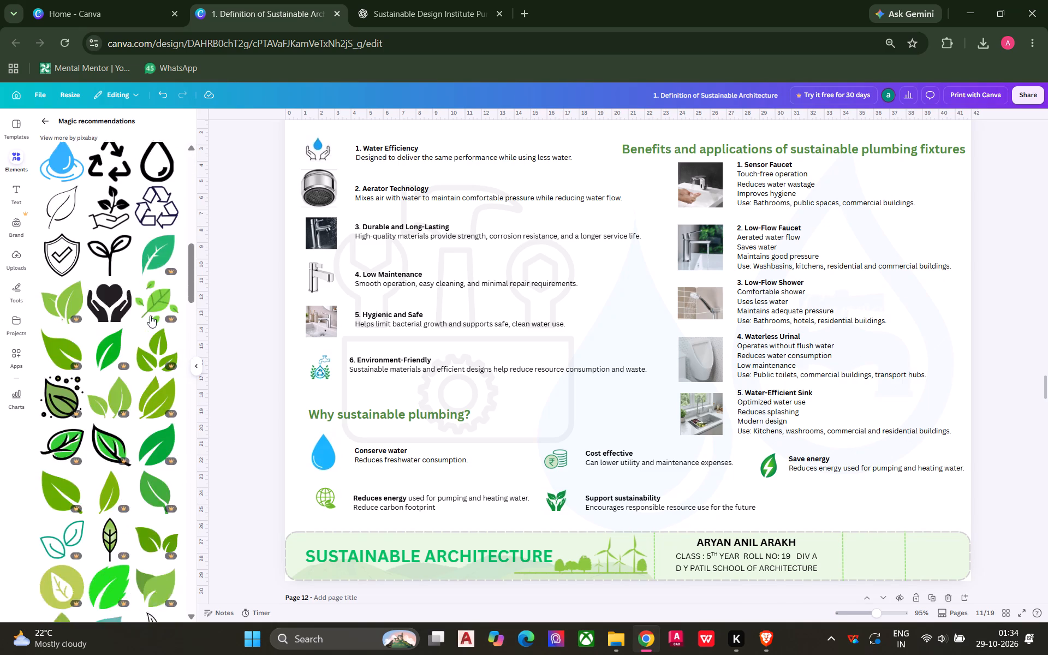
{"action": "scroll", "coordinate": [150, 316], "scroll_direction": "up", "scroll_amount": 4}
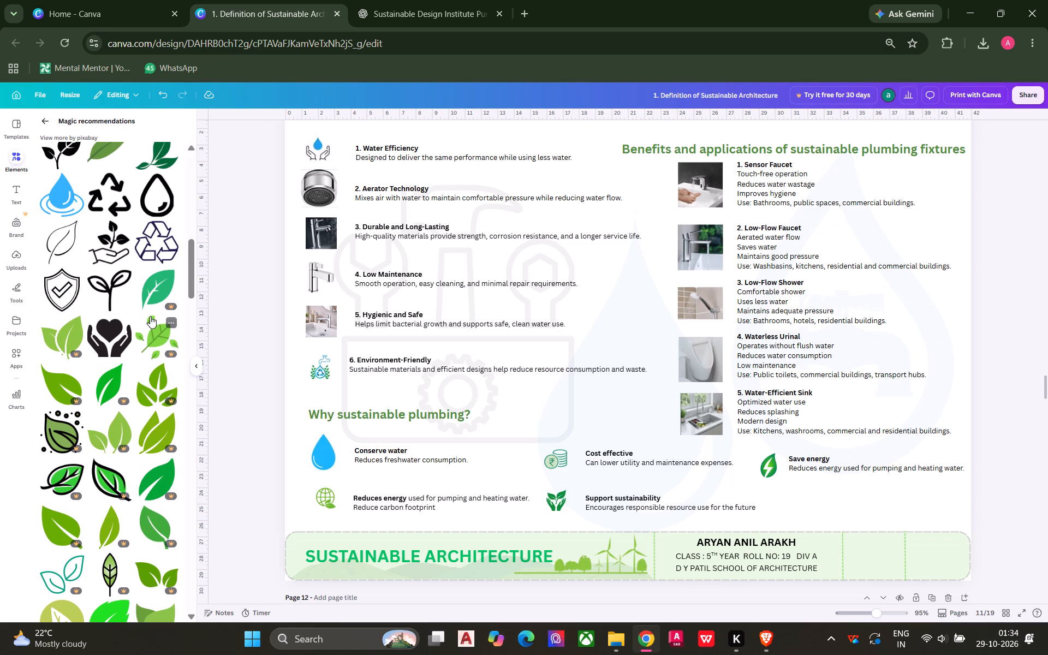
{"action": "scroll", "coordinate": [150, 316], "scroll_direction": "up", "scroll_amount": 1}
Insert the light green two-leaf graphic from the magic recommendations onto page 13, the Minimize land disturbance page.
{"action": "left_click", "coordinate": [261, 301]}
{"action": "scroll", "coordinate": [261, 301], "scroll_direction": "up", "scroll_amount": 7}
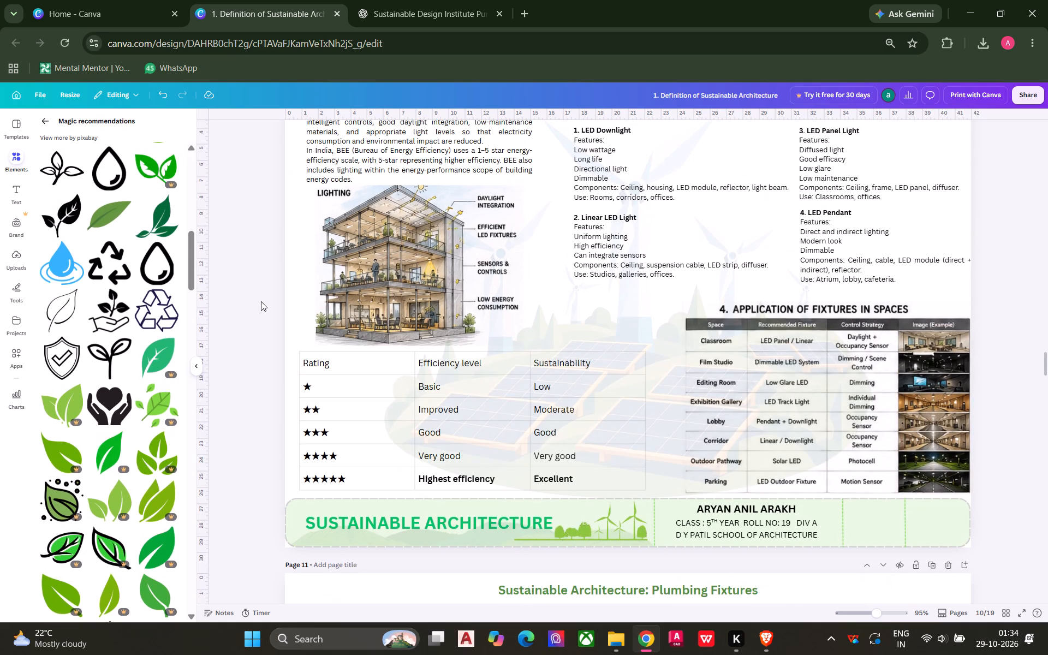
{"action": "scroll", "coordinate": [261, 301], "scroll_direction": "up", "scroll_amount": 2}
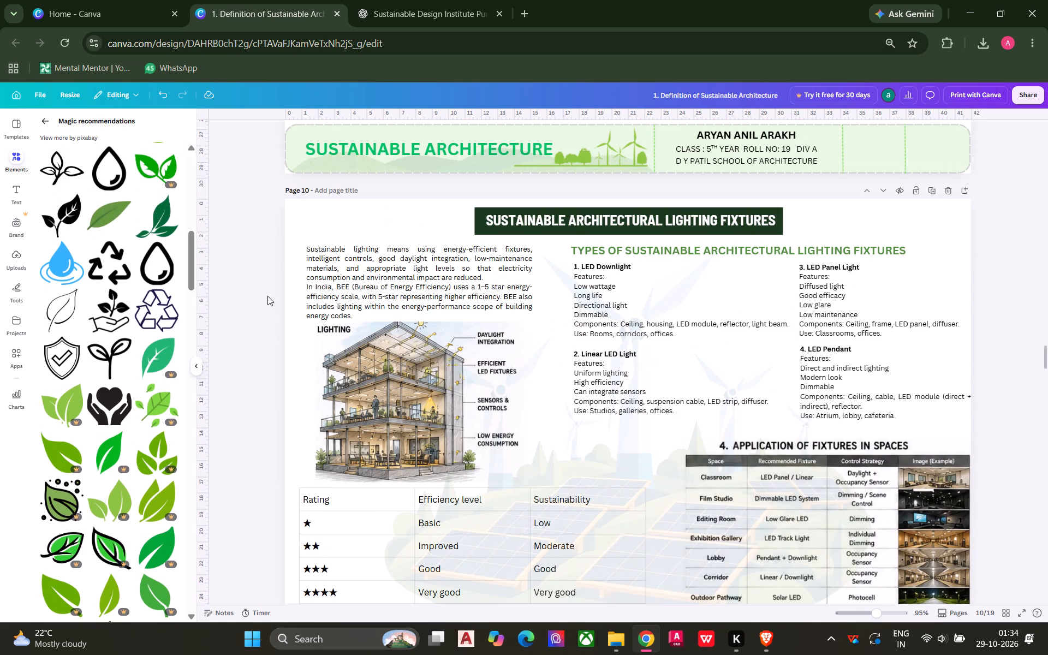
{"action": "scroll", "coordinate": [269, 296], "scroll_direction": "down", "scroll_amount": 8}
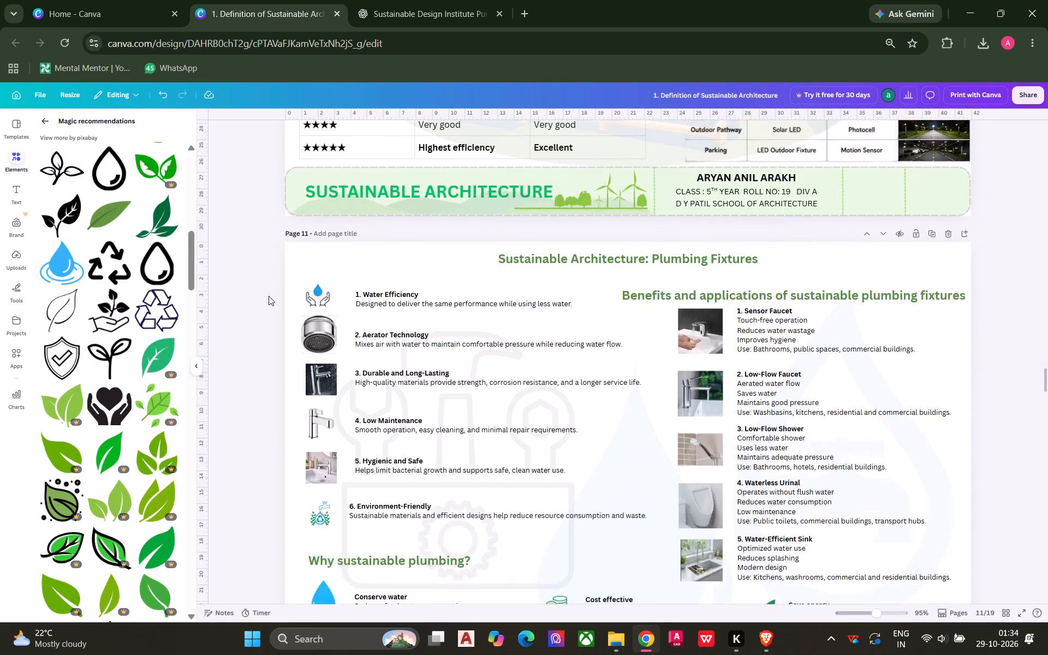
{"action": "scroll", "coordinate": [269, 299], "scroll_direction": "down", "scroll_amount": 16}
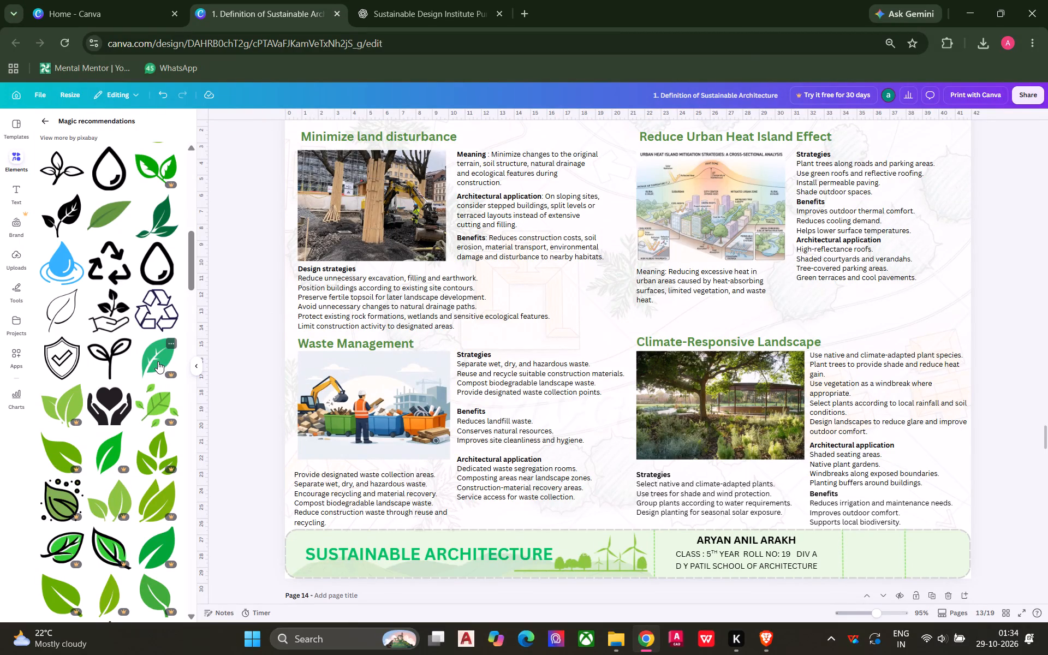
{"action": "scroll", "coordinate": [160, 413], "scroll_direction": "down", "scroll_amount": 2}
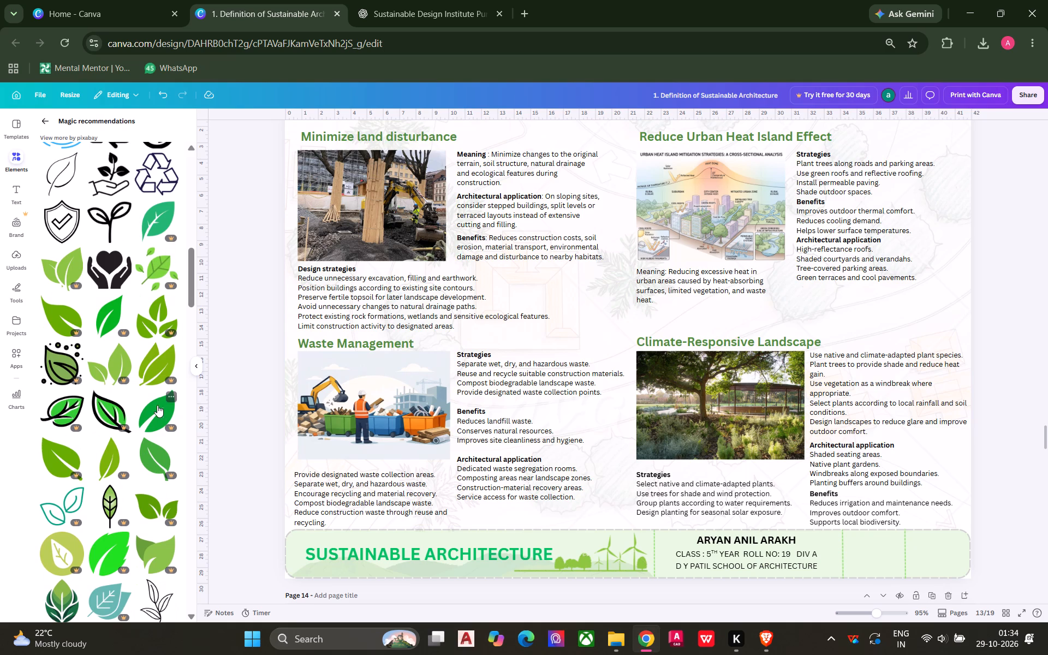
{"action": "left_click", "coordinate": [108, 368]}
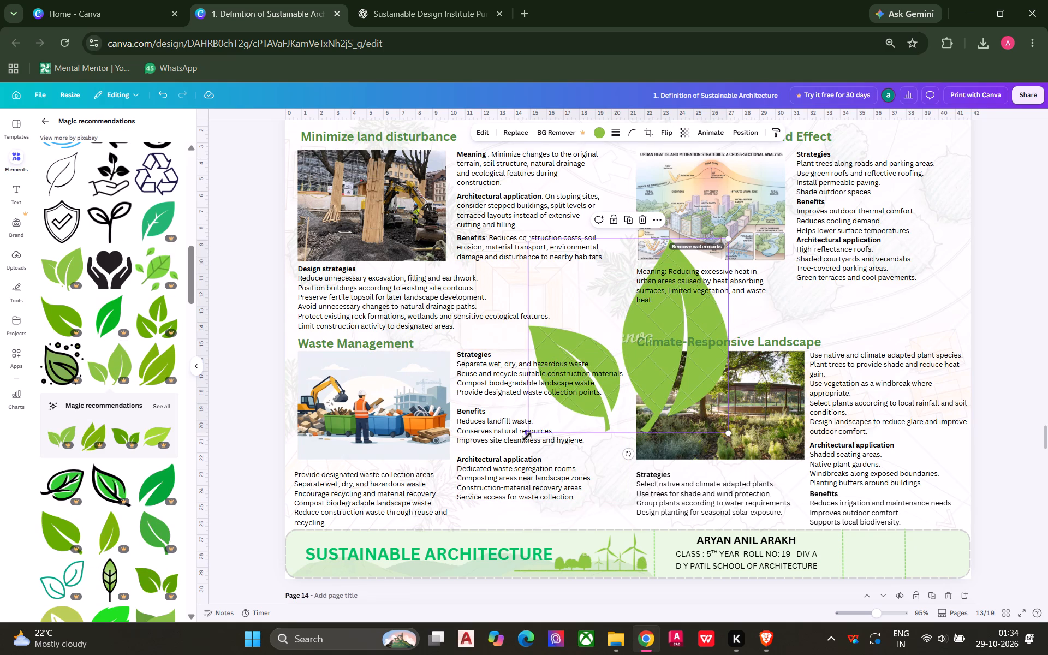
Enlarge the two-leaf graphic so it spans the middle of page 13 down to the footer banner.
{"action": "left_click_drag", "start_coordinate": [528, 436], "coordinate": [387, 485]}
{"action": "left_click_drag", "start_coordinate": [729, 239], "coordinate": [783, 188]}
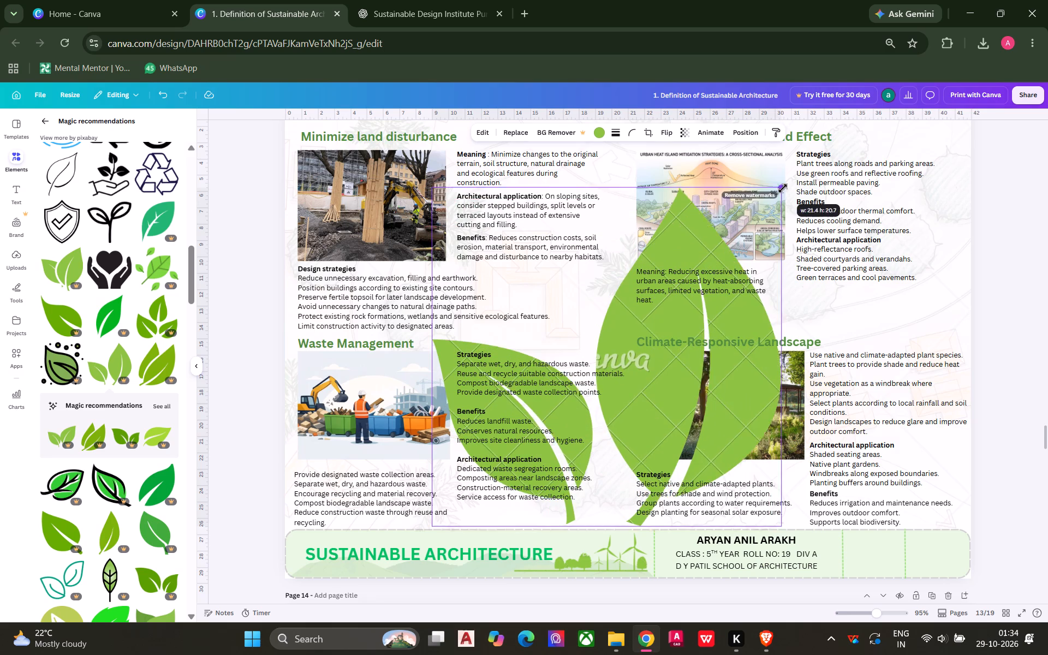
{"action": "left_click_drag", "start_coordinate": [783, 188], "coordinate": [806, 177]}
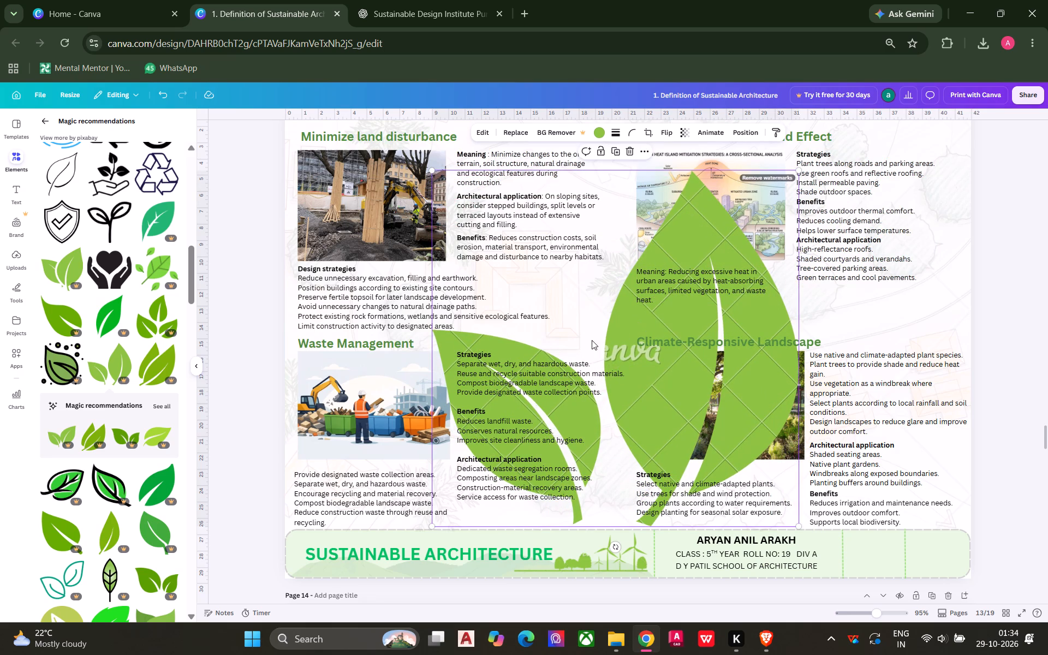
Send the two-leaf graphic to the back, behind page 13's text and pictures.
{"action": "right_click", "coordinate": [612, 326]}
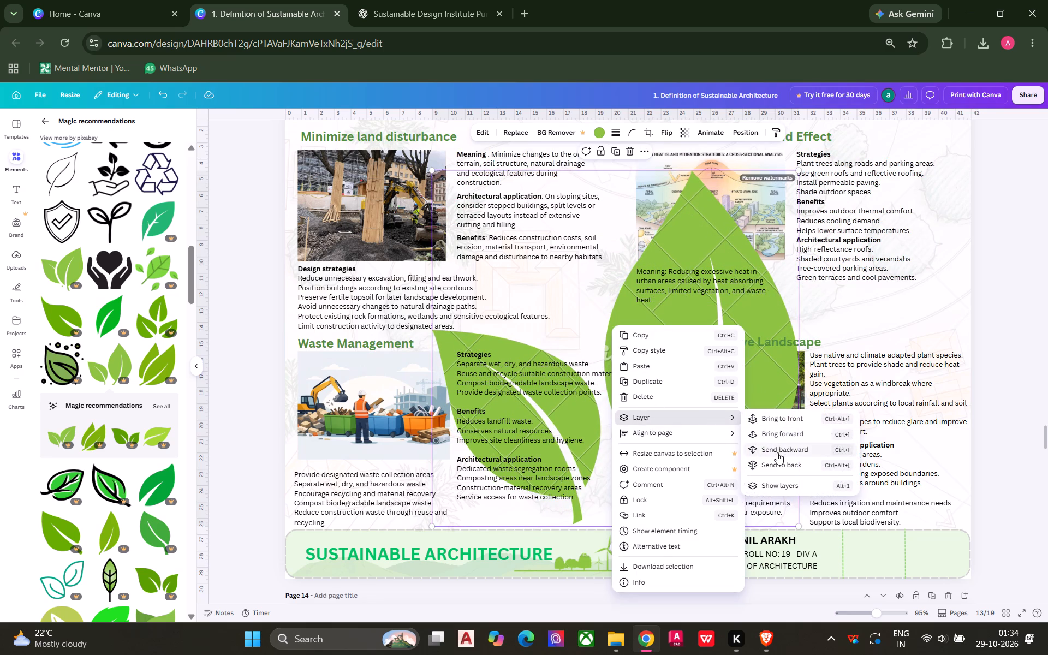
{"action": "left_click", "coordinate": [777, 452]}
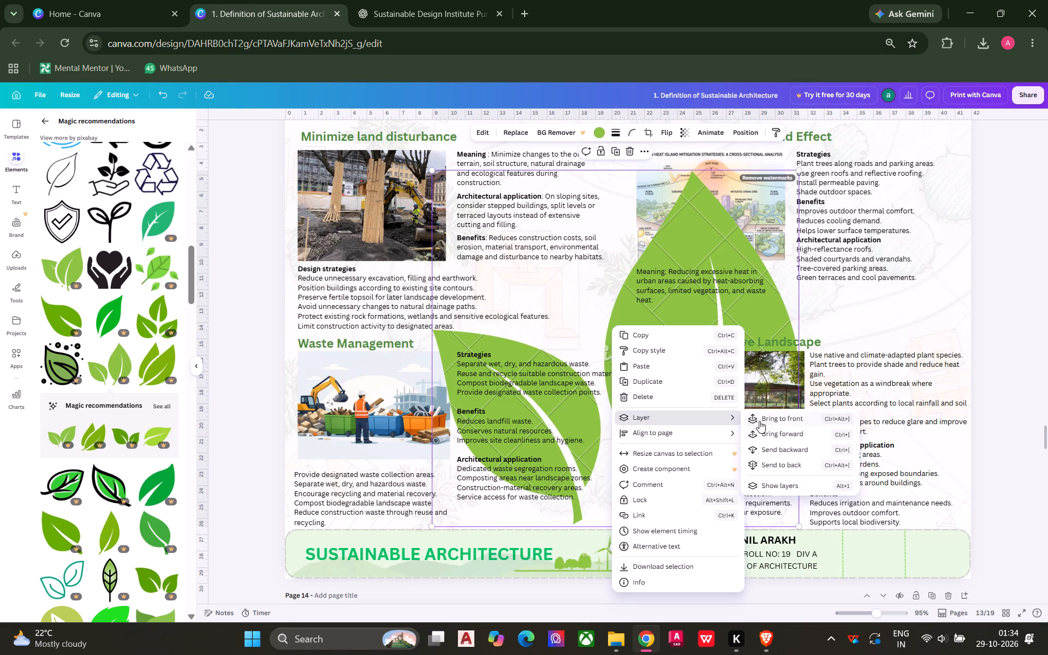
{"action": "left_click", "coordinate": [790, 466]}
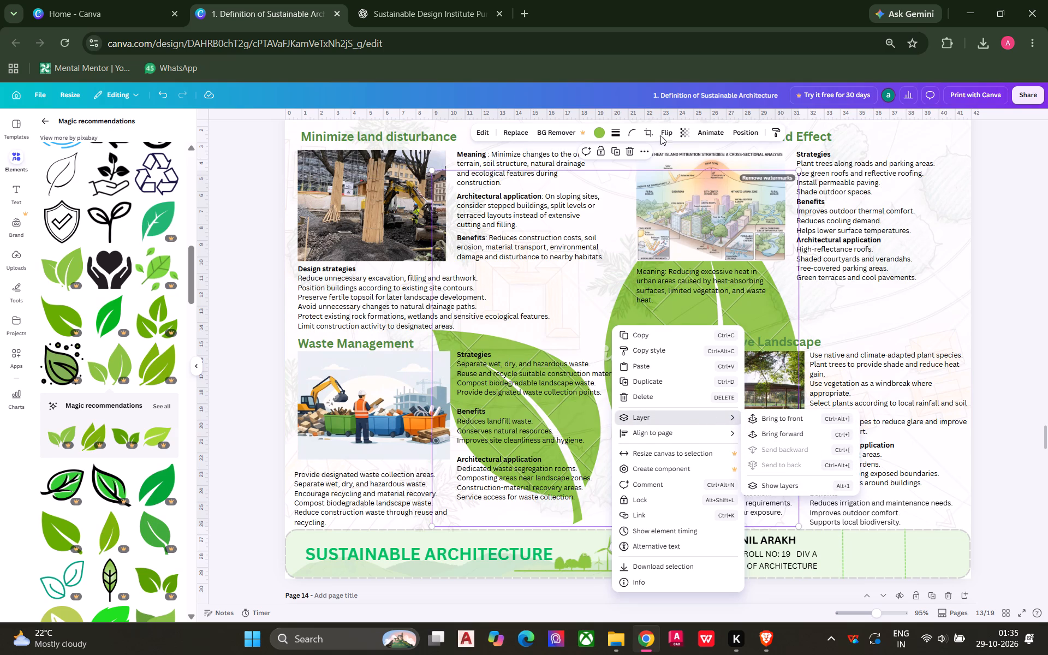
{"action": "left_click", "coordinate": [683, 135]}
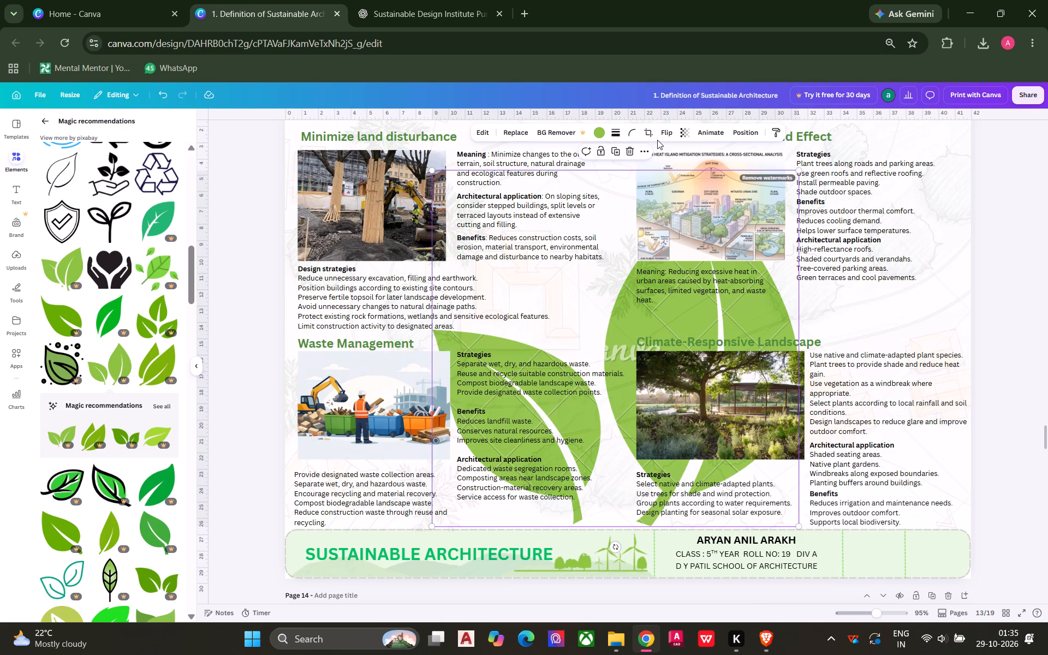
Set the two-leaf graphic's transparency to about 11 and deselect it.
{"action": "left_click", "coordinate": [686, 134]}
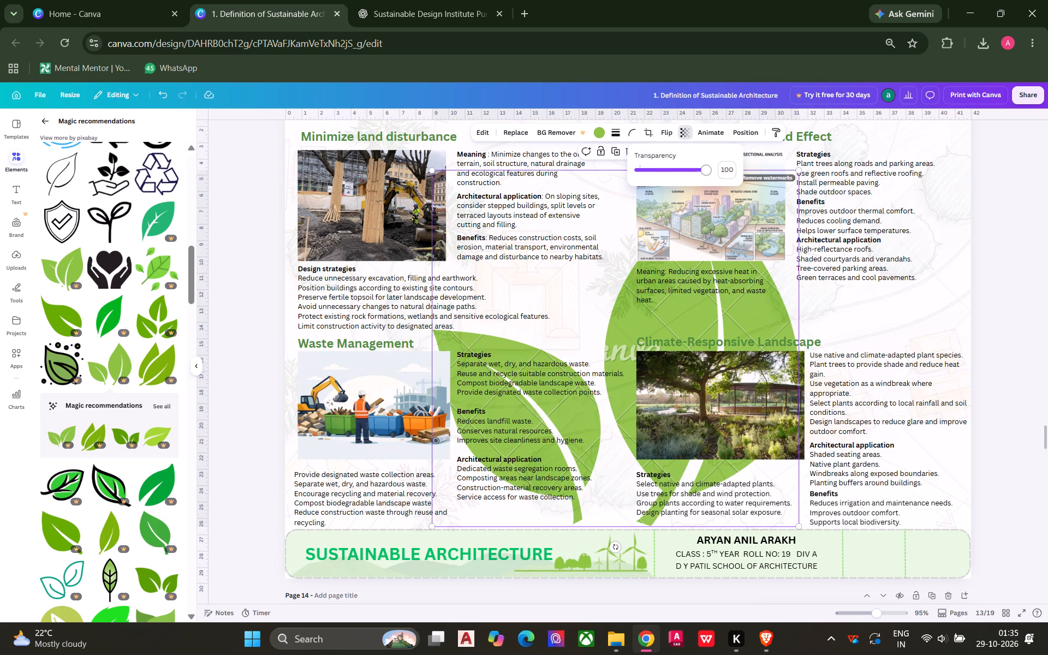
{"action": "left_click_drag", "start_coordinate": [706, 172], "coordinate": [649, 174]}
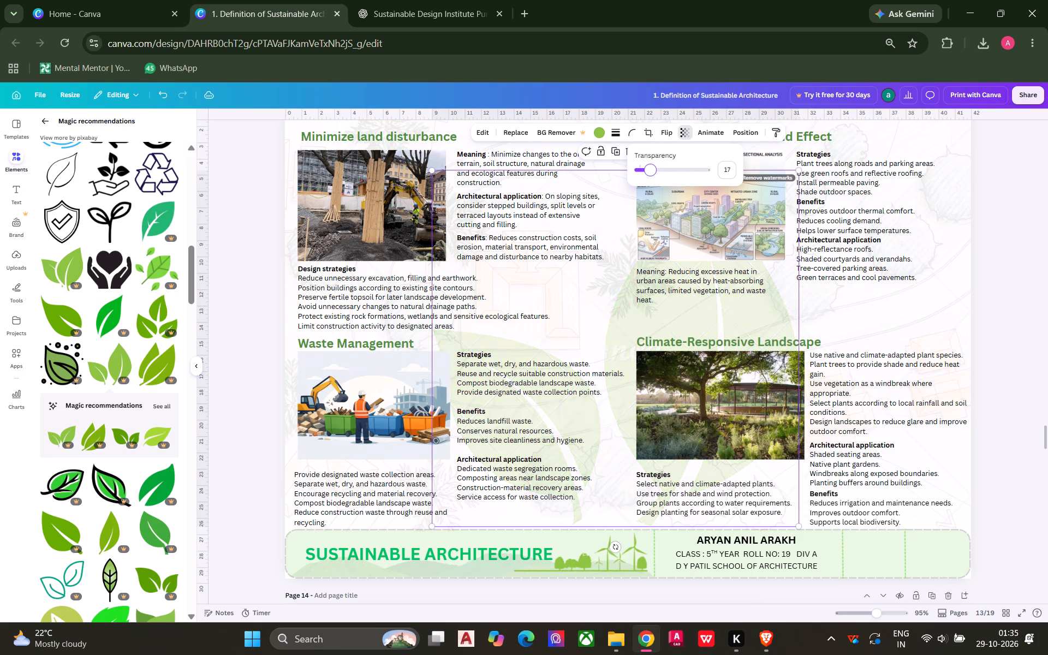
{"action": "left_click_drag", "start_coordinate": [649, 174], "coordinate": [646, 174]}
{"action": "left_click_drag", "start_coordinate": [646, 174], "coordinate": [647, 174]}
{"action": "left_click", "coordinate": [1000, 247]}
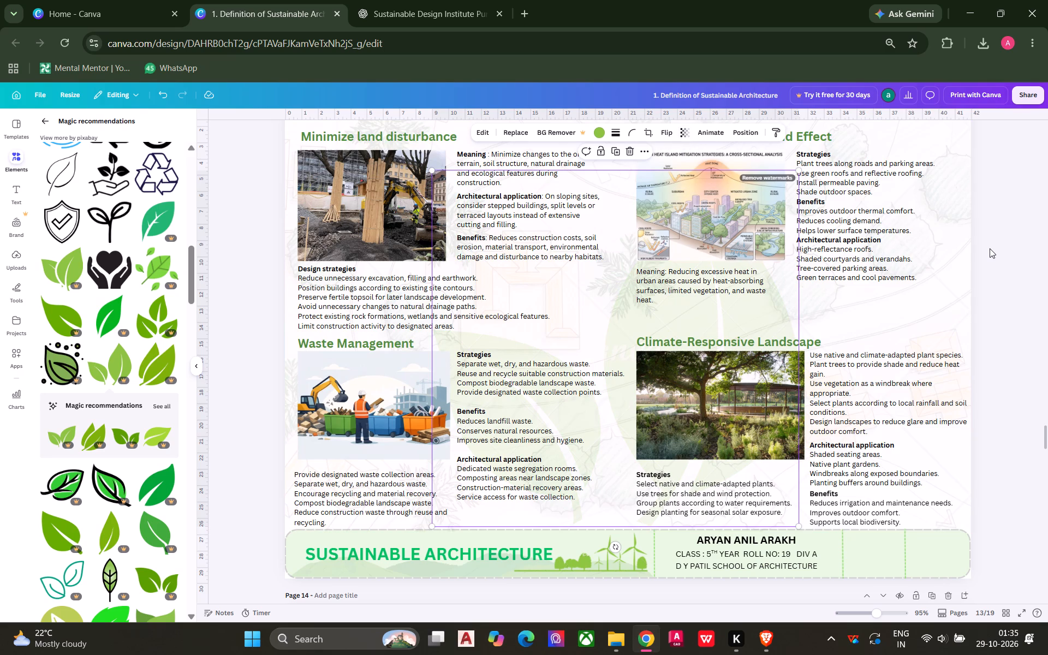
{"action": "left_click", "coordinate": [990, 247]}
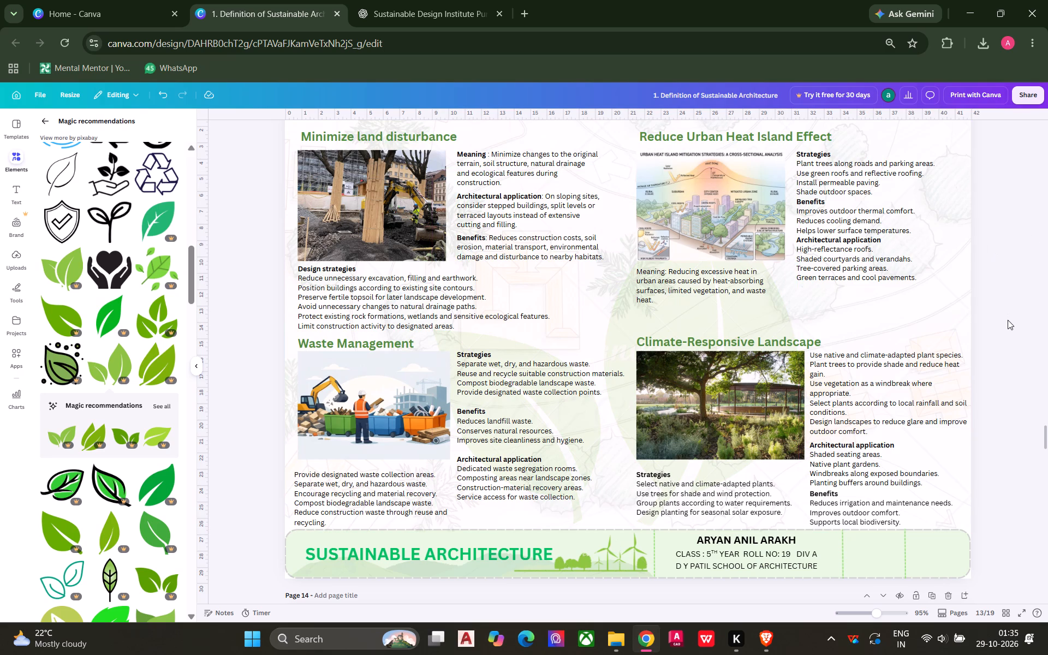
Delete the large solid green leaf covering the Green Facade picture on page 14.
{"action": "scroll", "coordinate": [1008, 327], "scroll_direction": "up", "scroll_amount": 2}
{"action": "scroll", "coordinate": [1008, 331], "scroll_direction": "down", "scroll_amount": 11}
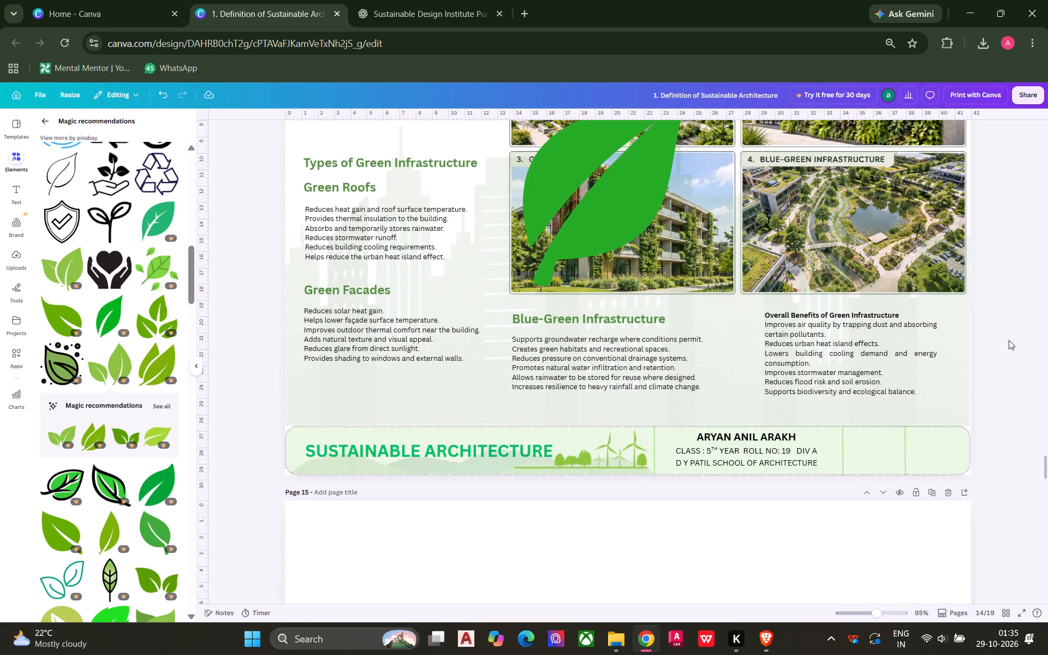
{"action": "left_click", "coordinate": [611, 230]}
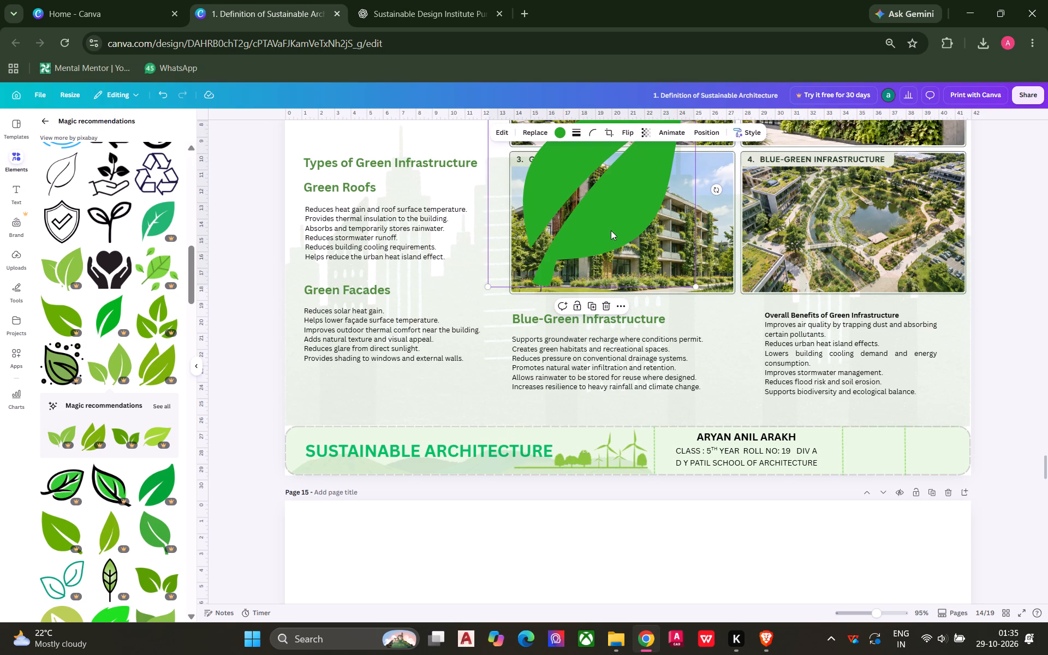
{"action": "key", "text": "Delete"}
{"action": "scroll", "coordinate": [666, 299], "scroll_direction": "up", "scroll_amount": 3}
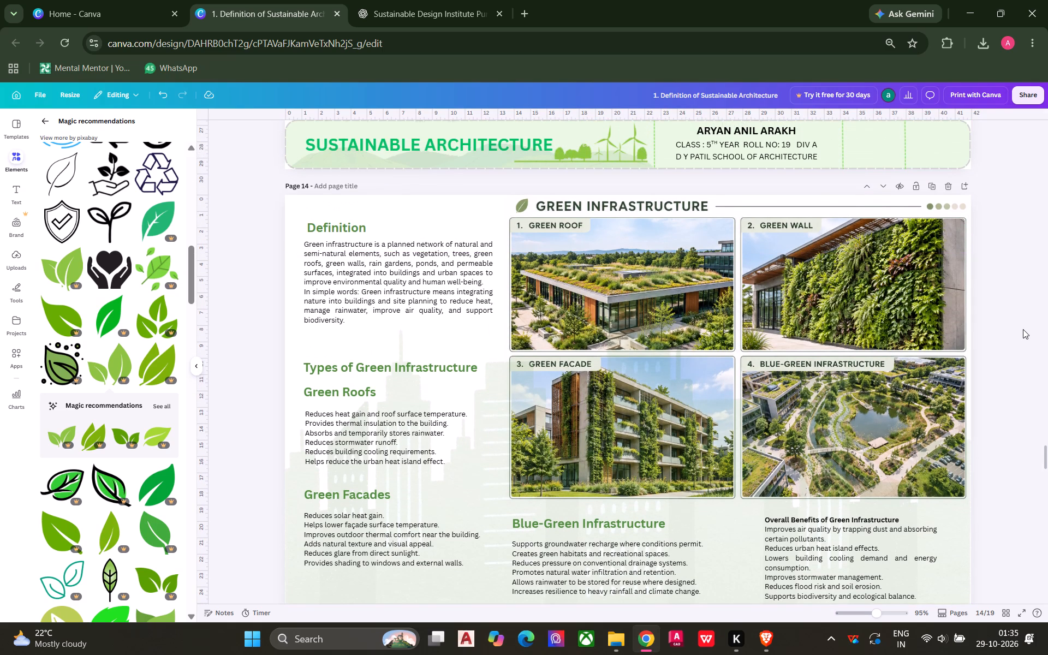
{"action": "left_click", "coordinate": [1022, 332]}
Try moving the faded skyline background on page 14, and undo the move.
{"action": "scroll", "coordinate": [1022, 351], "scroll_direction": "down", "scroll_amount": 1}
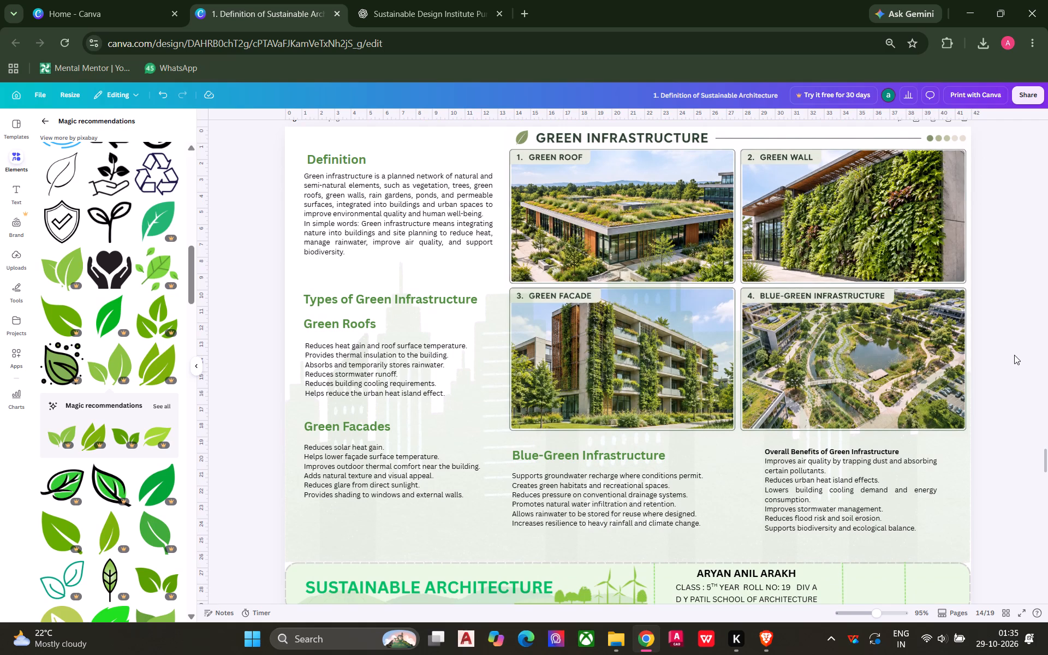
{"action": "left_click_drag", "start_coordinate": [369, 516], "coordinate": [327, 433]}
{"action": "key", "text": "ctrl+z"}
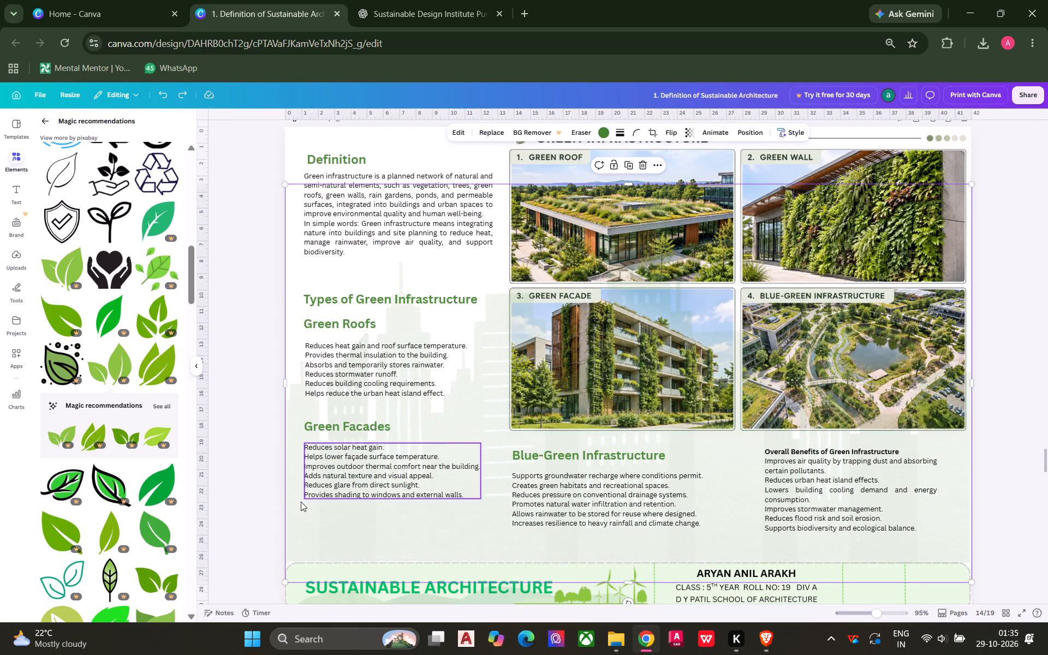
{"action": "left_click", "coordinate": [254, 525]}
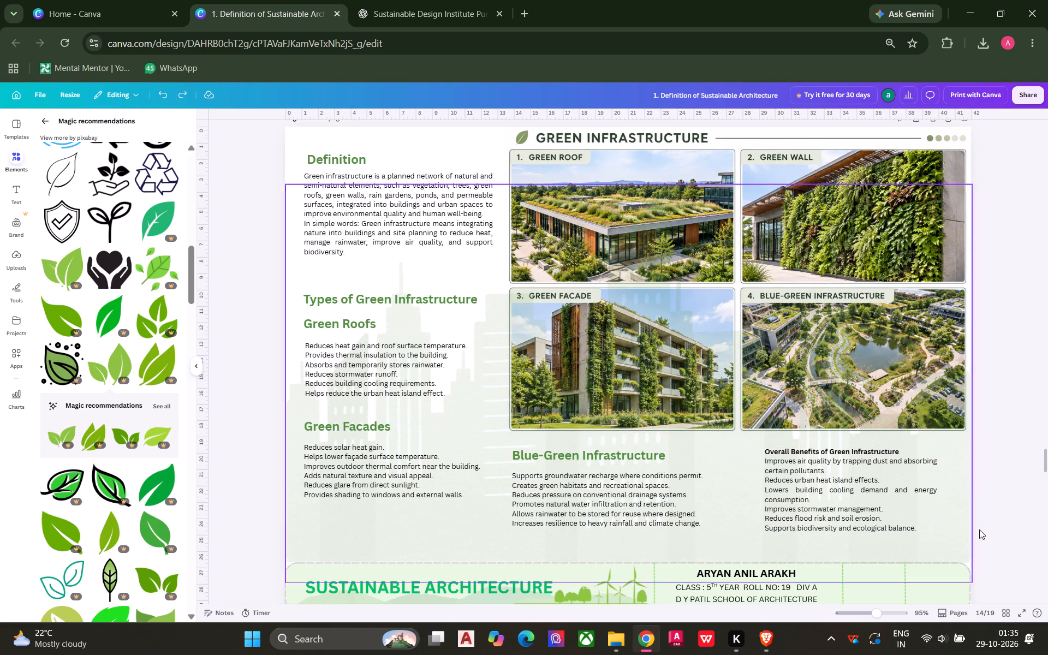
Lock the faded skyline background and the footer banner on page 14.
{"action": "left_click_drag", "start_coordinate": [1007, 531], "coordinate": [957, 593]}
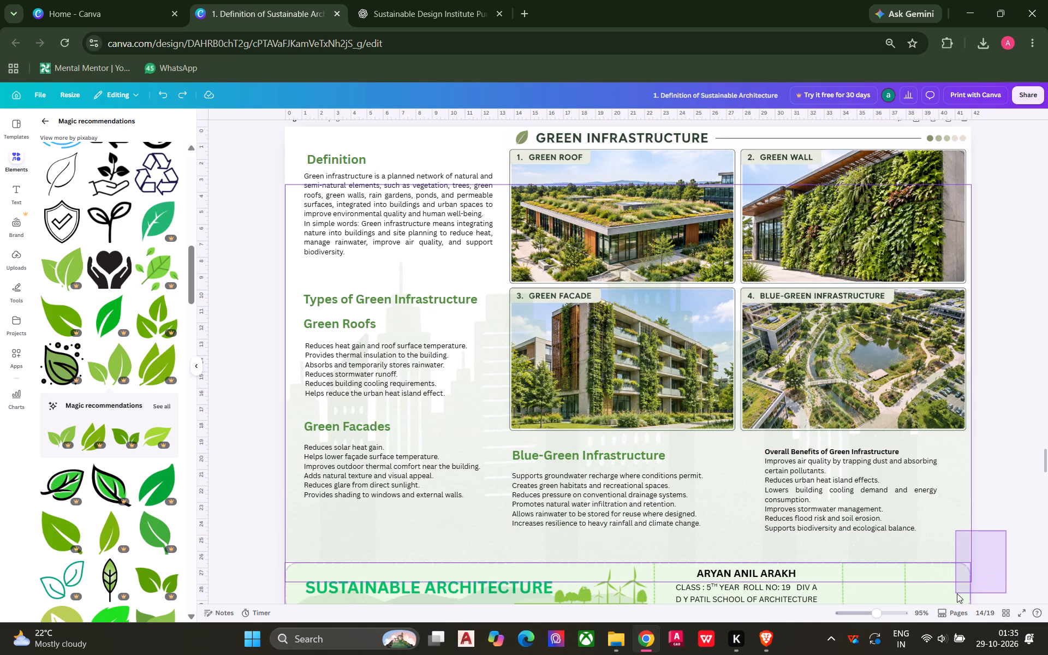
{"action": "left_click_drag", "start_coordinate": [957, 593], "coordinate": [958, 593]}
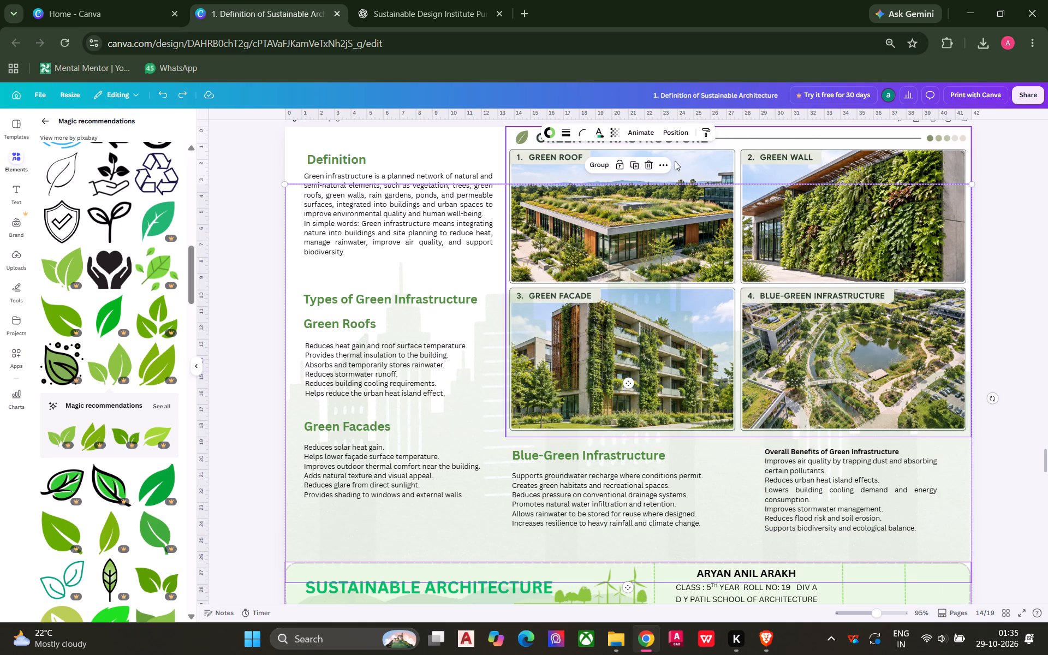
{"action": "left_click", "coordinate": [618, 161]}
{"action": "left_click", "coordinate": [1006, 240]}
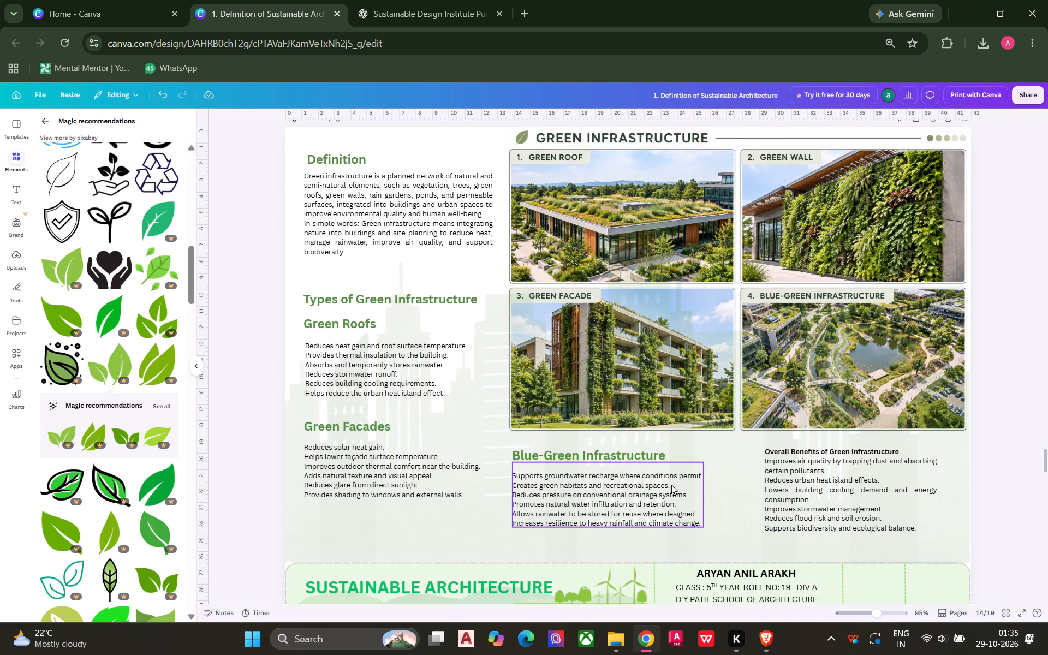
Move the Green Facades heading and its list down, level with the Blue-Green Infrastructure heading and text.
{"action": "left_click_drag", "start_coordinate": [397, 511], "coordinate": [339, 425]}
{"action": "left_click_drag", "start_coordinate": [330, 458], "coordinate": [330, 459]}
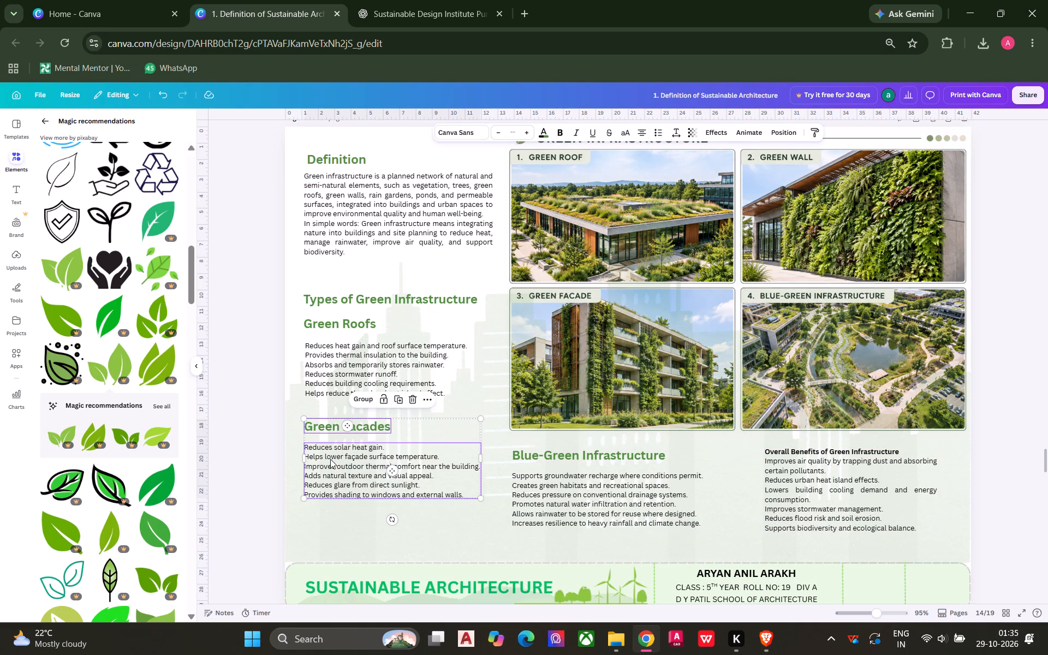
{"action": "left_click_drag", "start_coordinate": [330, 459], "coordinate": [330, 489]}
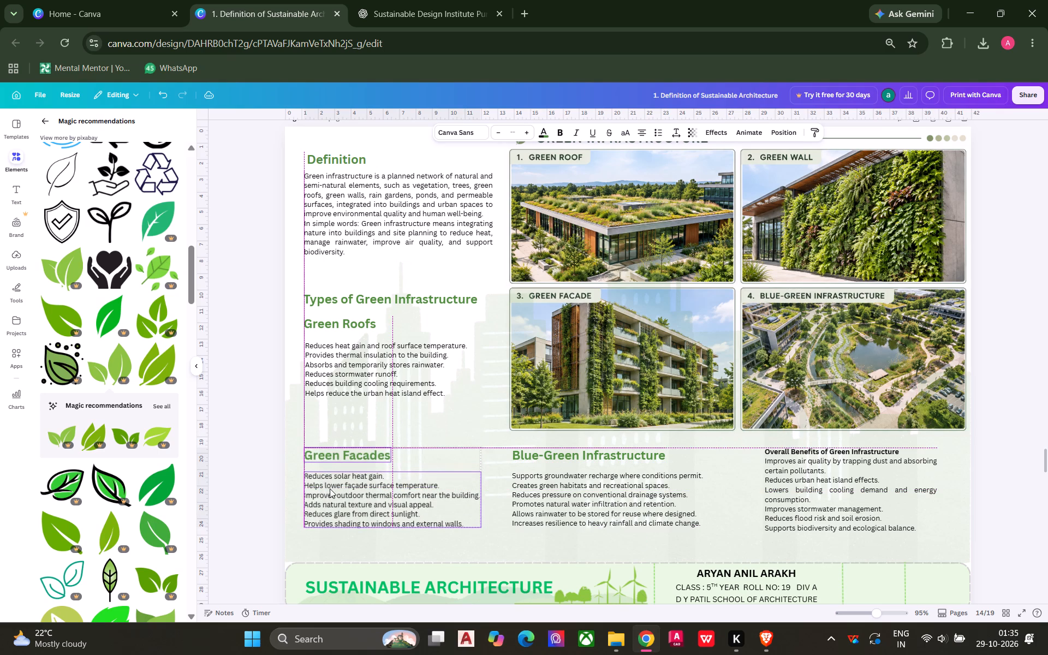
{"action": "left_click", "coordinate": [247, 471]}
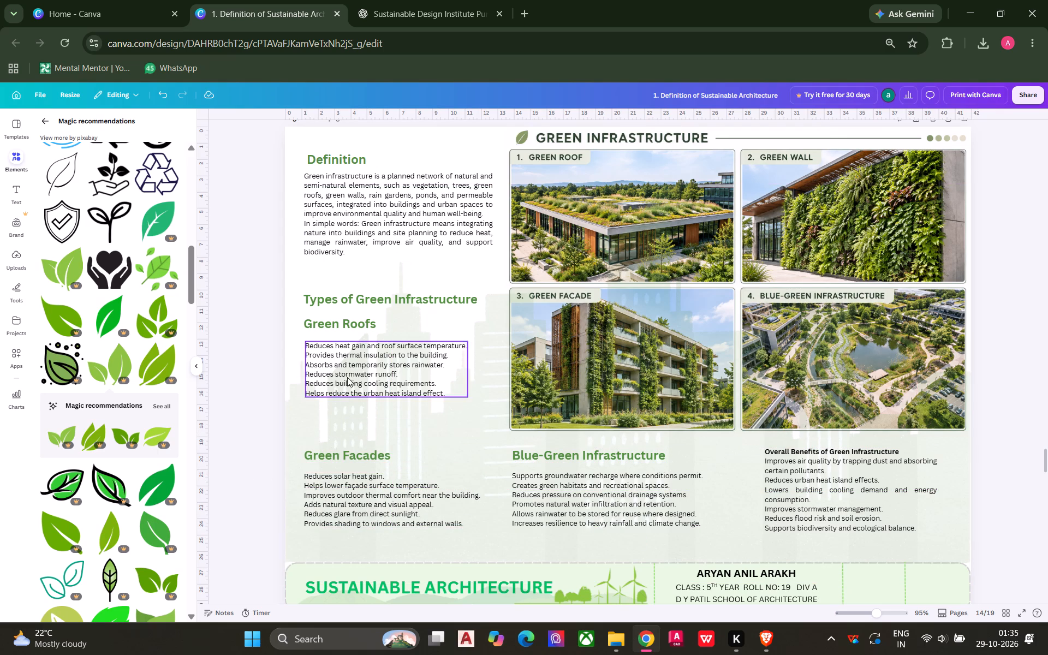
Move the Green Roofs heading and its list down, closer above the Green Facades heading.
{"action": "left_click_drag", "start_coordinate": [356, 413], "coordinate": [338, 327]}
{"action": "left_click_drag", "start_coordinate": [332, 368], "coordinate": [332, 397]}
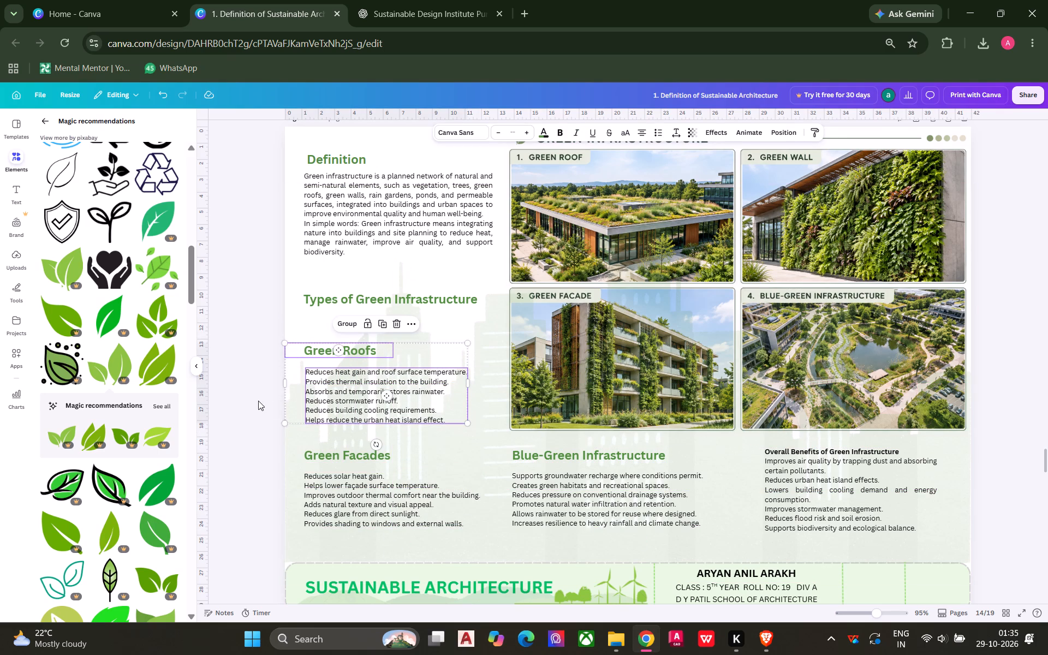
{"action": "left_click", "coordinate": [248, 397]}
Move the Types of Green Infrastructure heading down, closer above the Green Roofs heading.
{"action": "left_click", "coordinate": [341, 299]}
{"action": "left_click_drag", "start_coordinate": [341, 300], "coordinate": [342, 319]}
{"action": "left_click", "coordinate": [275, 341]}
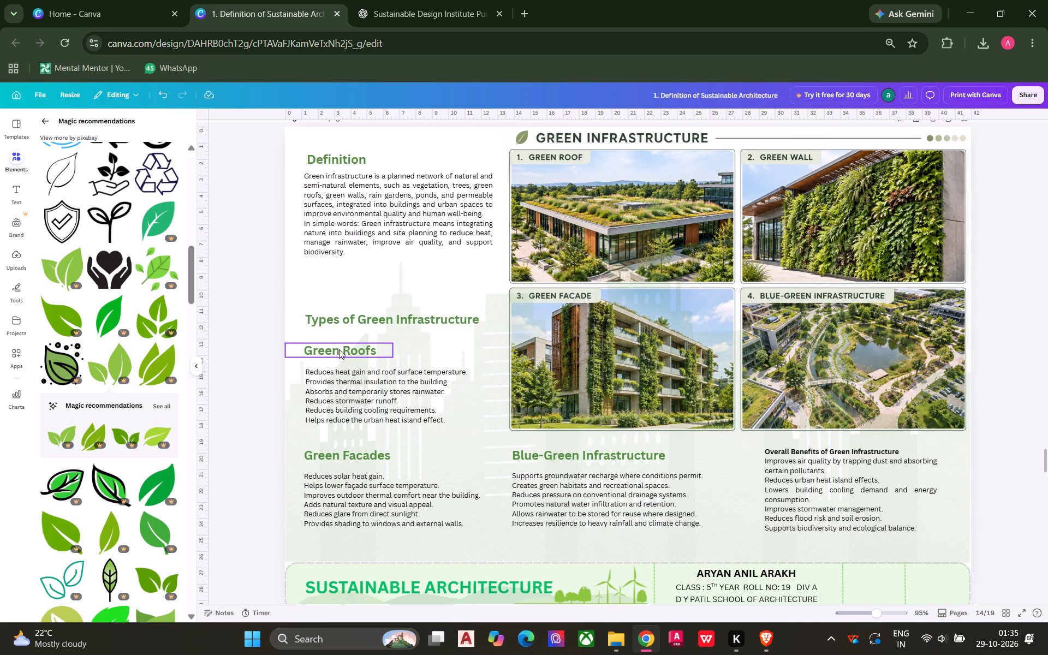
{"action": "left_click", "coordinate": [240, 341]}
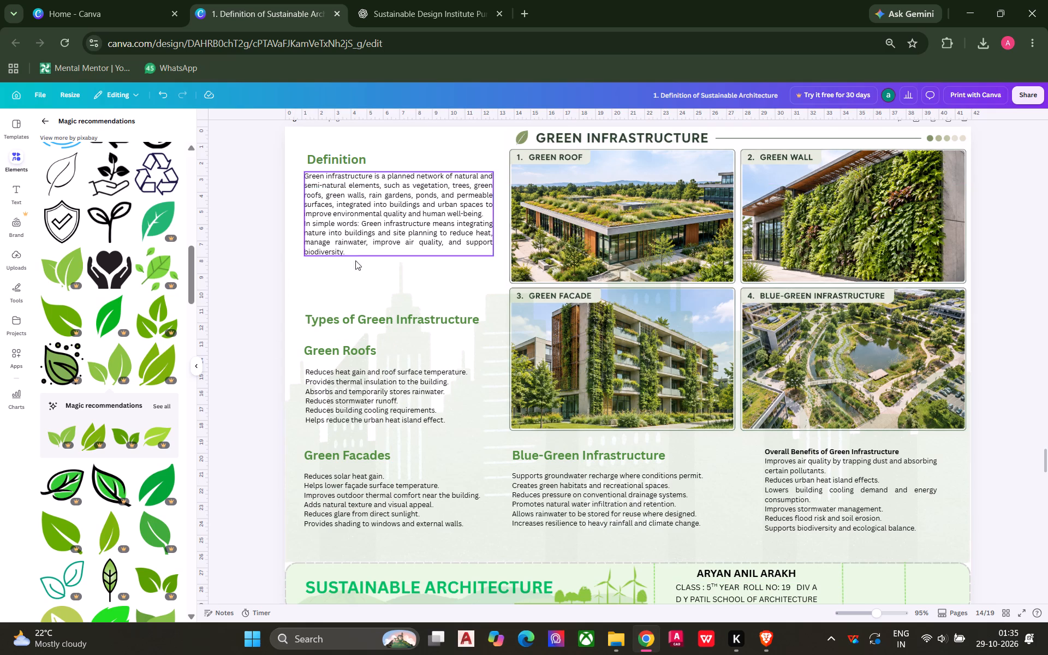
Move the Definition heading and paragraph lower, align the heading with the paragraph's left edge, and widen the gap between them.
{"action": "left_click_drag", "start_coordinate": [376, 264], "coordinate": [329, 158]}
{"action": "left_click_drag", "start_coordinate": [340, 195], "coordinate": [340, 215]}
{"action": "left_click", "coordinate": [222, 244]}
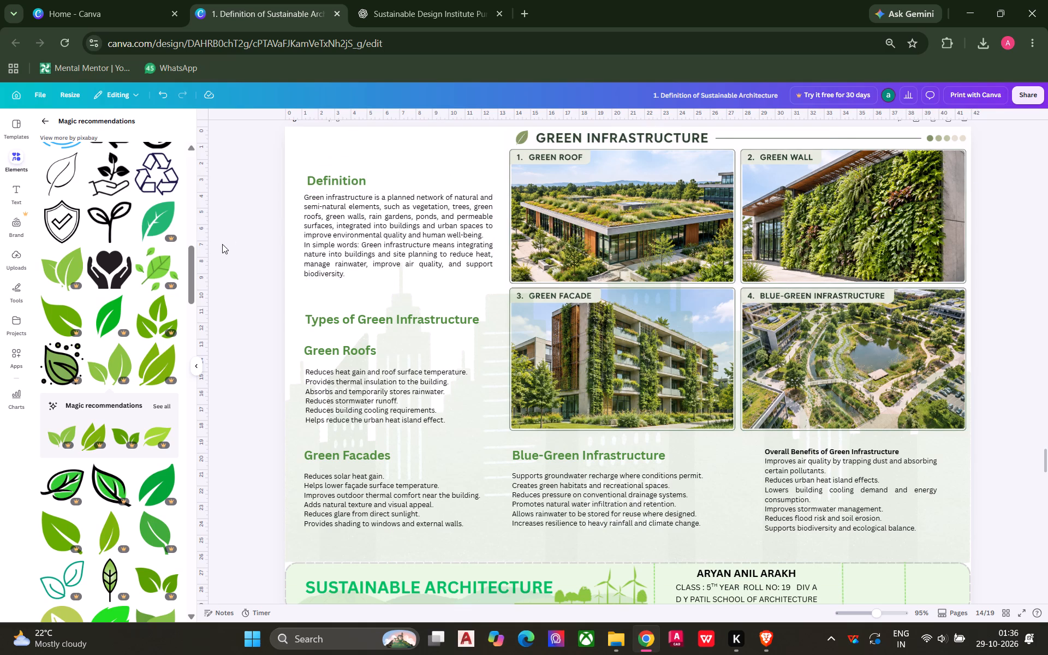
{"action": "left_click", "coordinate": [320, 183]}
{"action": "left_click_drag", "start_coordinate": [321, 181], "coordinate": [318, 174]}
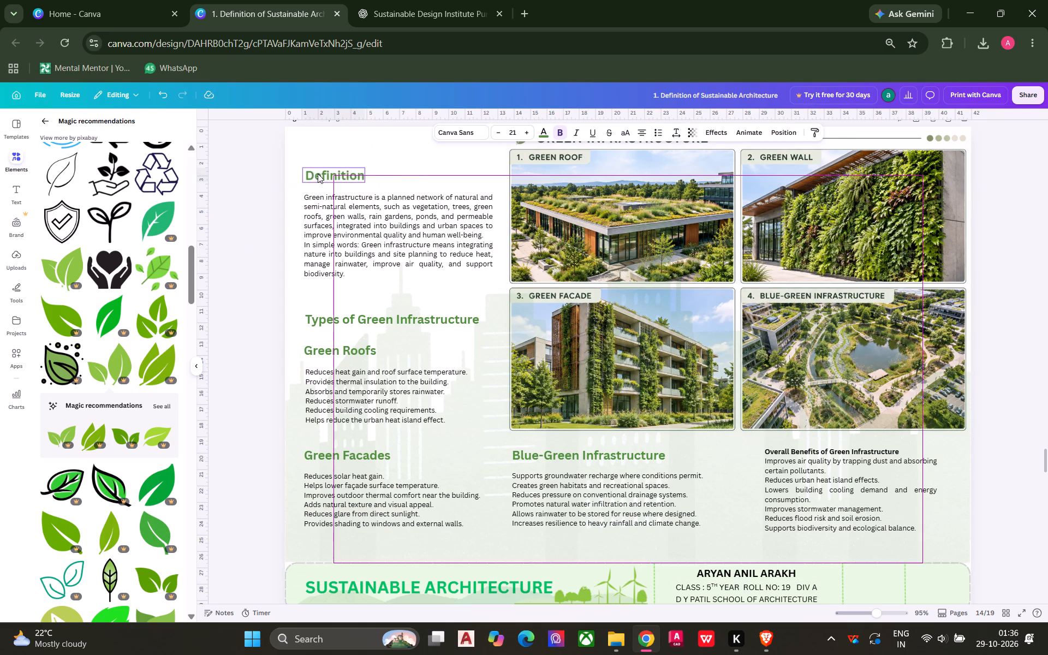
{"action": "left_click", "coordinate": [236, 211]}
{"action": "left_click", "coordinate": [348, 248]}
{"action": "left_click_drag", "start_coordinate": [335, 245], "coordinate": [335, 254]}
{"action": "left_click", "coordinate": [252, 235]}
{"action": "left_click", "coordinate": [323, 173]}
{"action": "left_click_drag", "start_coordinate": [322, 176], "coordinate": [322, 177]}
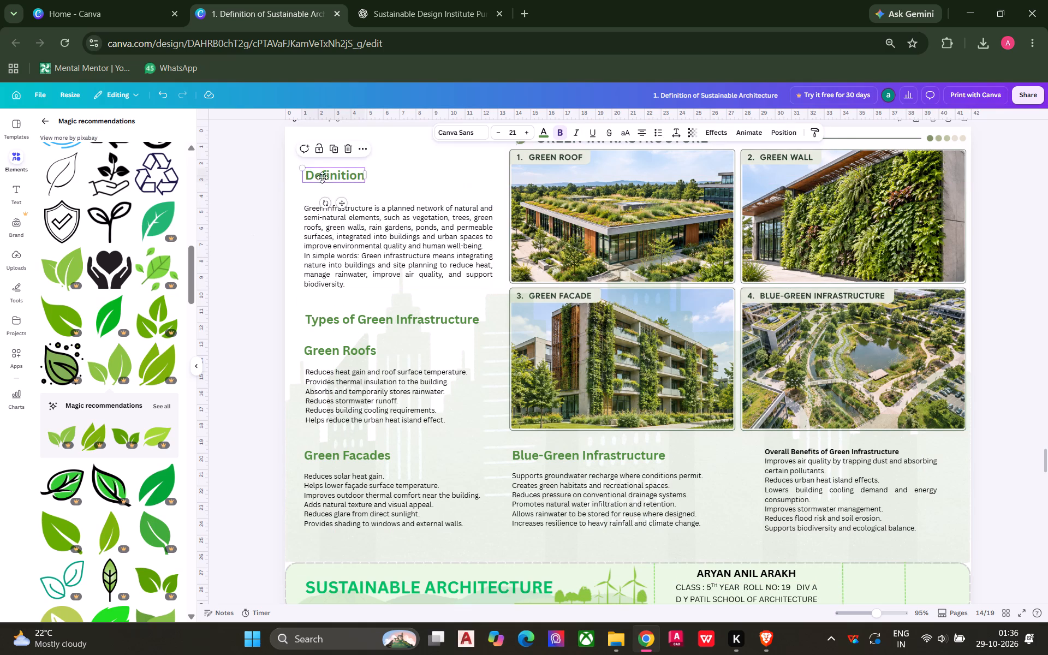
{"action": "left_click_drag", "start_coordinate": [322, 177], "coordinate": [321, 181]}
{"action": "left_click", "coordinate": [251, 217]}
Save the document.
{"action": "scroll", "coordinate": [251, 221], "scroll_direction": "up", "scroll_amount": 3}
{"action": "scroll", "coordinate": [256, 230], "scroll_direction": "down", "scroll_amount": 4}
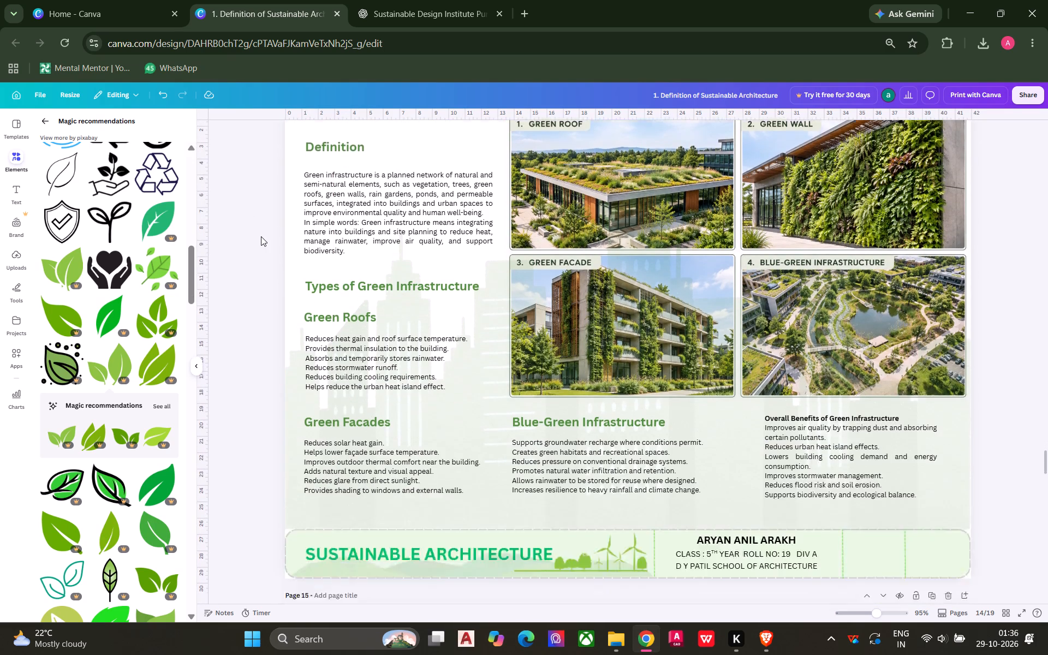
{"action": "key", "text": "ctrl+s"}
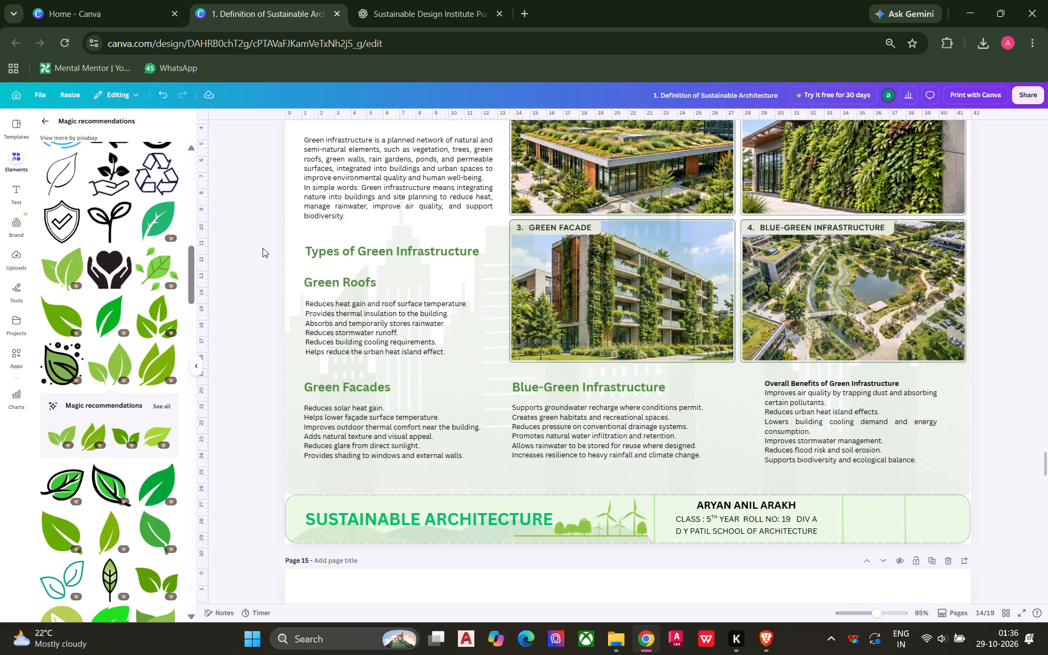
{"action": "left_click", "coordinate": [260, 307]}
{"action": "key", "text": "ctrl+s"}
Lock all the headings, text blocks and the picture group on page 14 together.
{"action": "left_click", "coordinate": [1009, 264]}
{"action": "scroll", "coordinate": [1007, 264], "scroll_direction": "up", "scroll_amount": 2}
{"action": "left_click_drag", "start_coordinate": [995, 201], "coordinate": [594, 398]}
{"action": "scroll", "coordinate": [594, 398], "scroll_direction": "down", "scroll_amount": 1}
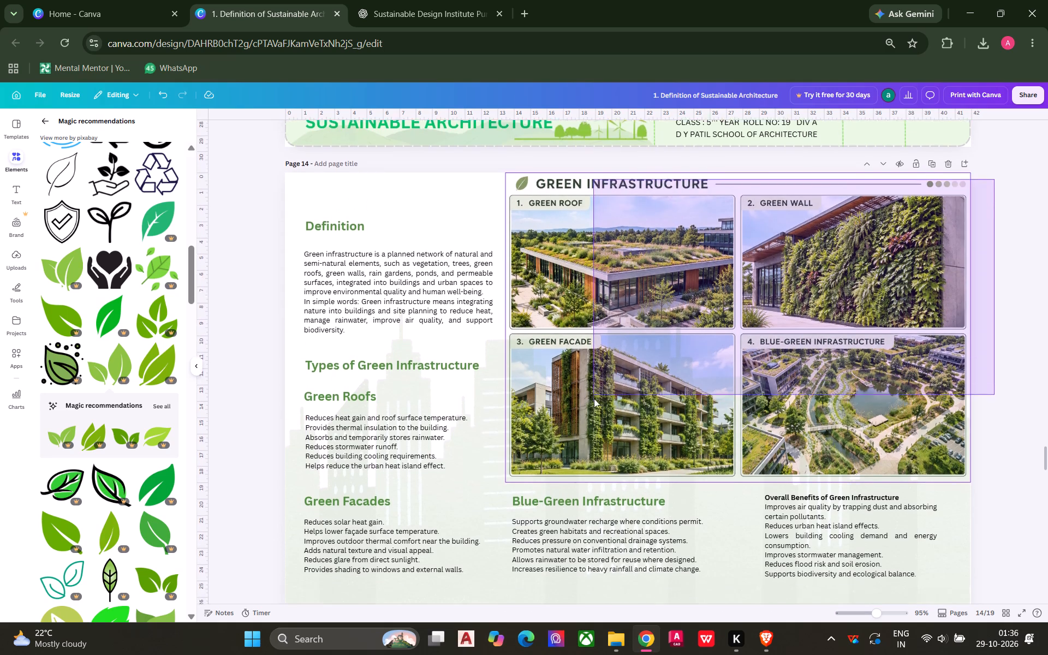
{"action": "scroll", "coordinate": [594, 398], "scroll_direction": "down", "scroll_amount": 1}
{"action": "left_click_drag", "start_coordinate": [594, 398], "coordinate": [273, 528]}
{"action": "scroll", "coordinate": [326, 430], "scroll_direction": "up", "scroll_amount": 2}
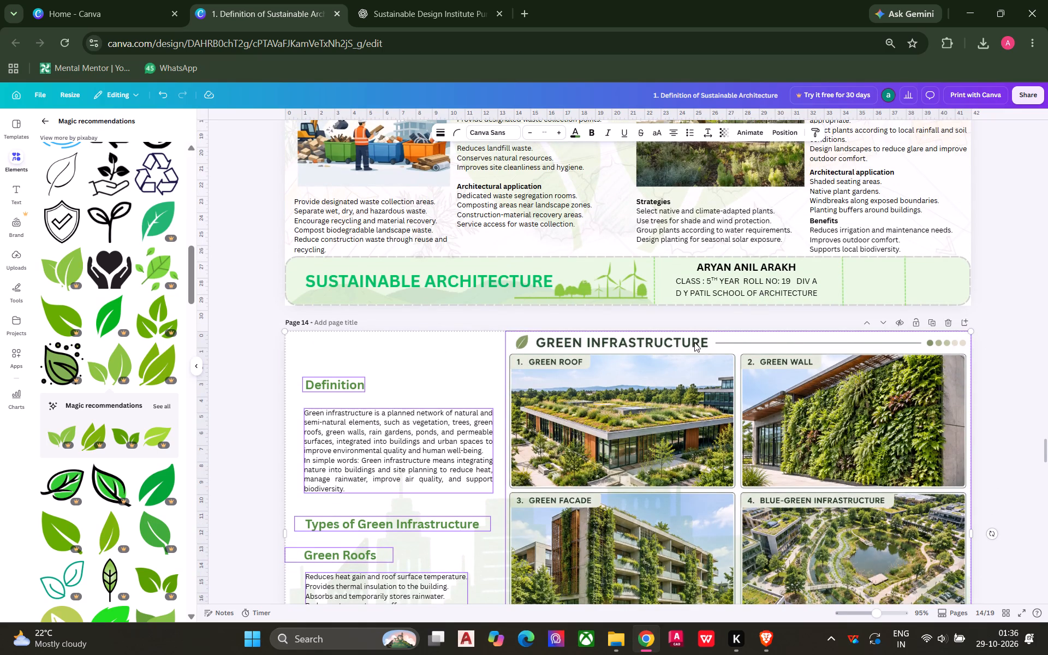
{"action": "scroll", "coordinate": [588, 322], "scroll_direction": "down", "scroll_amount": 2}
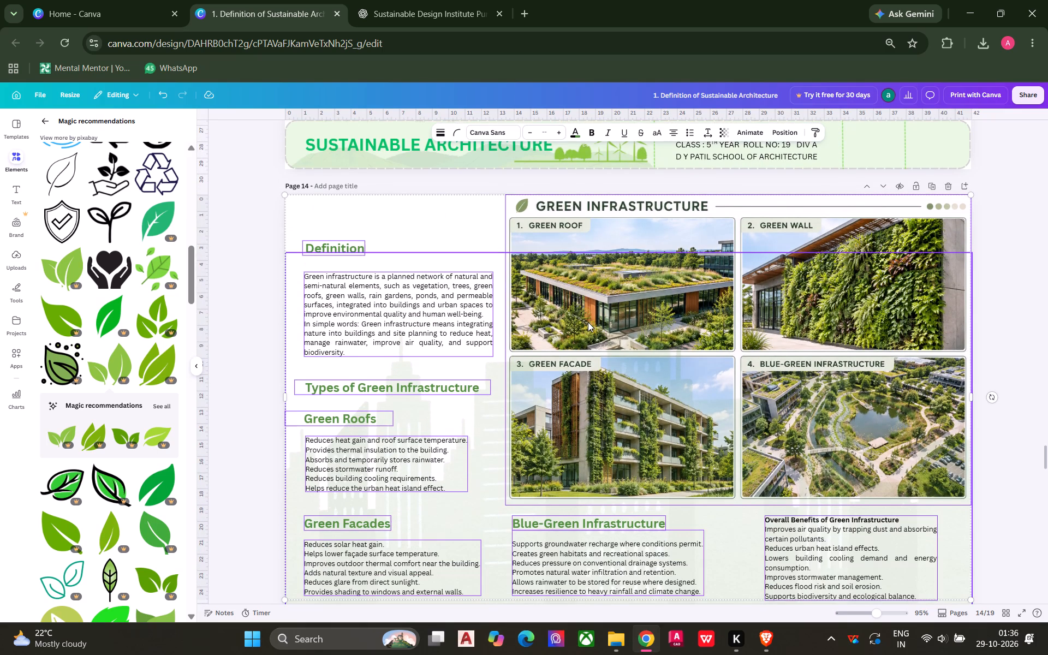
{"action": "scroll", "coordinate": [588, 322], "scroll_direction": "down", "scroll_amount": 1}
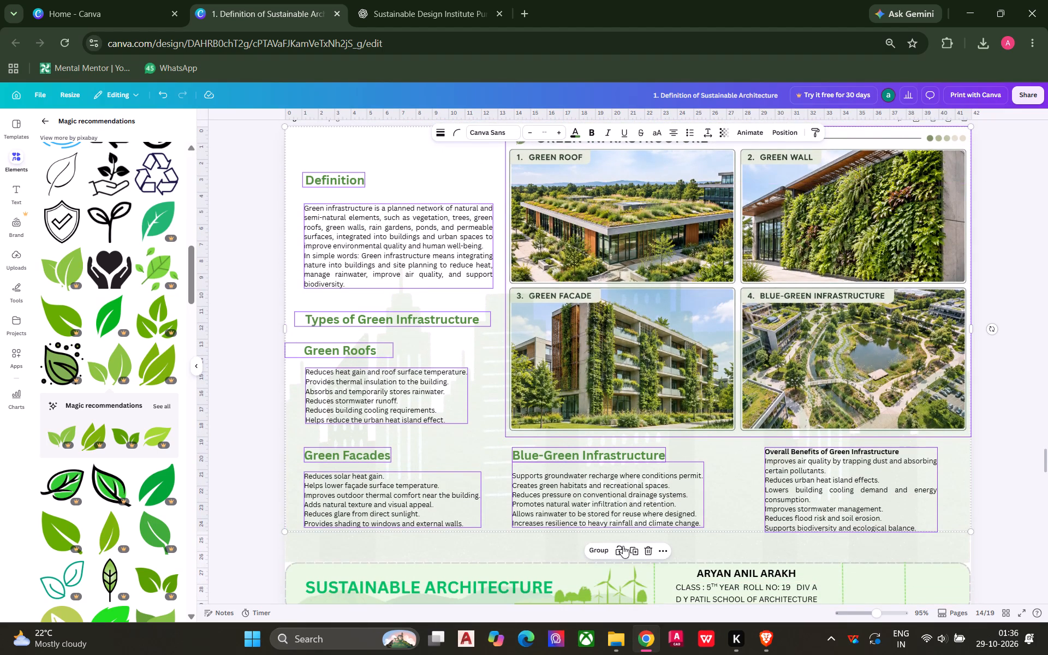
{"action": "left_click", "coordinate": [620, 550]}
{"action": "left_click", "coordinate": [257, 463]}
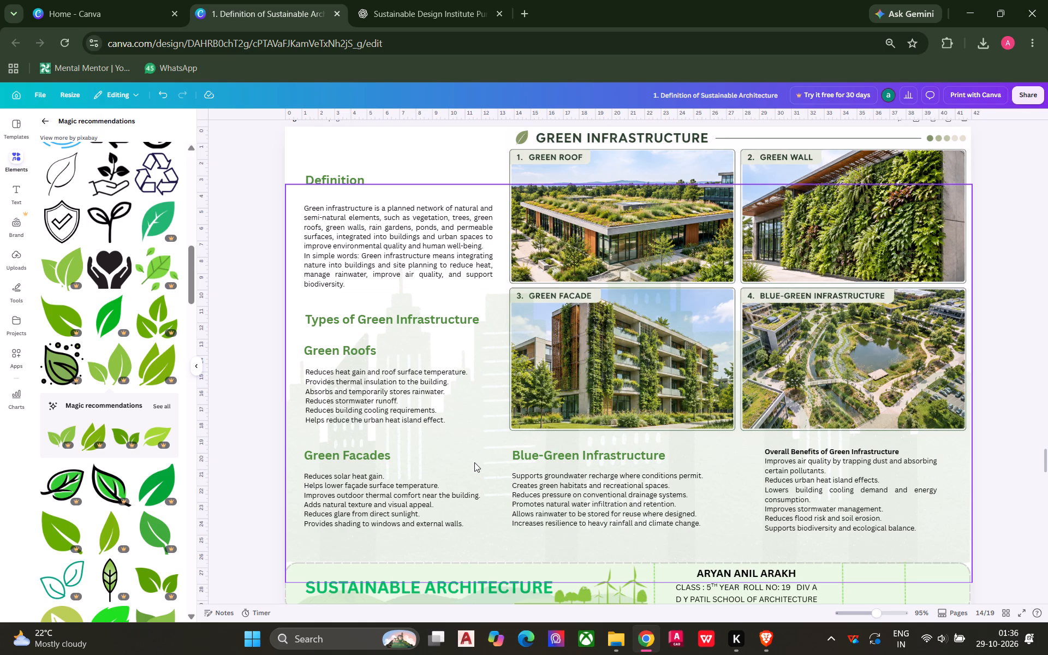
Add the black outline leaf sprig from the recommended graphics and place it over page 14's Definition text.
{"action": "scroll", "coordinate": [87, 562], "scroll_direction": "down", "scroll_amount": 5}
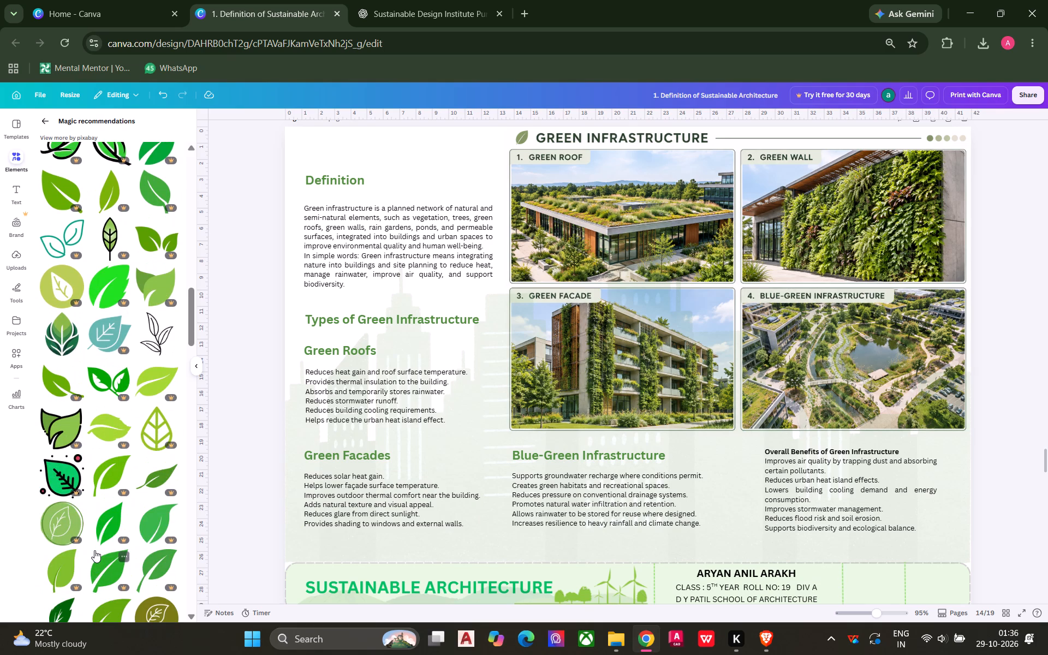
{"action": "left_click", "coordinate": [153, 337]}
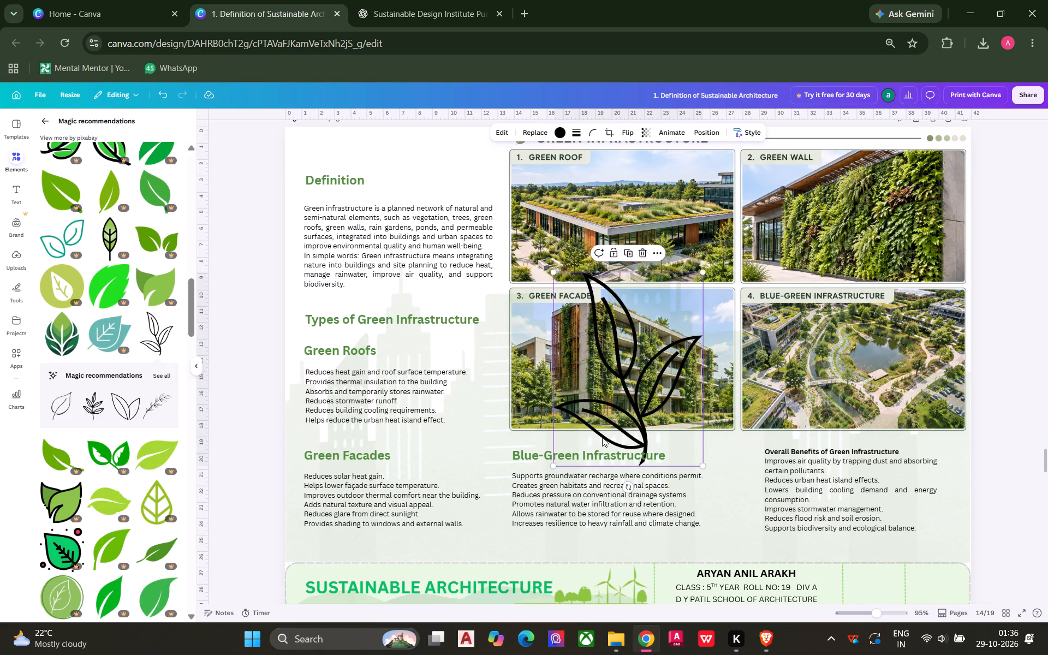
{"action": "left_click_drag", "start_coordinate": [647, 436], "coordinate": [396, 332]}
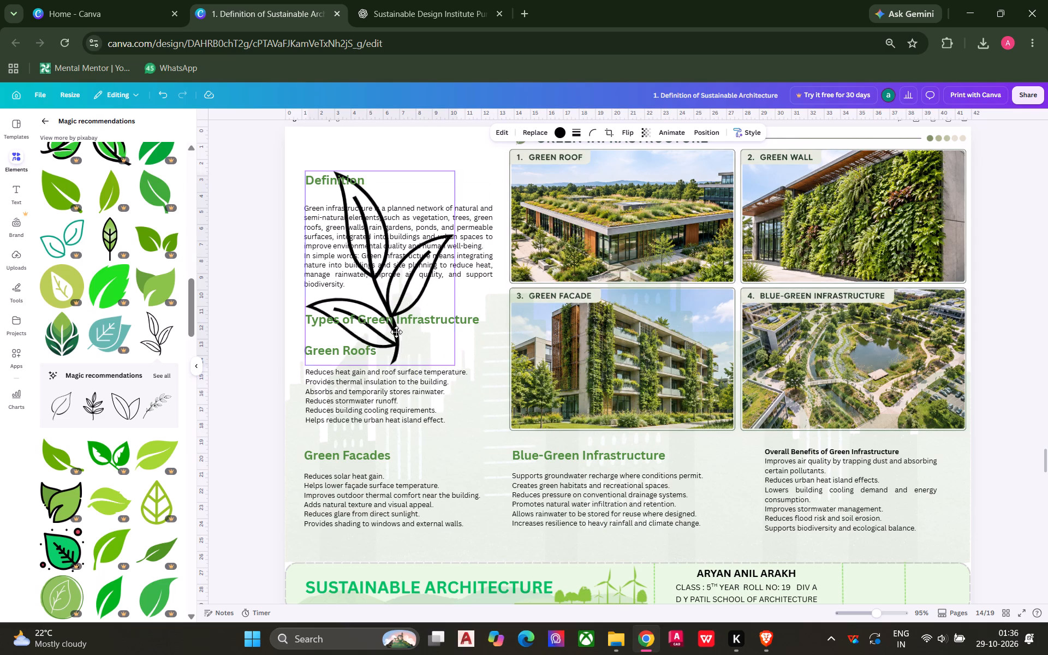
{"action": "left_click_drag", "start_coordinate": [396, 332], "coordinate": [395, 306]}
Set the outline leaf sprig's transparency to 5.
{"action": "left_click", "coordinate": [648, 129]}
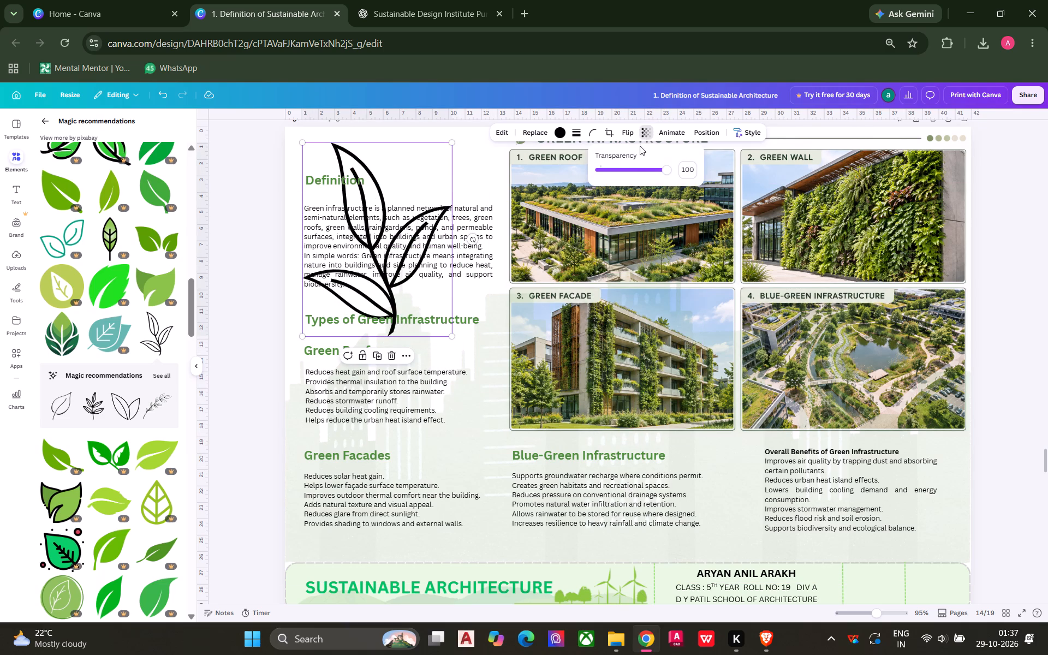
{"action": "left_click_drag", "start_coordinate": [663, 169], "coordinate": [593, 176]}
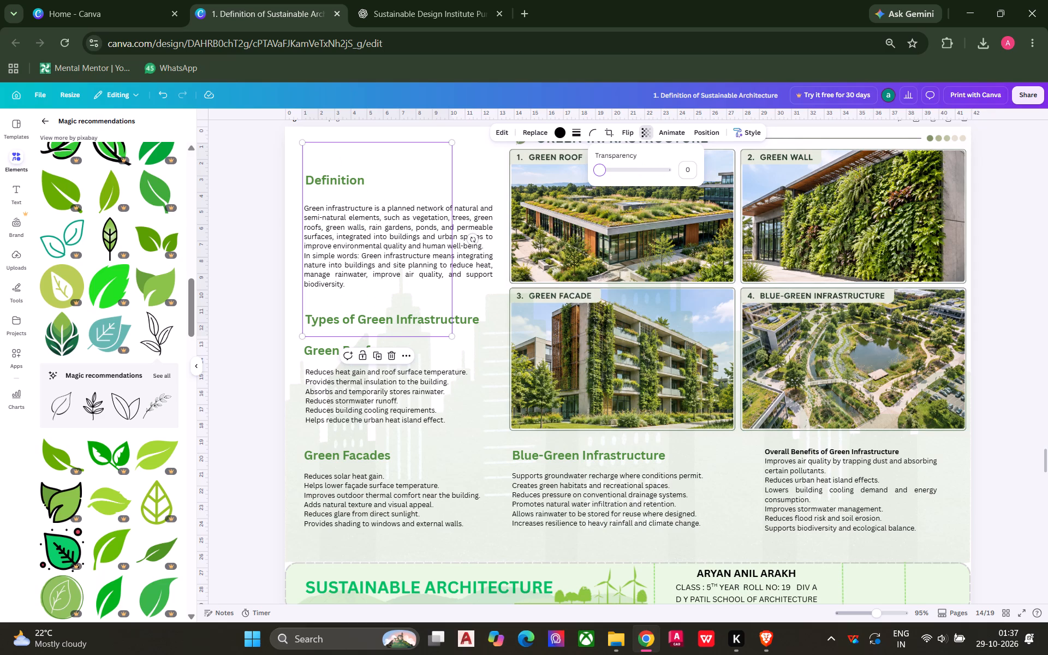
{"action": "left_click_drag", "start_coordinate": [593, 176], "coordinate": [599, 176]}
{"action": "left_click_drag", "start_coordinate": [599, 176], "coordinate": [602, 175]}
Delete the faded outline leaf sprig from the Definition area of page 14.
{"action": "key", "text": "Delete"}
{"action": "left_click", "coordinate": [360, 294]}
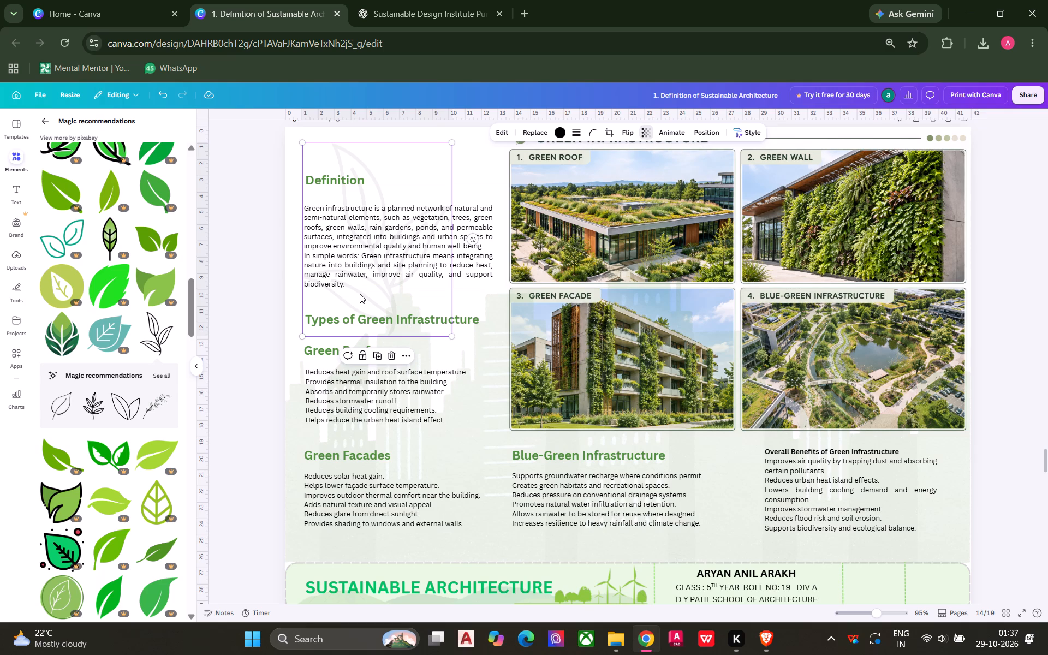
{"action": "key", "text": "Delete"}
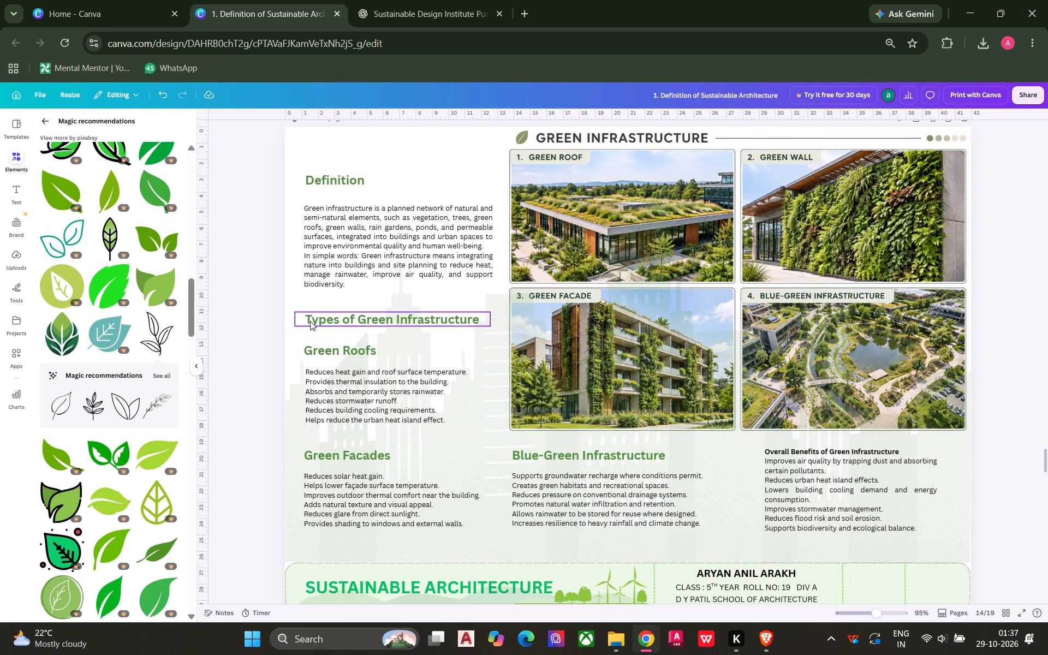
Browse the recommended leaf graphics and the green infrastructure graphics results for another background illustration for page 14.
{"action": "scroll", "coordinate": [158, 421], "scroll_direction": "down", "scroll_amount": 7}
{"action": "scroll", "coordinate": [158, 425], "scroll_direction": "up", "scroll_amount": 6}
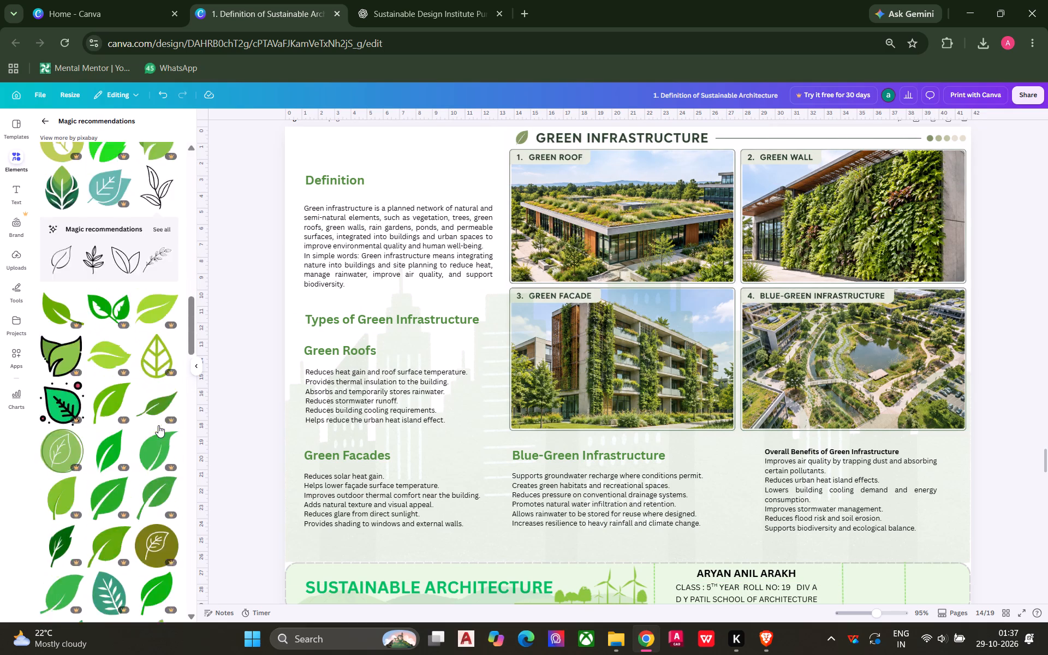
{"action": "scroll", "coordinate": [158, 425], "scroll_direction": "up", "scroll_amount": 20}
{"action": "scroll", "coordinate": [158, 425], "scroll_direction": "up", "scroll_amount": 6}
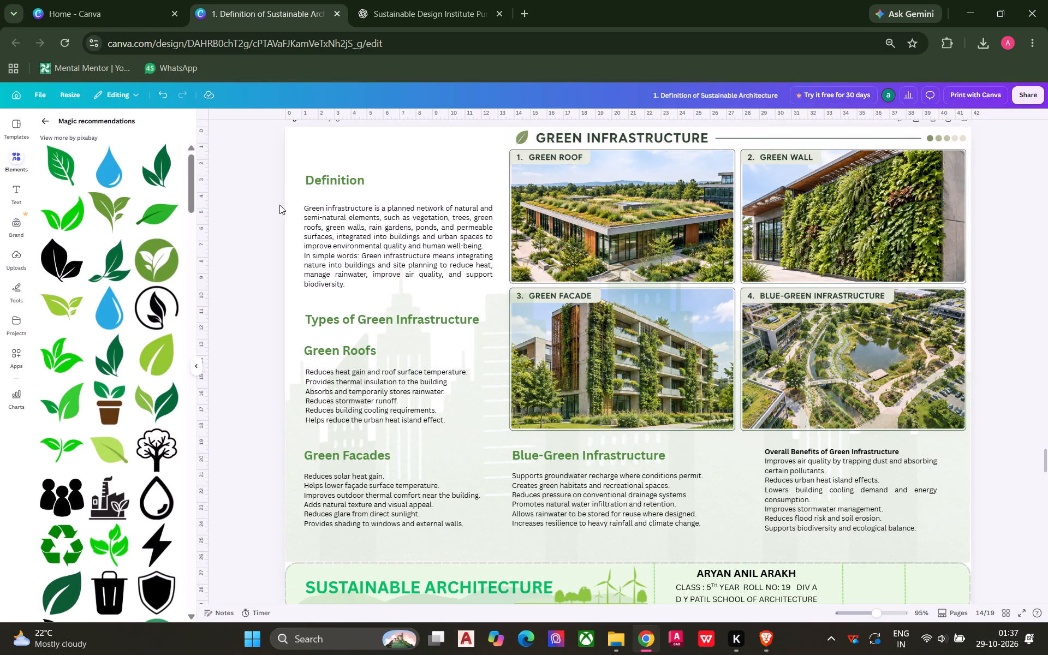
{"action": "left_click", "coordinate": [261, 205]}
{"action": "left_click", "coordinate": [16, 160]}
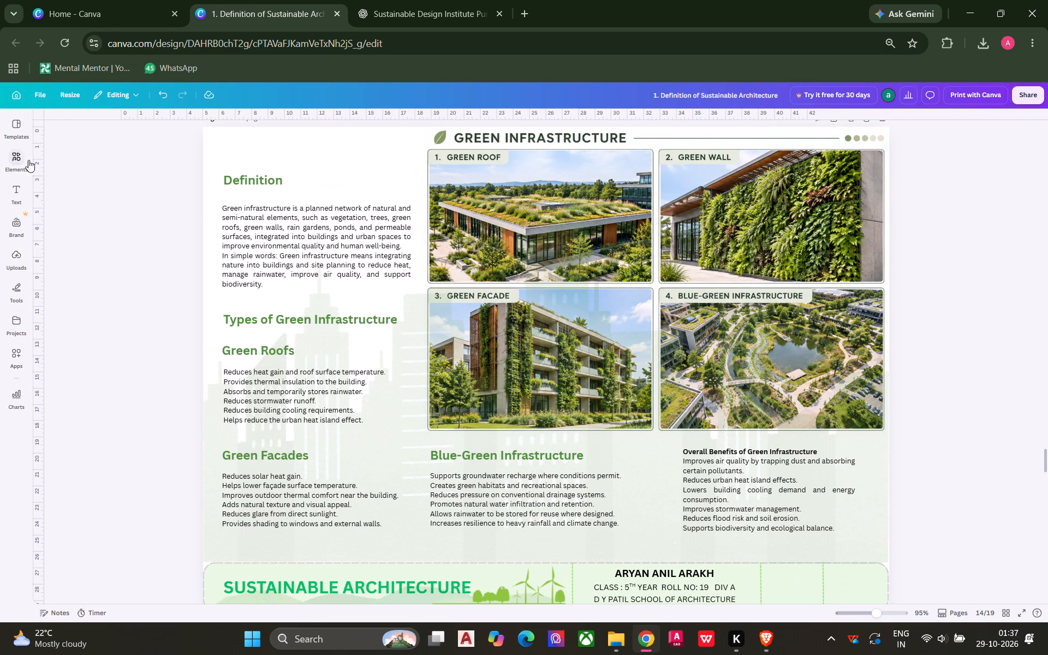
{"action": "left_click", "coordinate": [12, 160]}
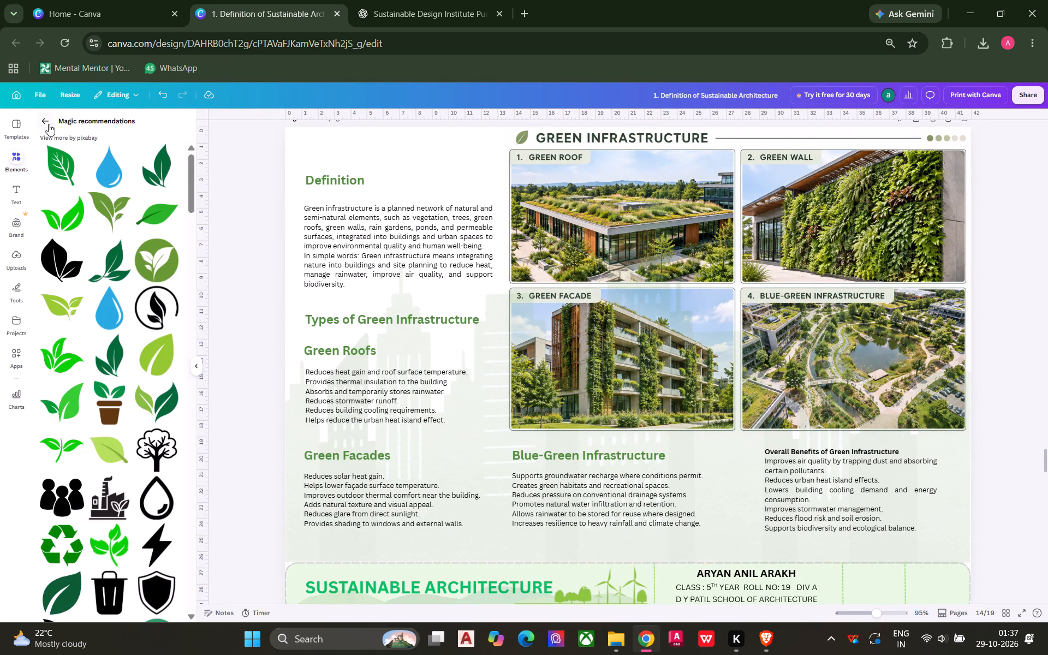
{"action": "left_click", "coordinate": [48, 124]}
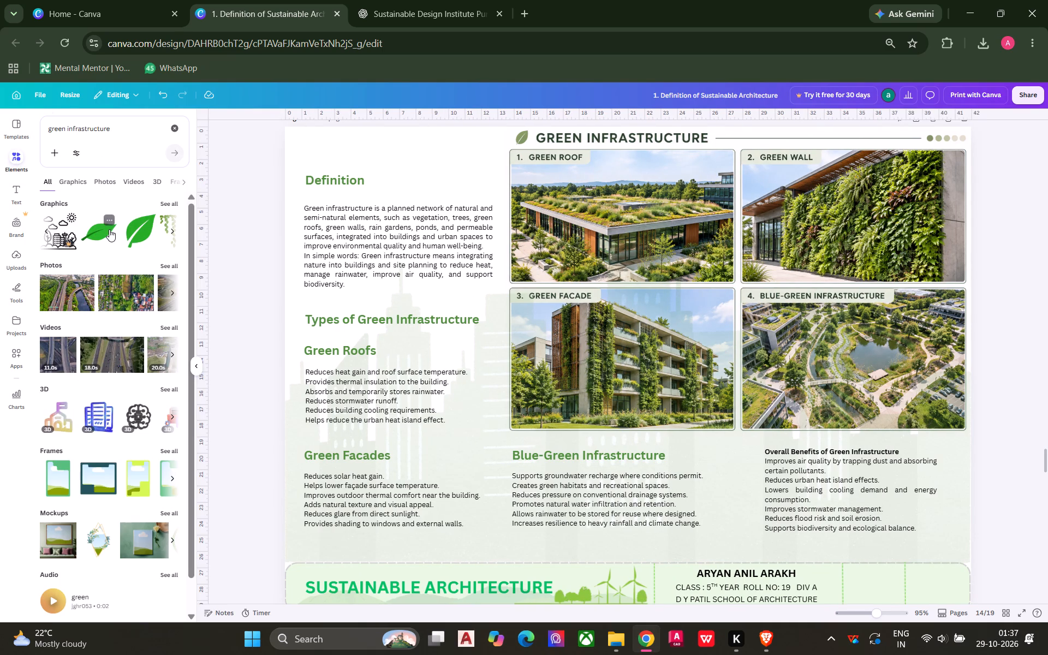
{"action": "left_click", "coordinate": [171, 231]}
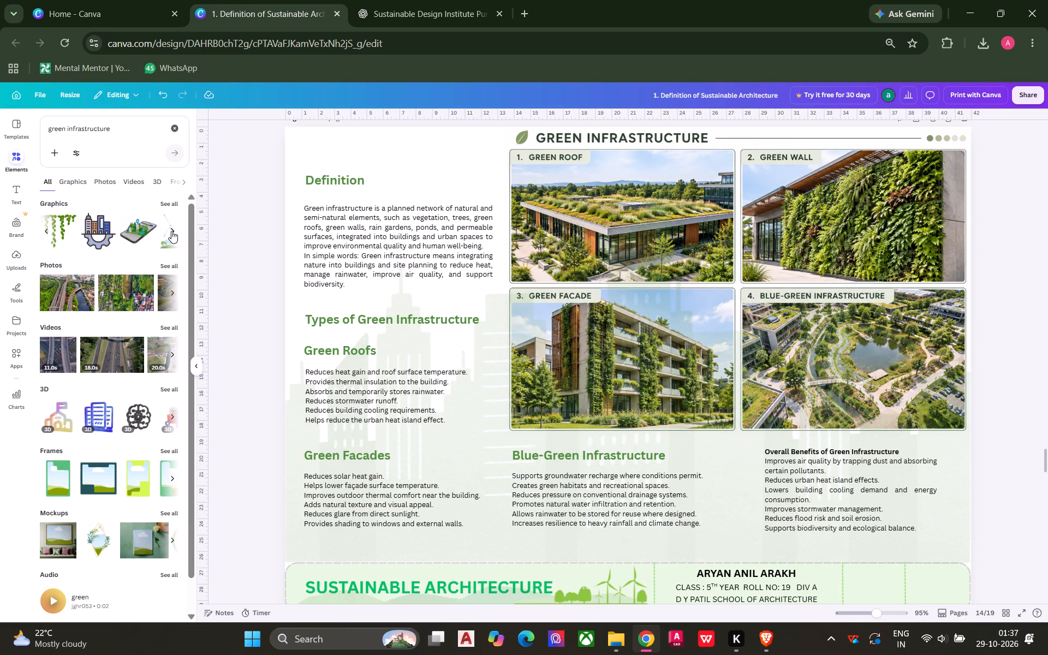
{"action": "left_click", "coordinate": [171, 231]}
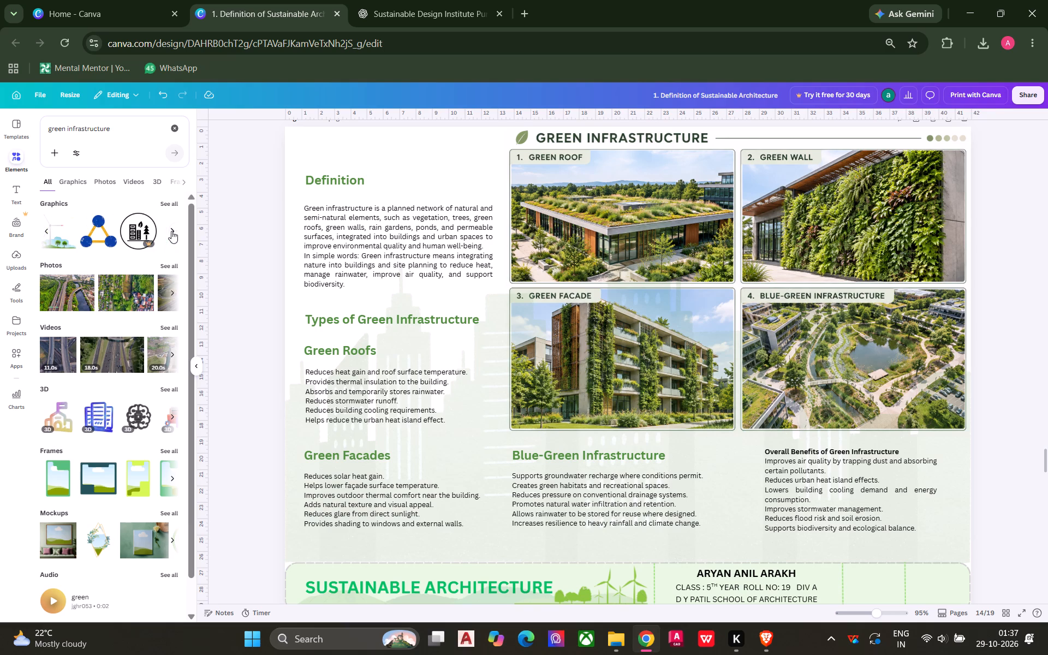
{"action": "left_click", "coordinate": [171, 231]}
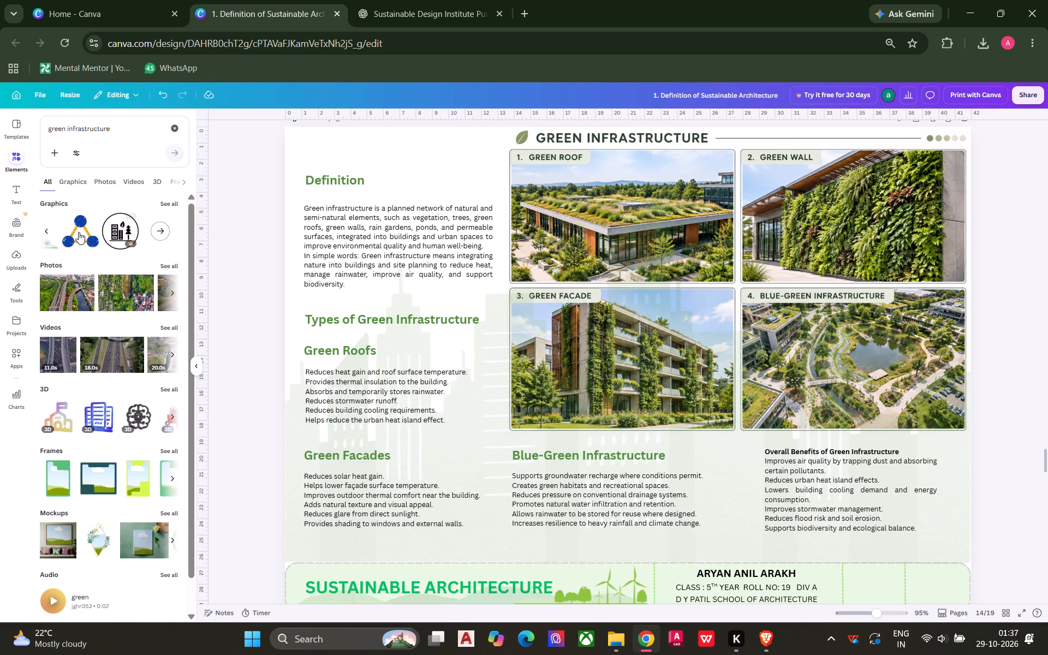
{"action": "left_click", "coordinate": [51, 231]}
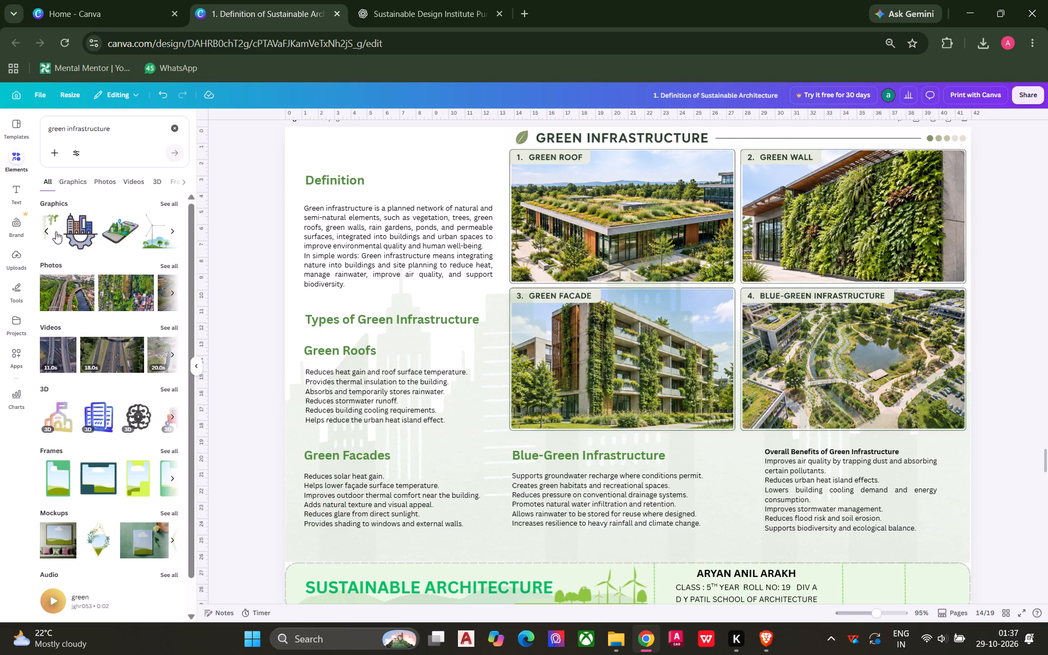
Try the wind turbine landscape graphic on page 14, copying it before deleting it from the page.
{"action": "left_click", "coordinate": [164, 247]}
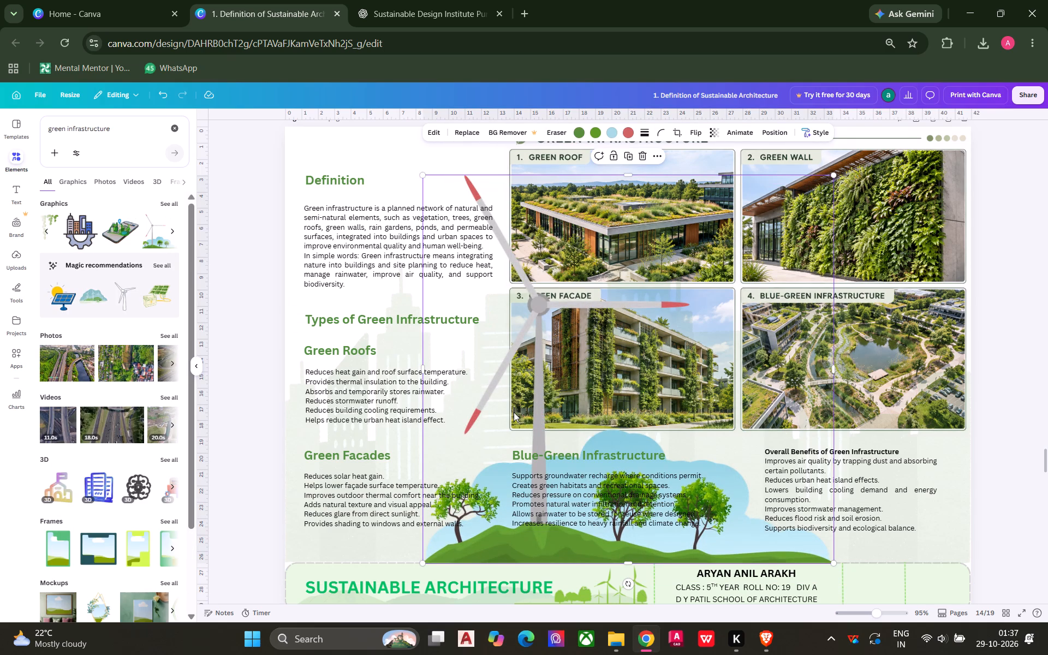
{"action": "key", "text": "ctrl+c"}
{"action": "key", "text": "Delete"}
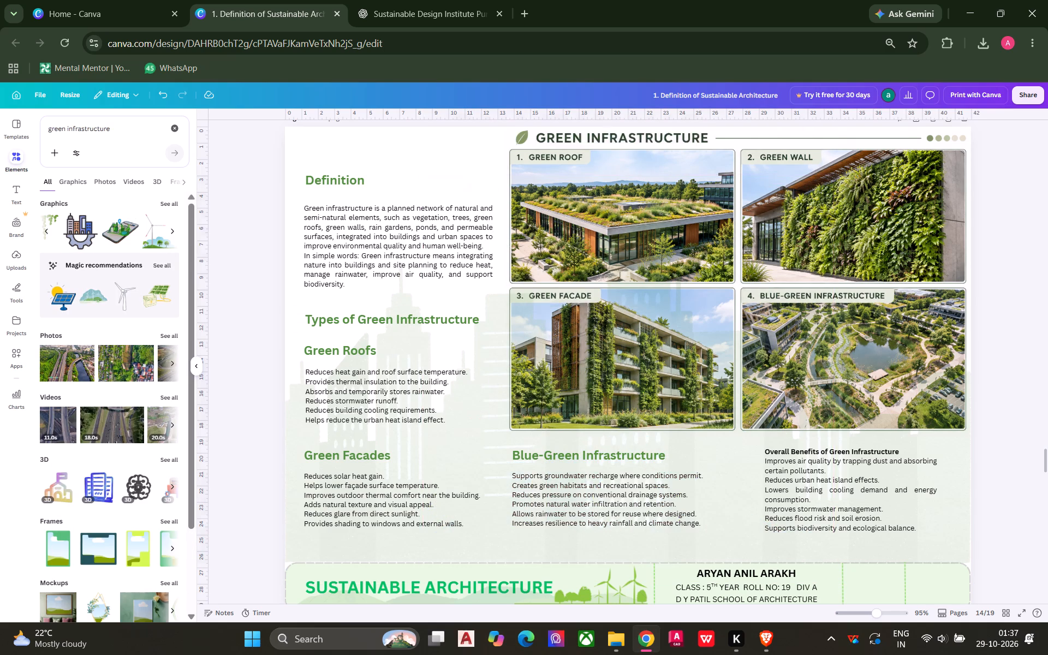
Review the layouts and faded background graphics on pages 10 to 13, ending back at page 14.
{"action": "scroll", "coordinate": [513, 413], "scroll_direction": "up", "scroll_amount": 8}
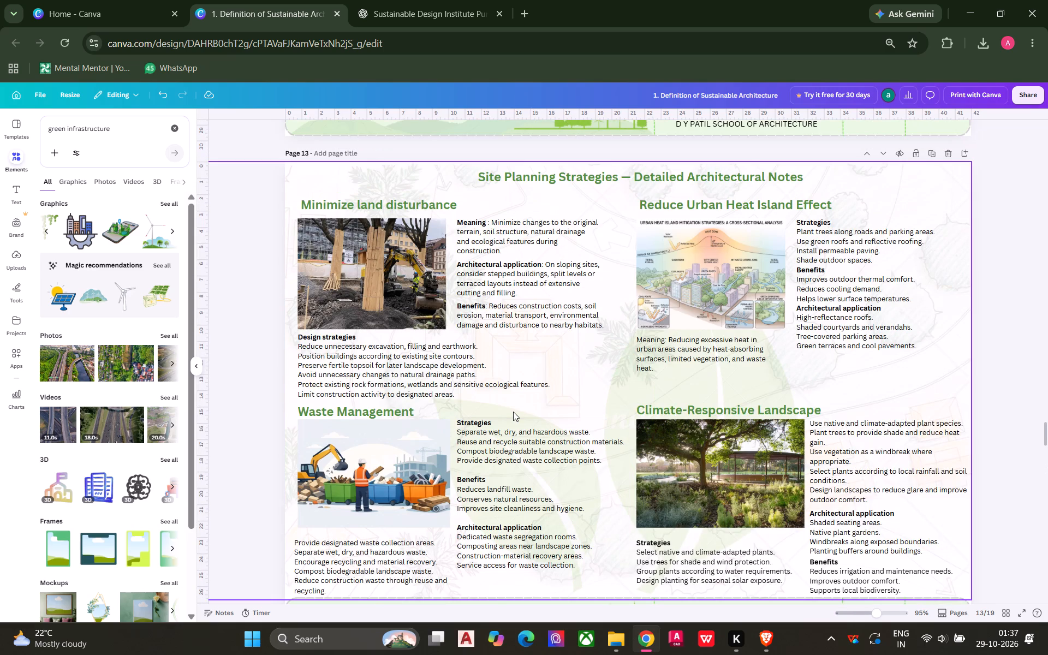
{"action": "scroll", "coordinate": [513, 412], "scroll_direction": "up", "scroll_amount": 11}
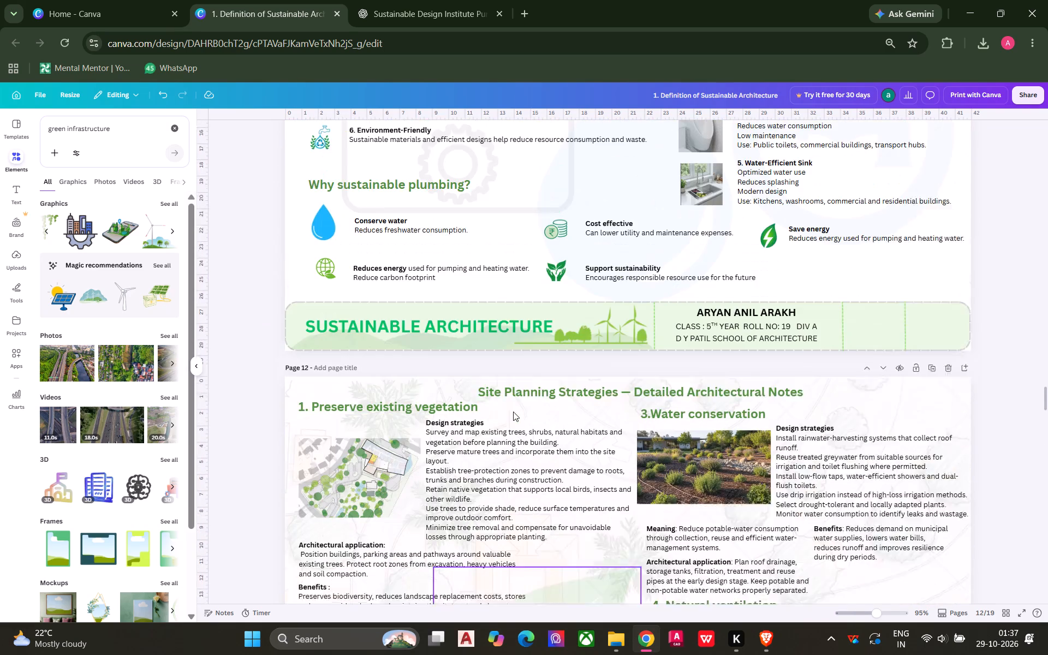
{"action": "scroll", "coordinate": [513, 412], "scroll_direction": "up", "scroll_amount": 4}
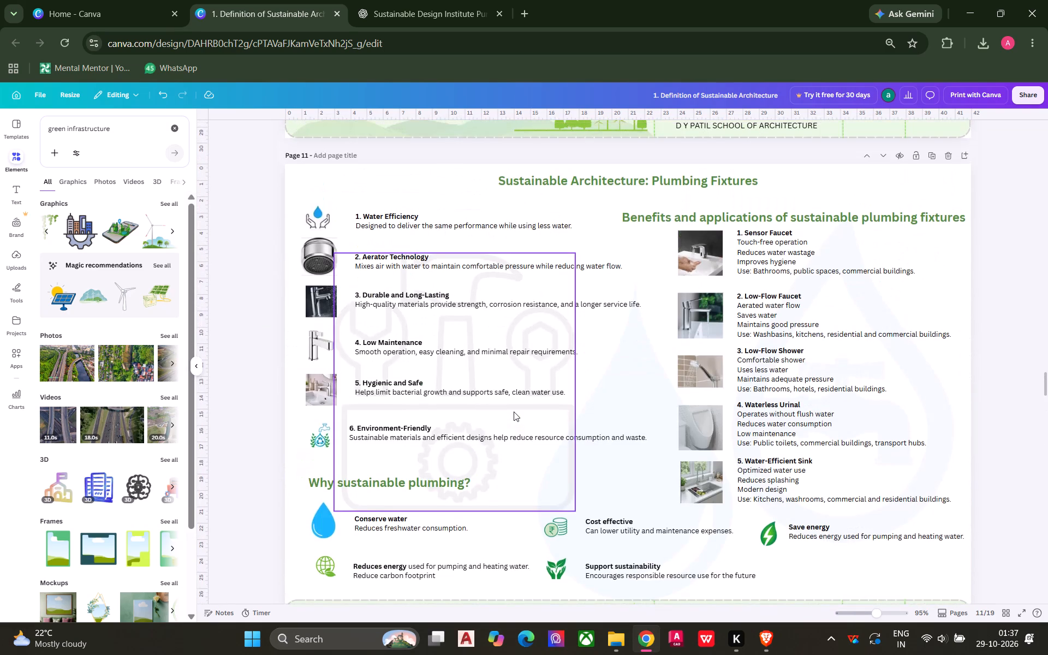
{"action": "scroll", "coordinate": [514, 412], "scroll_direction": "up", "scroll_amount": 3}
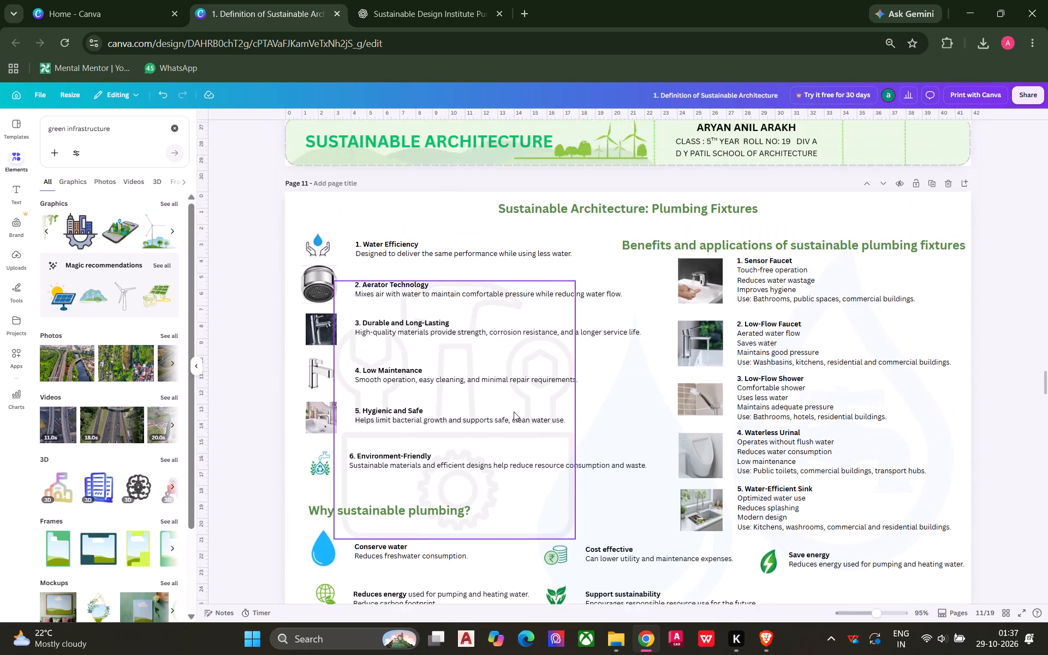
{"action": "scroll", "coordinate": [514, 412], "scroll_direction": "up", "scroll_amount": 4}
{"action": "scroll", "coordinate": [514, 412], "scroll_direction": "down", "scroll_amount": 4}
{"action": "scroll", "coordinate": [515, 412], "scroll_direction": "up", "scroll_amount": 4}
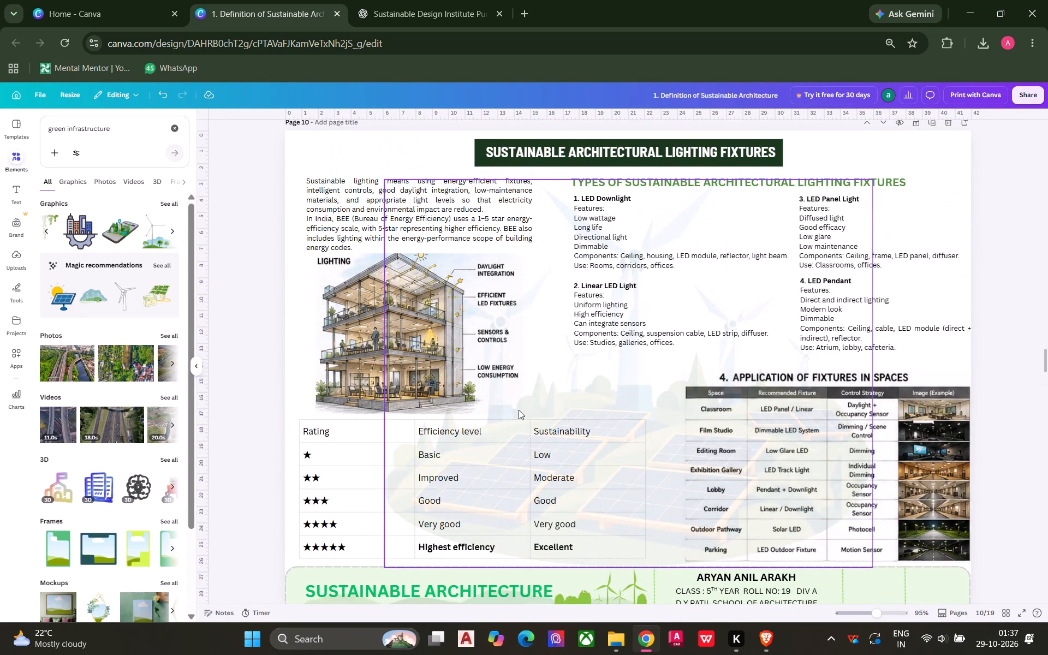
{"action": "scroll", "coordinate": [519, 413], "scroll_direction": "down", "scroll_amount": 14}
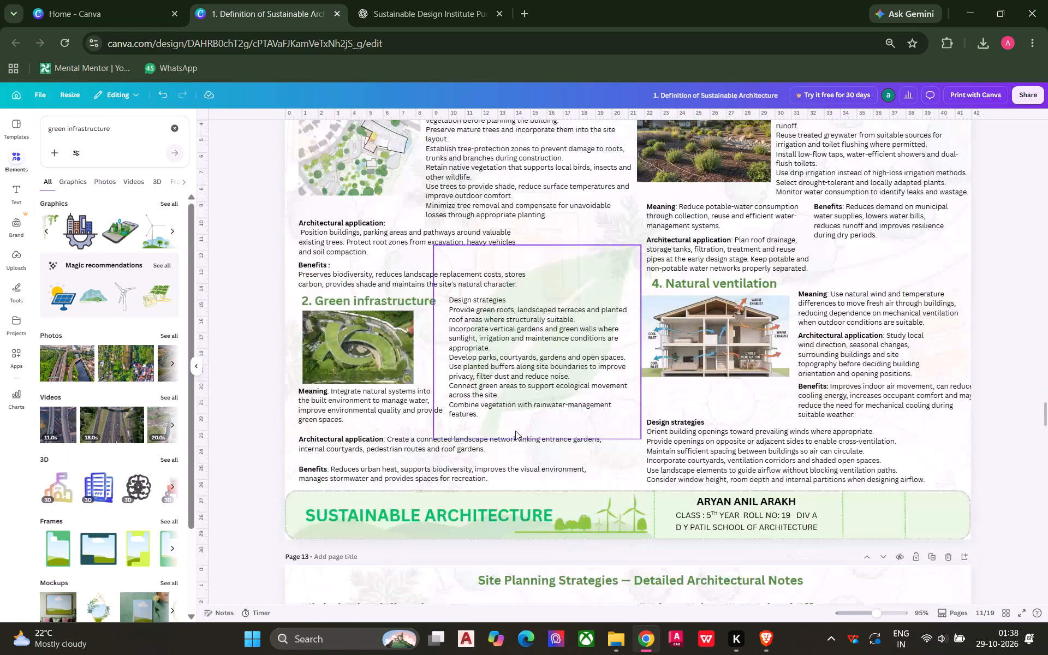
{"action": "scroll", "coordinate": [515, 431], "scroll_direction": "down", "scroll_amount": 7}
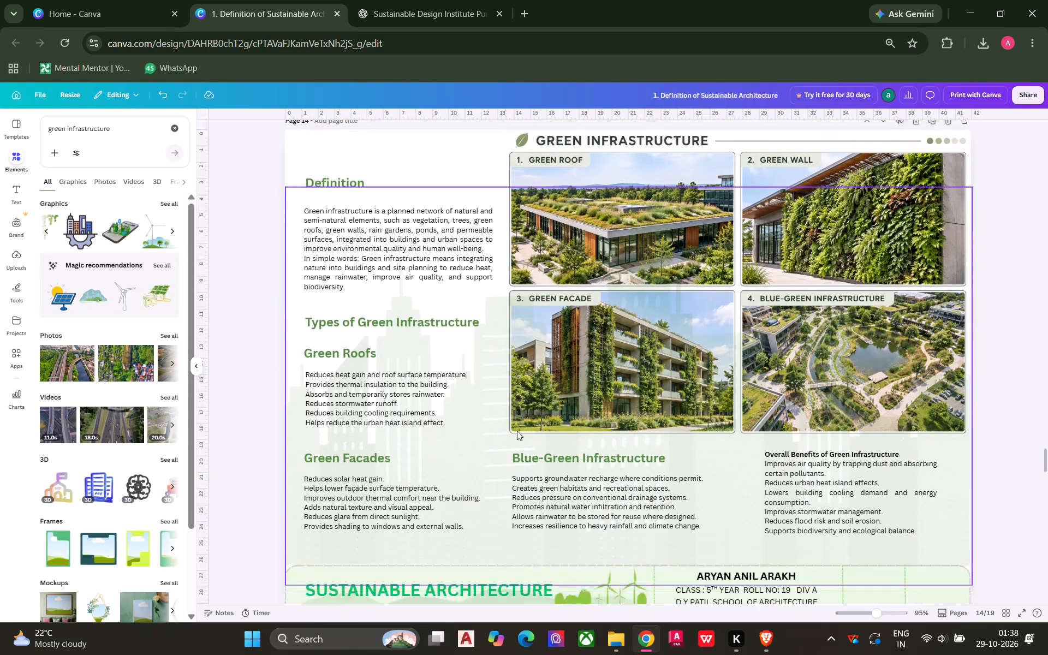
{"action": "left_click", "coordinate": [997, 325]}
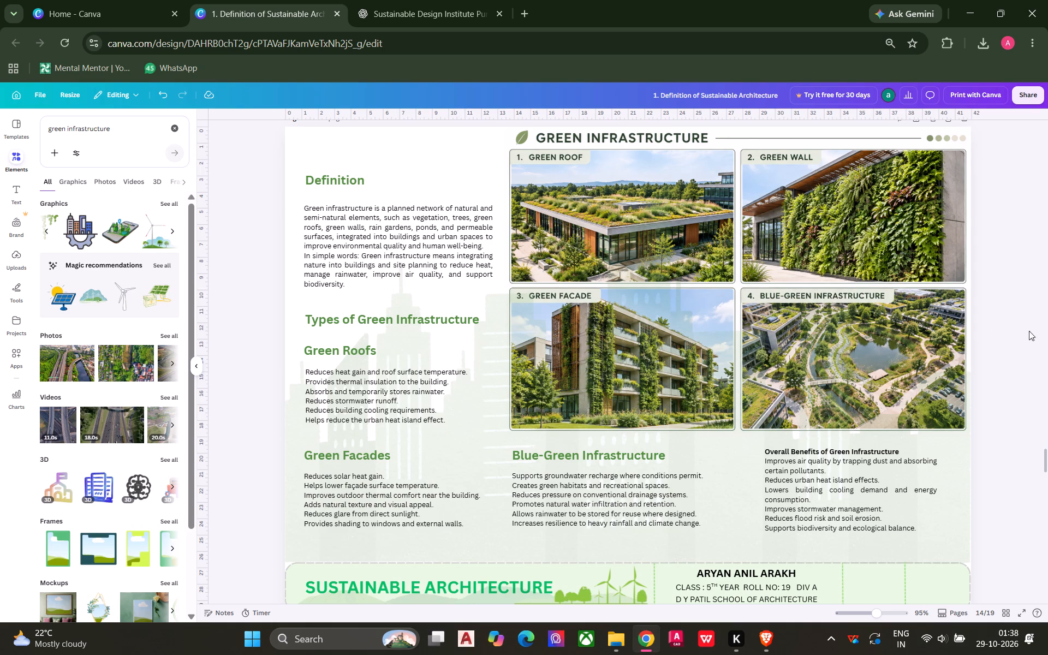
Look over the finished pages 13 and 14 and the empty page 15 that follows them.
{"action": "scroll", "coordinate": [1043, 344], "scroll_direction": "down", "scroll_amount": 2}
{"action": "scroll", "coordinate": [1011, 385], "scroll_direction": "down", "scroll_amount": 7}
{"action": "scroll", "coordinate": [1004, 396], "scroll_direction": "up", "scroll_amount": 2}
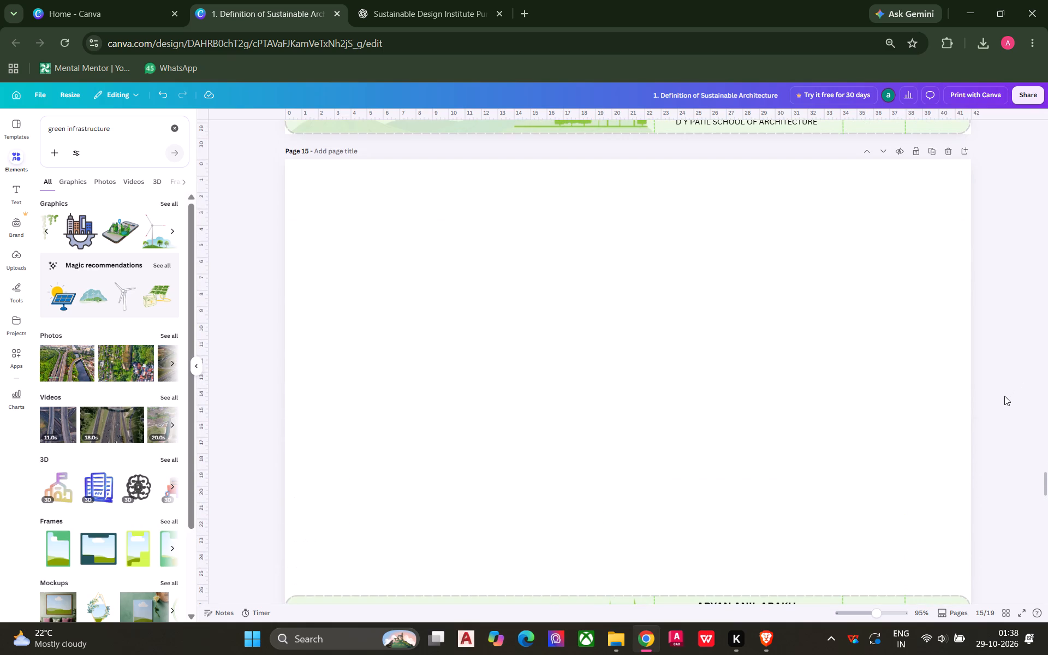
{"action": "scroll", "coordinate": [1004, 396], "scroll_direction": "up", "scroll_amount": 4}
{"action": "scroll", "coordinate": [812, 377], "scroll_direction": "up", "scroll_amount": 7}
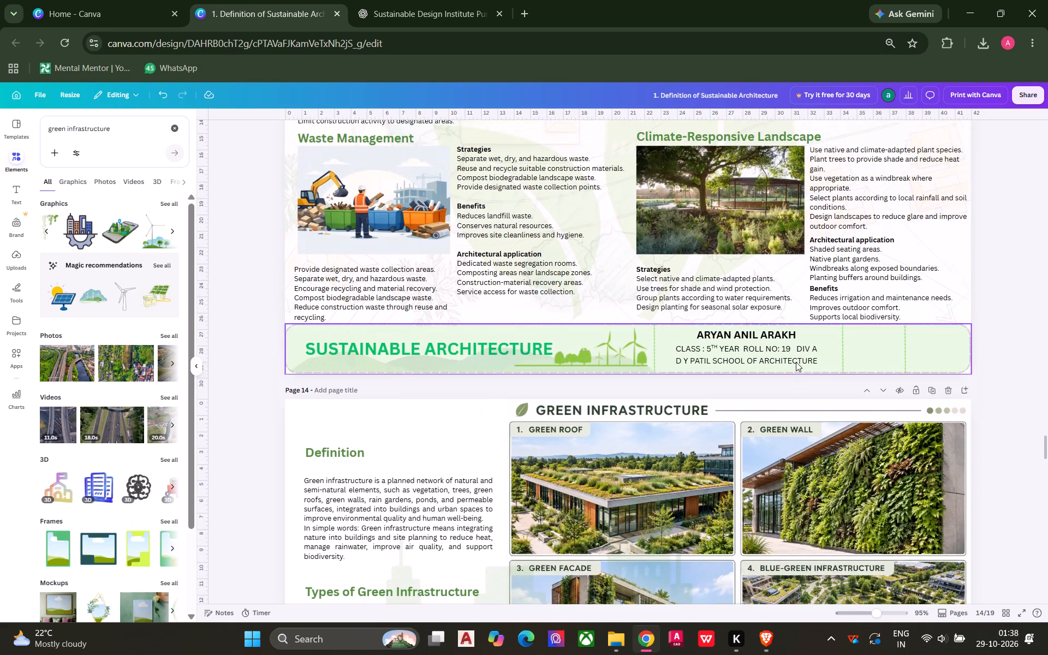
{"action": "scroll", "coordinate": [796, 362], "scroll_direction": "down", "scroll_amount": 7}
{"action": "scroll", "coordinate": [660, 282], "scroll_direction": "up", "scroll_amount": 2}
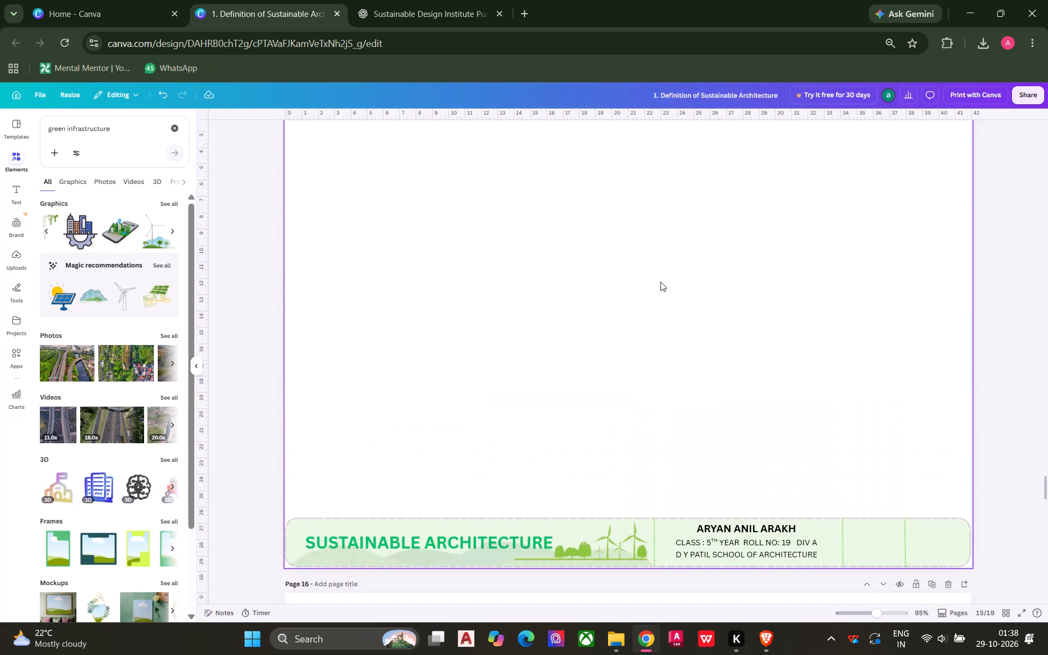
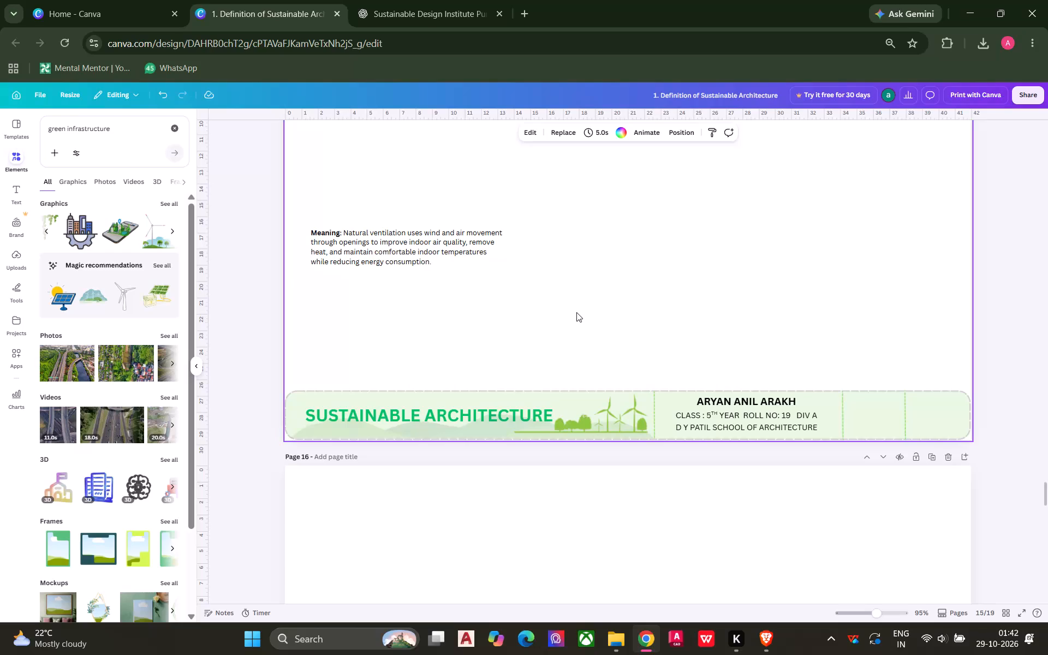
Paste the copied main strategies list onto page 15 and apply the Meaning paragraph's text style to it.
{"action": "key", "text": "ctrl+v"}
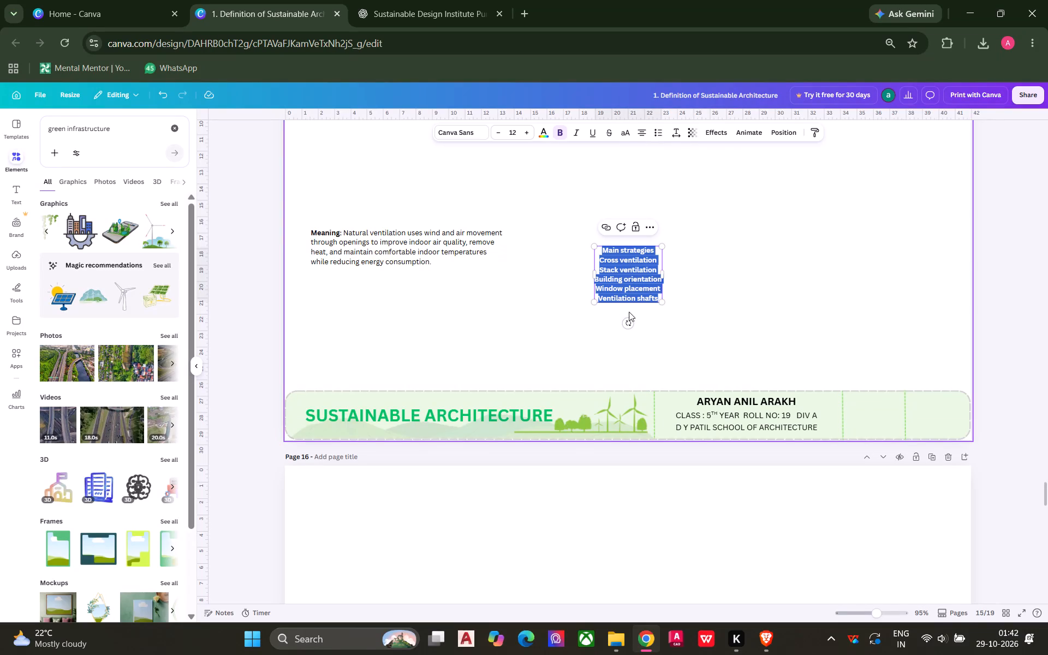
{"action": "left_click", "coordinate": [480, 287]}
{"action": "left_click", "coordinate": [407, 252]}
{"action": "left_click", "coordinate": [818, 122]}
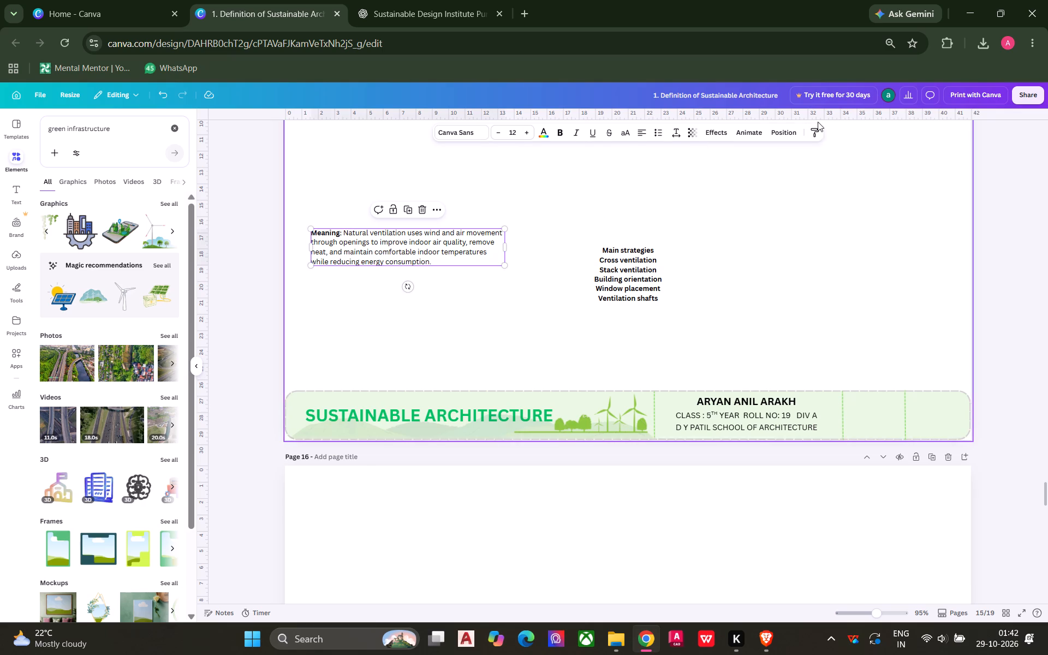
{"action": "left_click", "coordinate": [409, 261]}
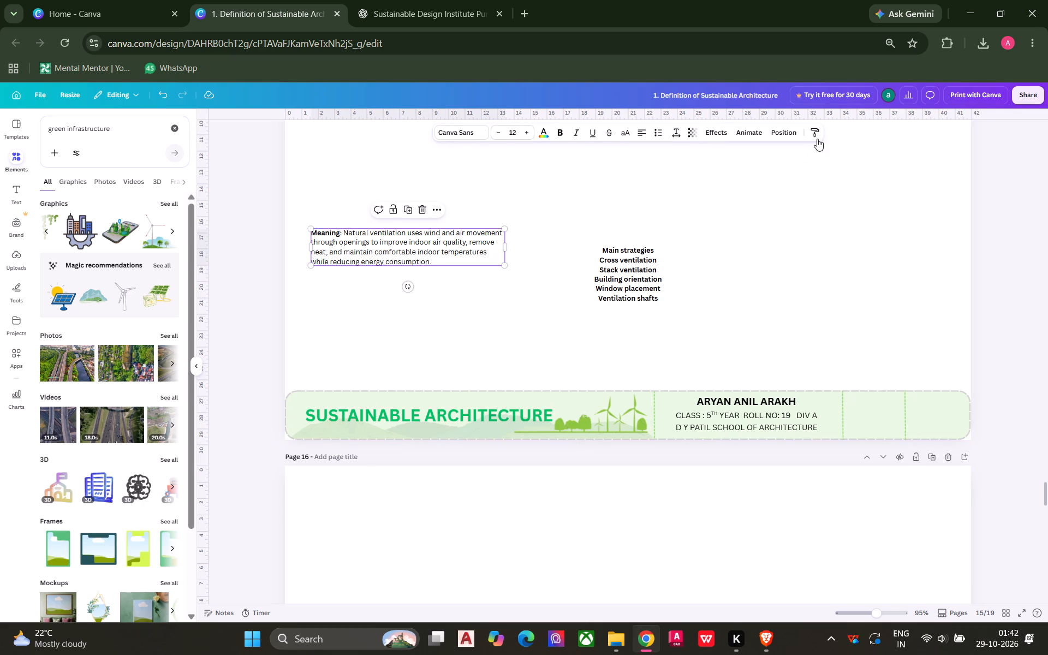
{"action": "left_click", "coordinate": [818, 130]}
{"action": "left_click", "coordinate": [625, 284]}
{"action": "left_click", "coordinate": [739, 274]}
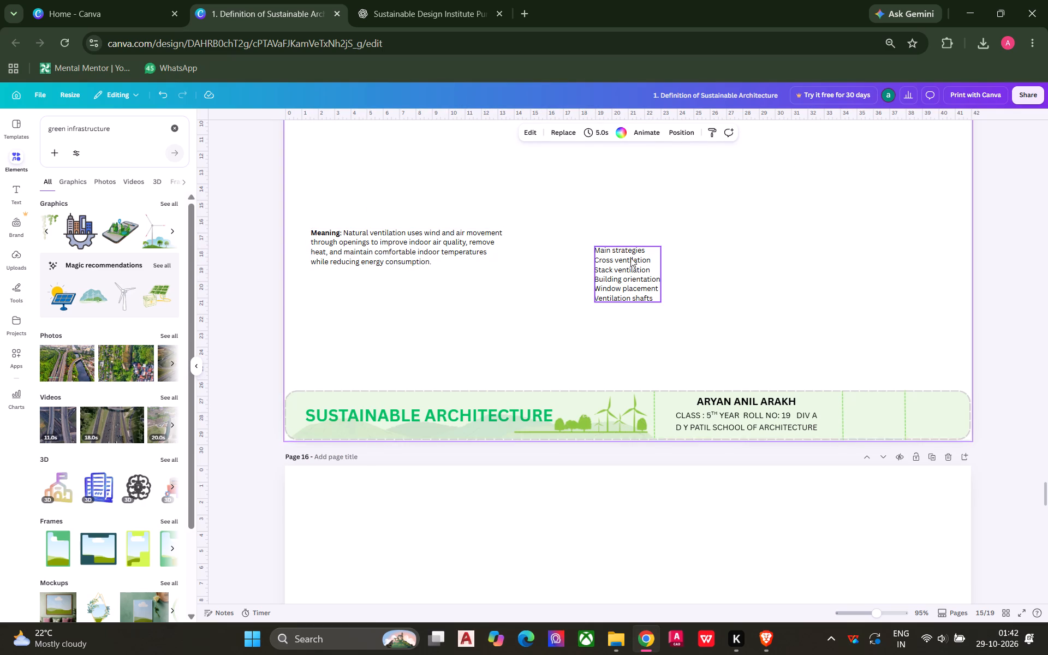
Make only the "Main strategies" line bold in the pasted natural ventilation list.
{"action": "double_click", "coordinate": [640, 252]}
{"action": "left_click", "coordinate": [644, 251]}
{"action": "left_click_drag", "start_coordinate": [645, 251], "coordinate": [594, 247]}
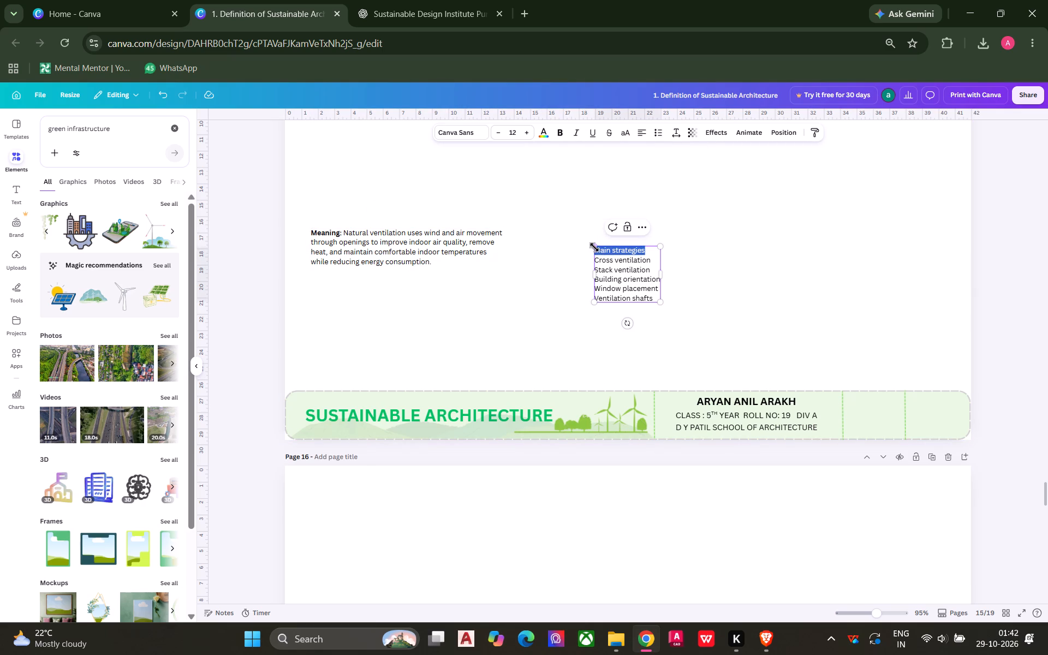
{"action": "left_click_drag", "start_coordinate": [594, 247], "coordinate": [593, 247]}
{"action": "left_click", "coordinate": [561, 133]}
{"action": "left_click", "coordinate": [735, 273]}
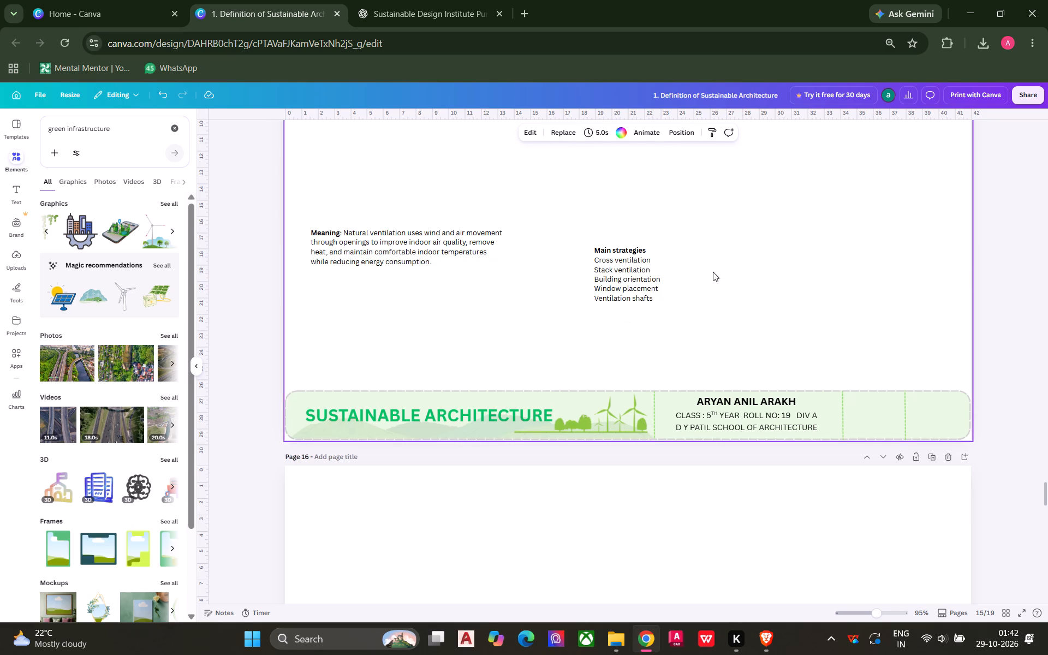
Widen the Main strategies text box slightly and move it below the Meaning paragraph, just above the footer band.
{"action": "left_click", "coordinate": [652, 271]}
{"action": "left_click_drag", "start_coordinate": [662, 275], "coordinate": [706, 271]}
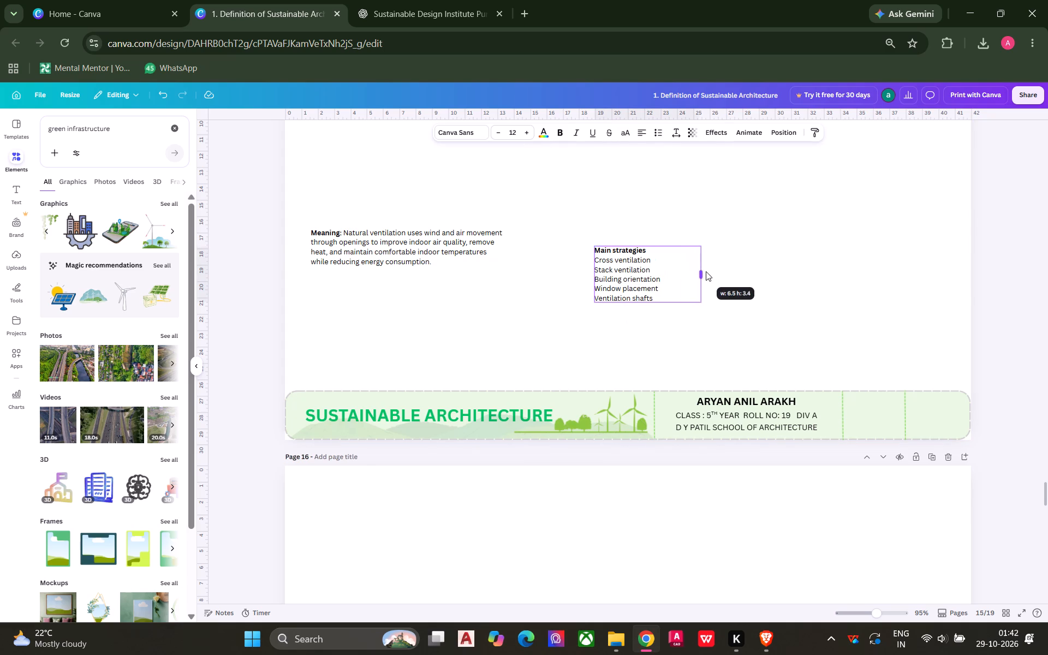
{"action": "left_click_drag", "start_coordinate": [706, 271], "coordinate": [695, 278]}
{"action": "left_click_drag", "start_coordinate": [695, 278], "coordinate": [668, 277]}
{"action": "left_click", "coordinate": [758, 275]}
{"action": "left_click_drag", "start_coordinate": [639, 281], "coordinate": [421, 341]}
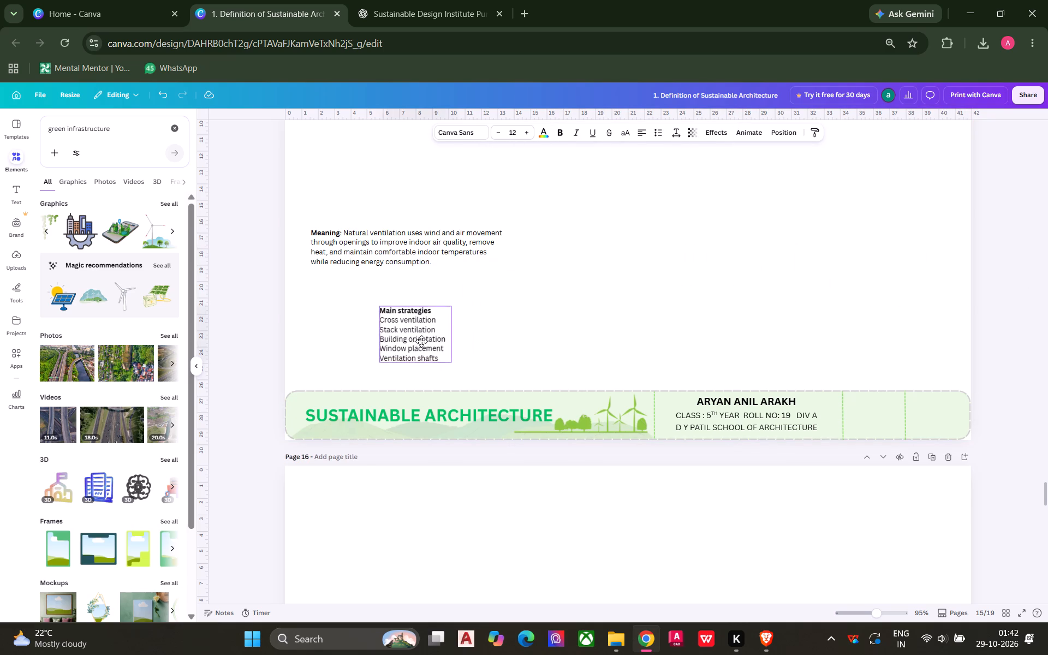
{"action": "left_click_drag", "start_coordinate": [421, 341], "coordinate": [390, 342]}
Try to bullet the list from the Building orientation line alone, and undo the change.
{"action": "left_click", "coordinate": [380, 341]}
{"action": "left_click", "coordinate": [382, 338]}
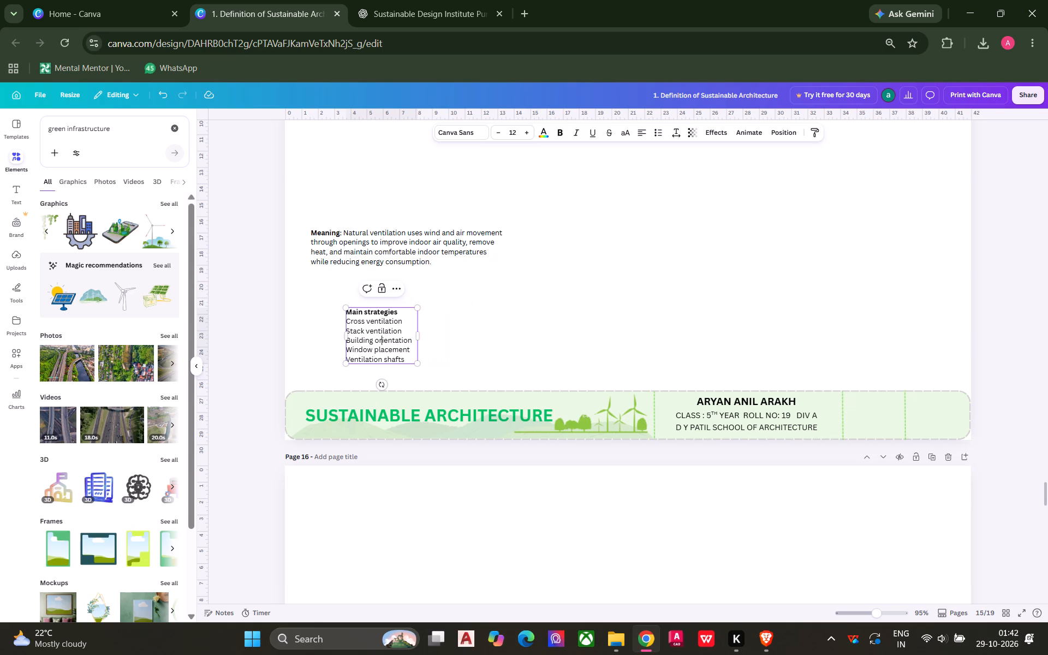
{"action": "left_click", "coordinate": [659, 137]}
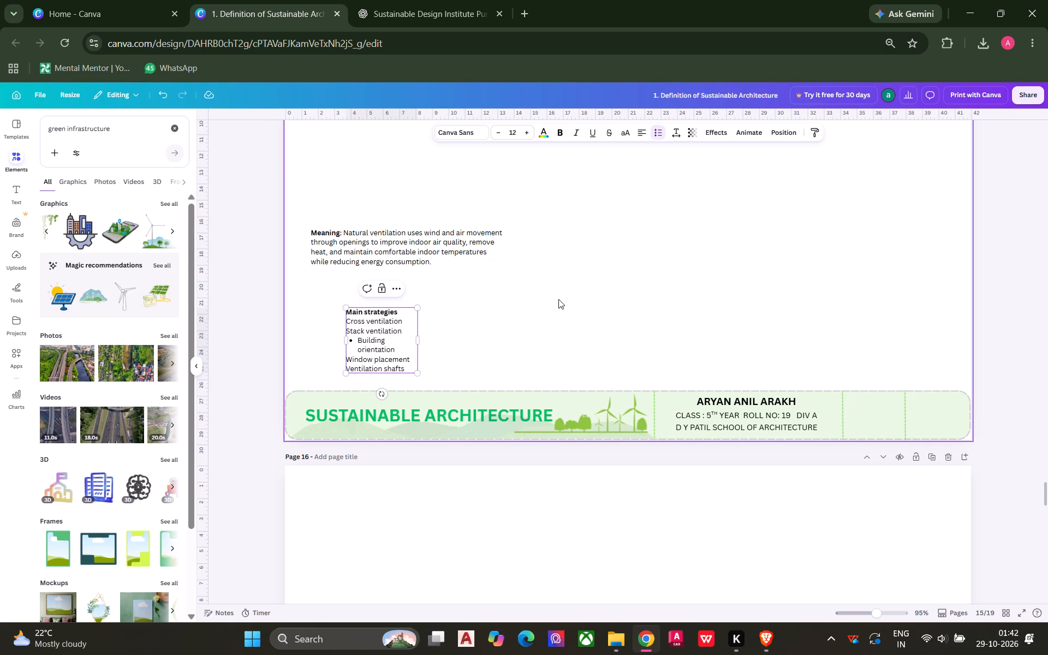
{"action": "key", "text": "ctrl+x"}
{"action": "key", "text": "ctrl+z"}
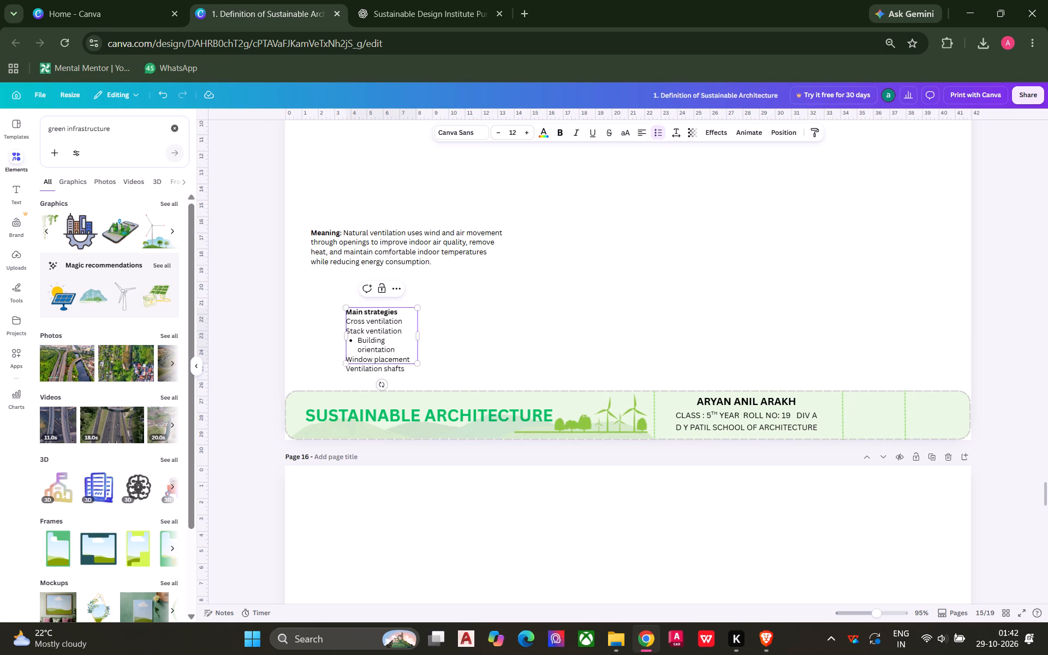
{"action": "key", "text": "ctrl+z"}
Format the five lines from Cross ventilation to Ventilation shafts as a bulleted list, leaving the Main strategies heading unbulleted.
{"action": "left_click_drag", "start_coordinate": [409, 355], "coordinate": [359, 327]}
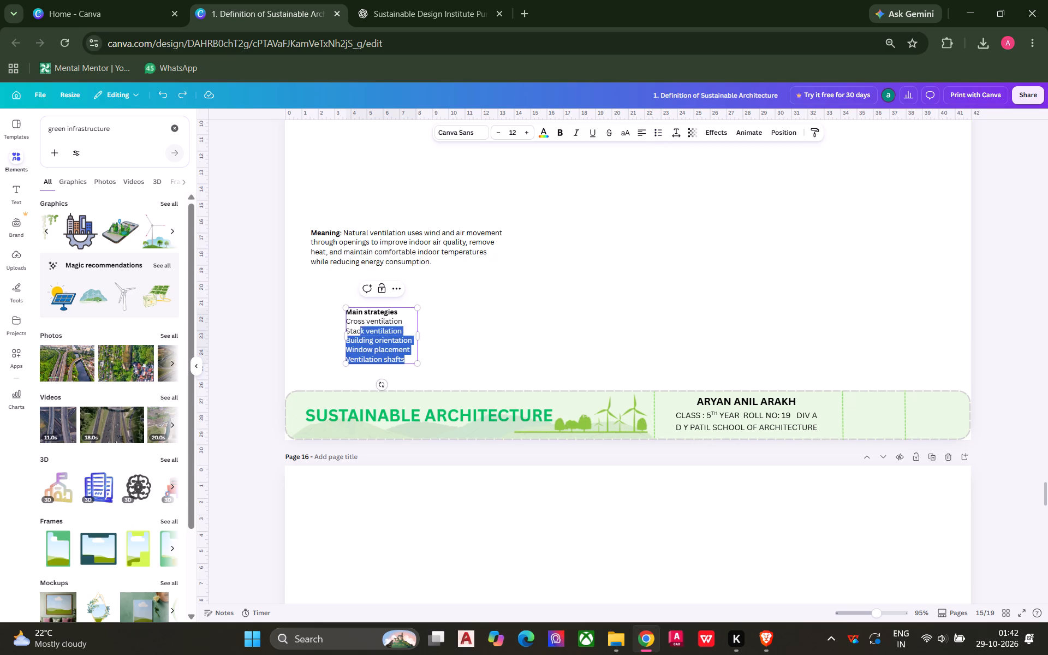
{"action": "left_click_drag", "start_coordinate": [359, 327], "coordinate": [346, 325]}
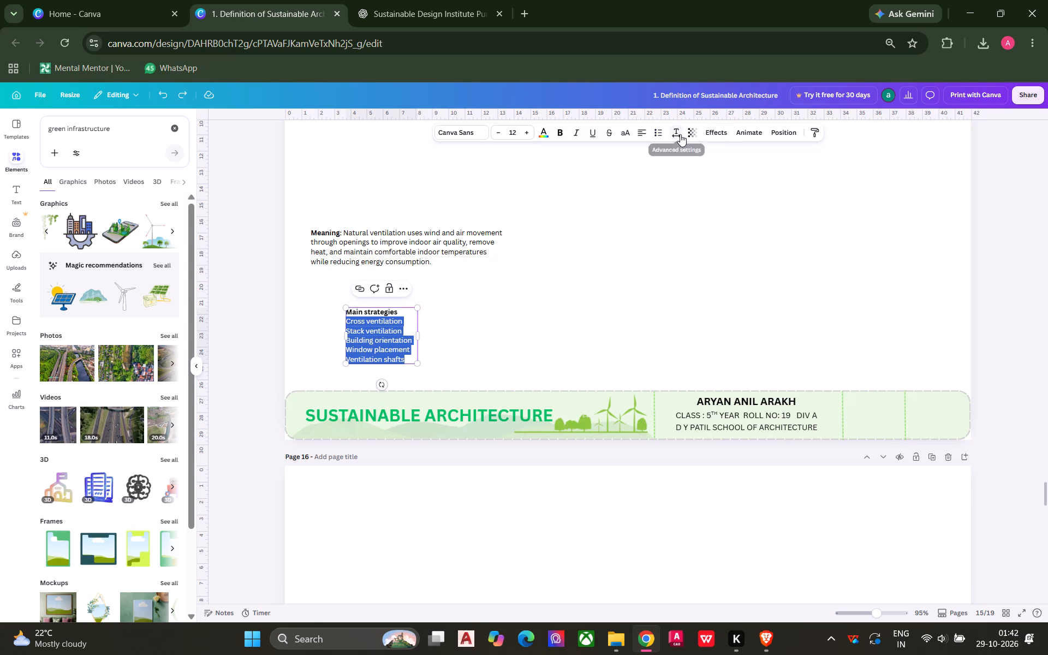
{"action": "left_click", "coordinate": [660, 133]}
{"action": "left_click", "coordinate": [589, 306]}
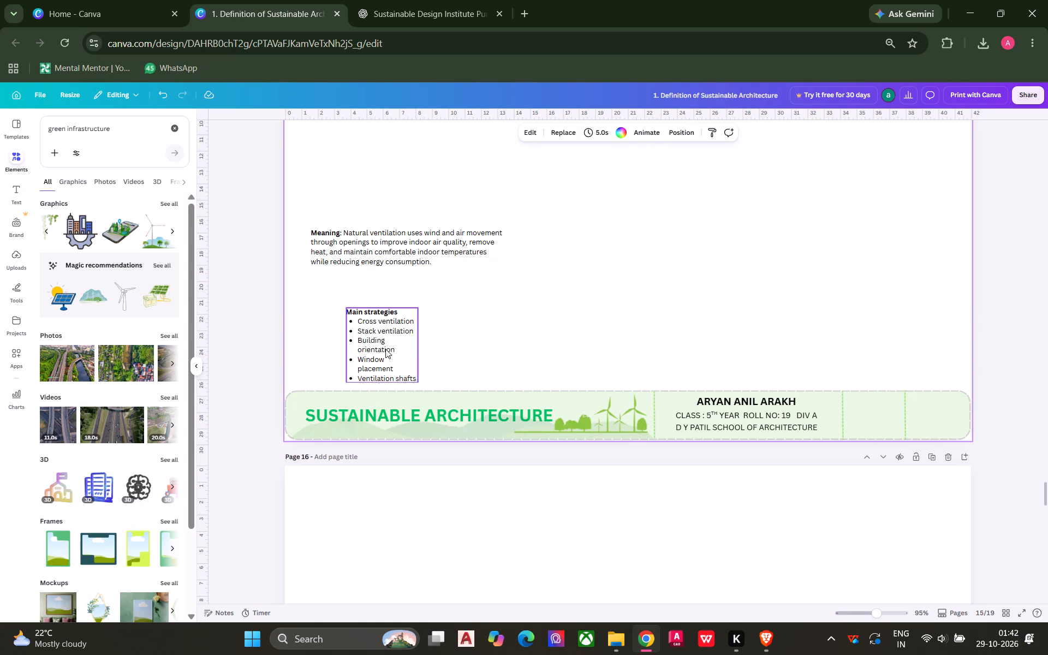
Widen the Main strategies box so each bullet fits on one line, and place it directly beneath the Meaning paragraph, left edges aligned.
{"action": "left_click", "coordinate": [387, 343]}
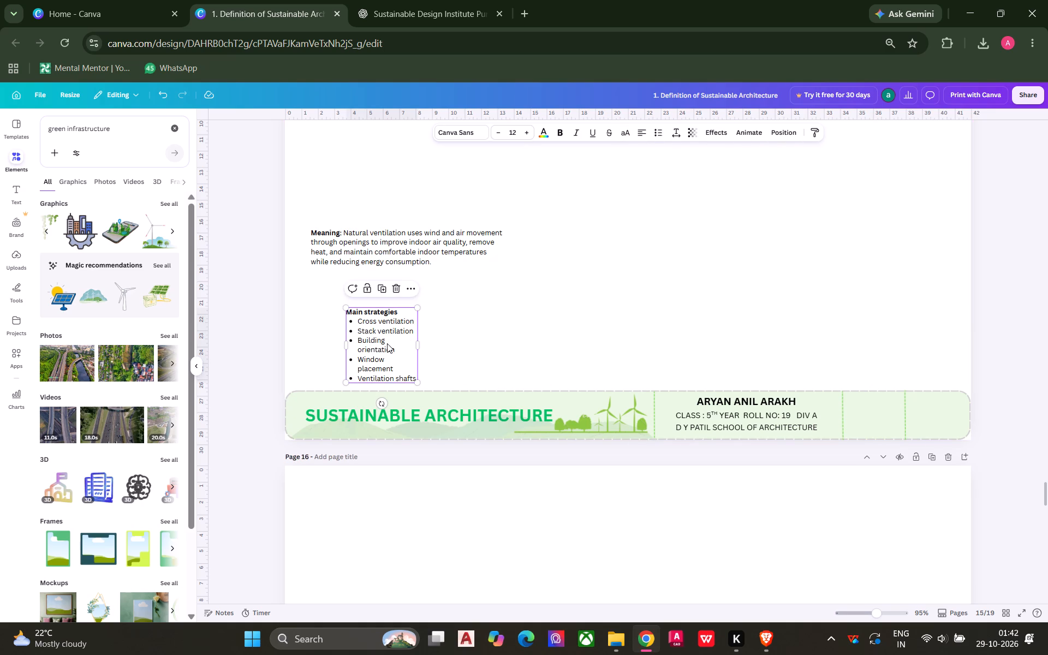
{"action": "left_click_drag", "start_coordinate": [418, 345], "coordinate": [430, 341]}
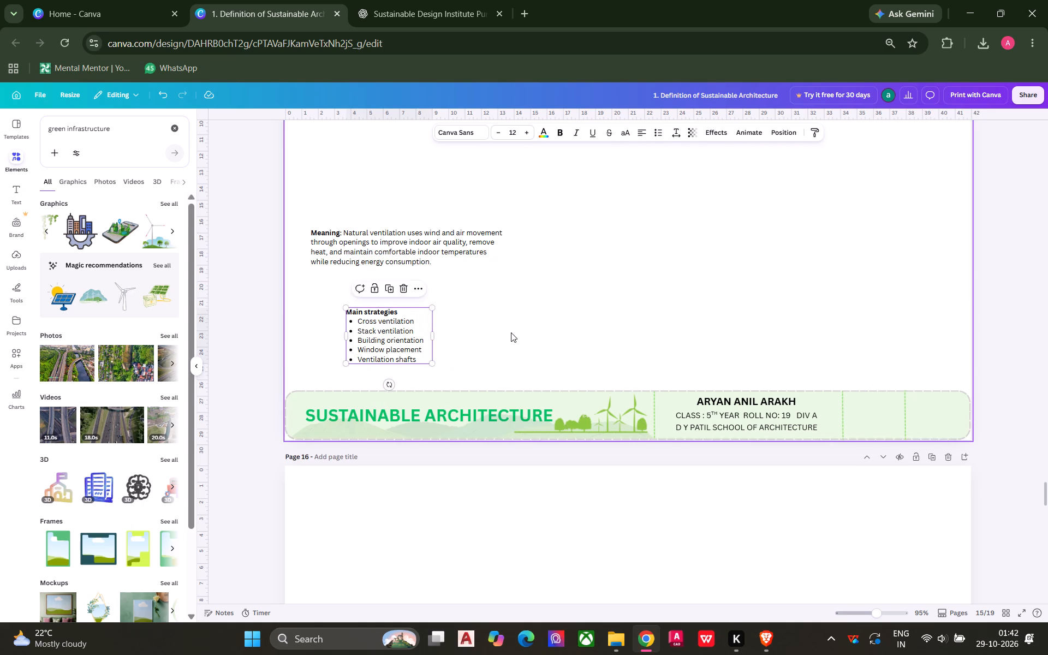
{"action": "left_click", "coordinate": [511, 332]}
{"action": "left_click_drag", "start_coordinate": [386, 336], "coordinate": [354, 304]}
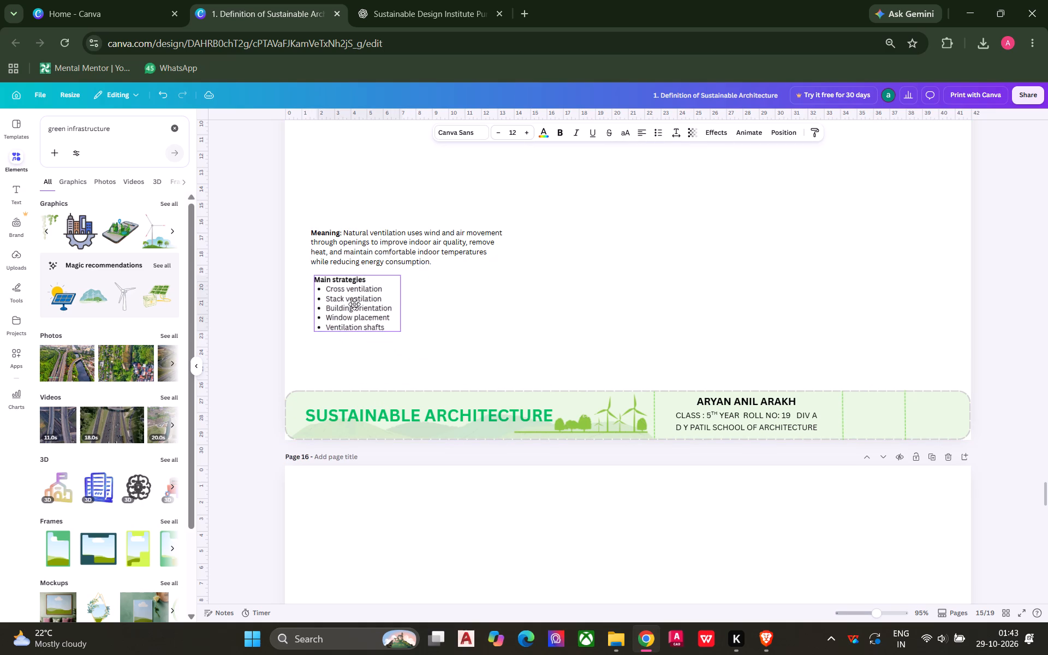
{"action": "left_click_drag", "start_coordinate": [354, 304], "coordinate": [353, 302]}
{"action": "left_click", "coordinate": [264, 297]}
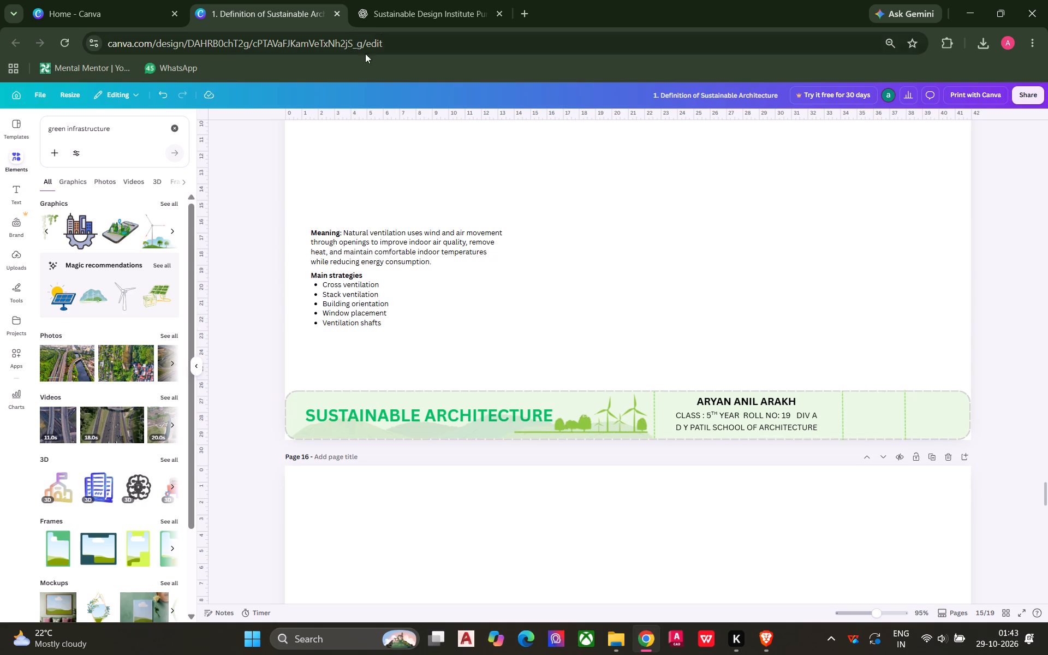
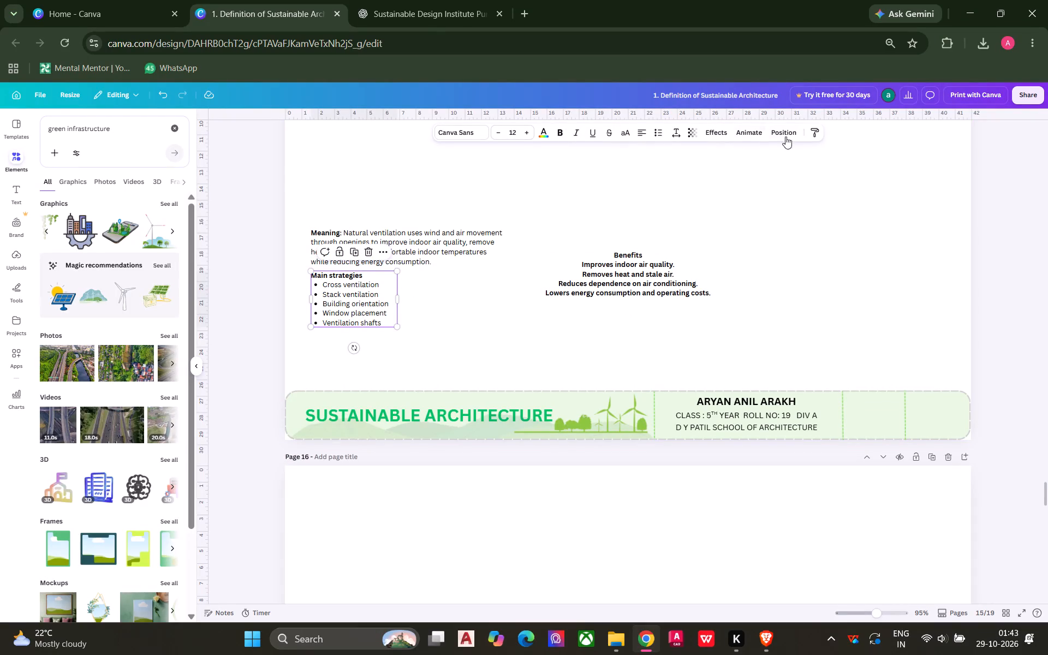
Copy the text style of the Main strategies box onto the Benefits text box.
{"action": "left_click", "coordinate": [812, 132]}
{"action": "left_click", "coordinate": [621, 276]}
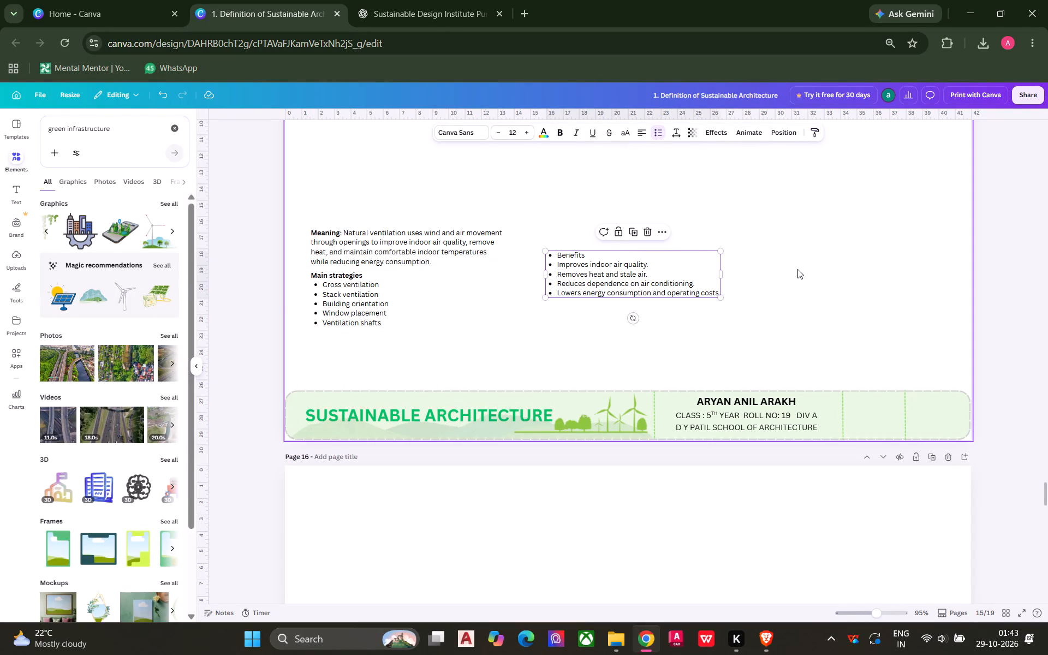
{"action": "left_click", "coordinate": [797, 269]}
Bold the Benefits heading and remove its bullet, leaving the four lines below it bulleted.
{"action": "double_click", "coordinate": [590, 256]}
{"action": "left_click", "coordinate": [589, 256]}
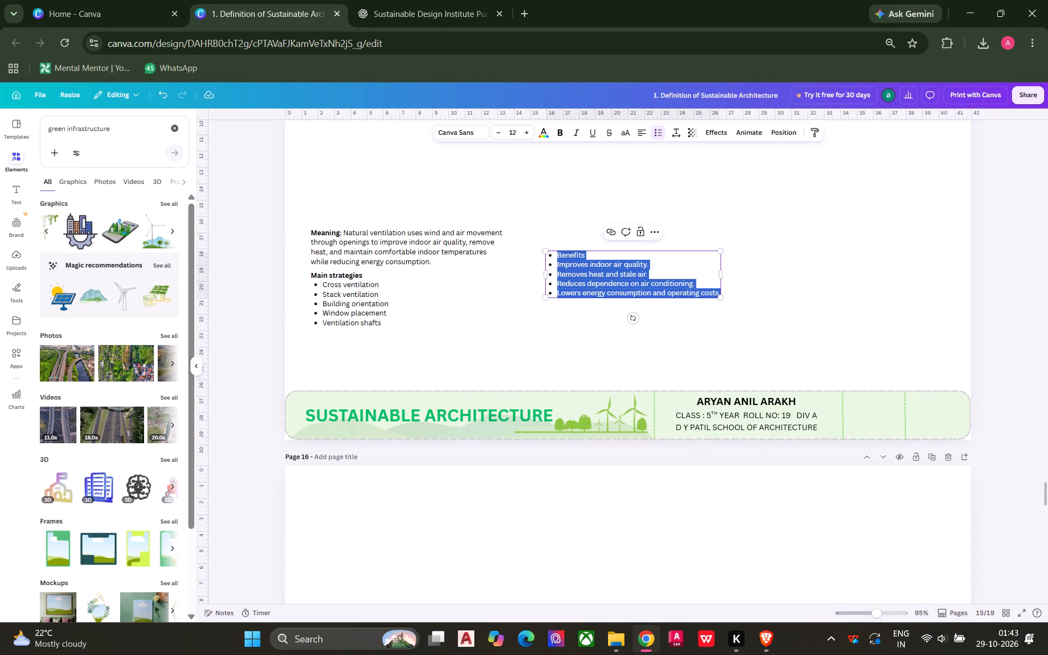
{"action": "left_click_drag", "start_coordinate": [589, 256], "coordinate": [551, 254]}
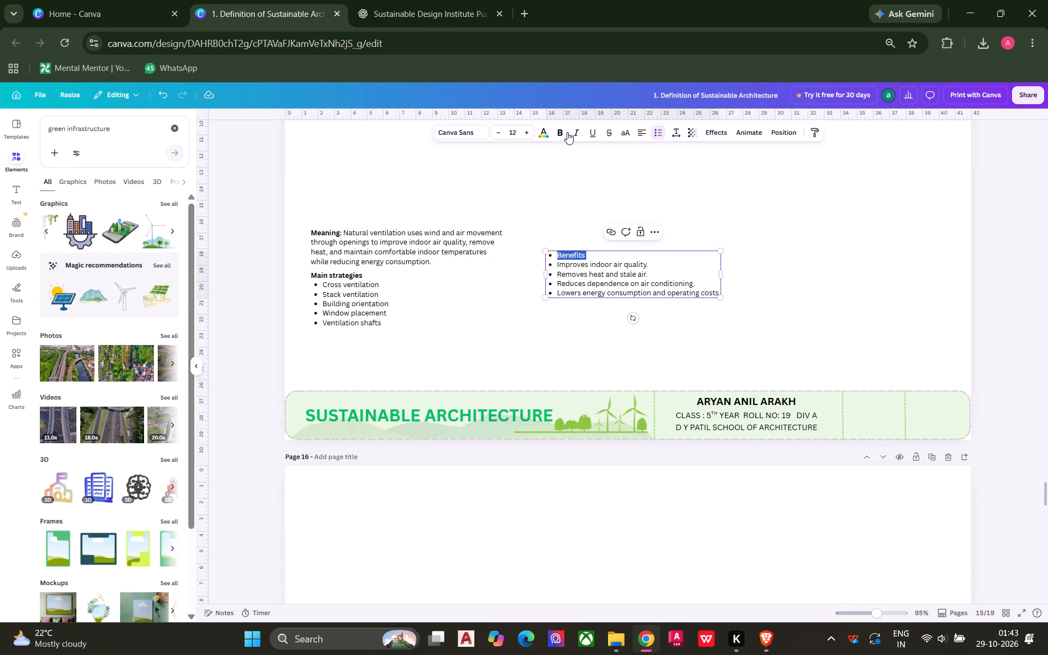
{"action": "left_click", "coordinate": [565, 133]}
{"action": "left_click", "coordinate": [559, 260]}
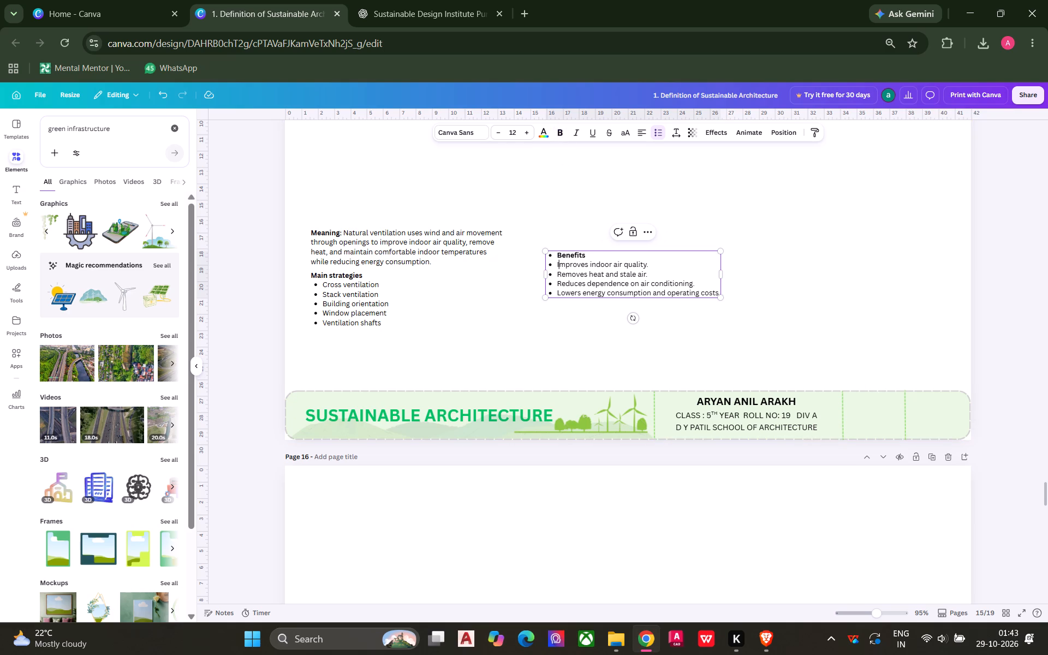
{"action": "left_click", "coordinate": [553, 255]}
{"action": "type", "text": "\\\\\\\\"}
{"action": "key", "text": "BackSpace"}
{"action": "key", "text": "BackSpace"}
{"action": "key", "text": "BackSpace"}
{"action": "key", "text": "BackSpace"}
{"action": "key", "text": "BackSpace"}
{"action": "left_click", "coordinate": [487, 285]}
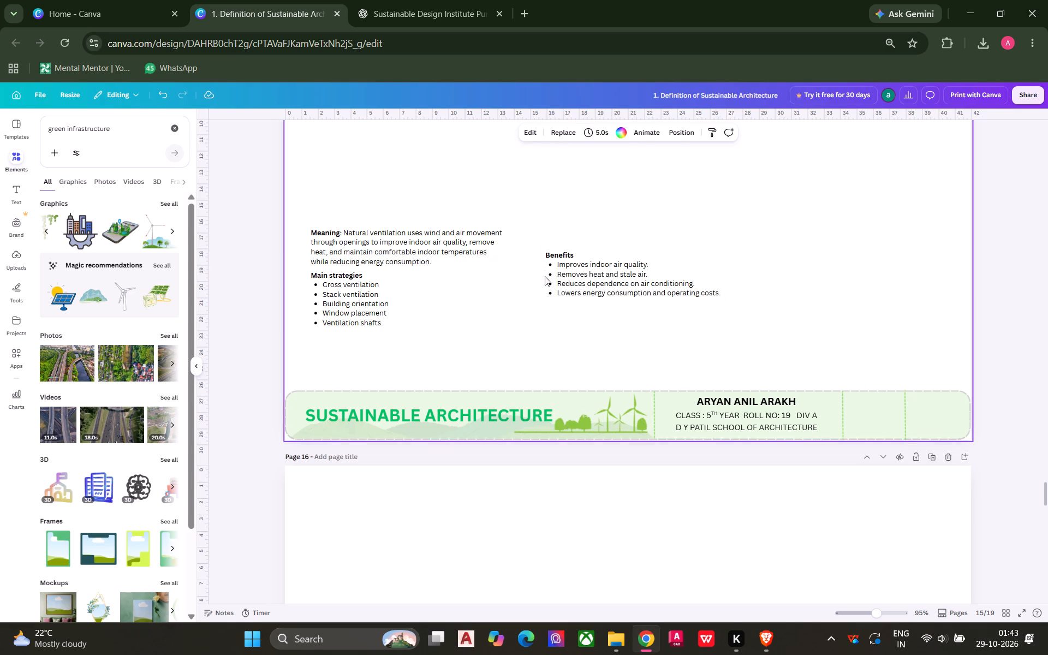
Move the Benefits box beneath the Main strategies list, left edges aligned, just above the footer band.
{"action": "left_click_drag", "start_coordinate": [559, 272], "coordinate": [324, 356]}
{"action": "left_click", "coordinate": [244, 353]}
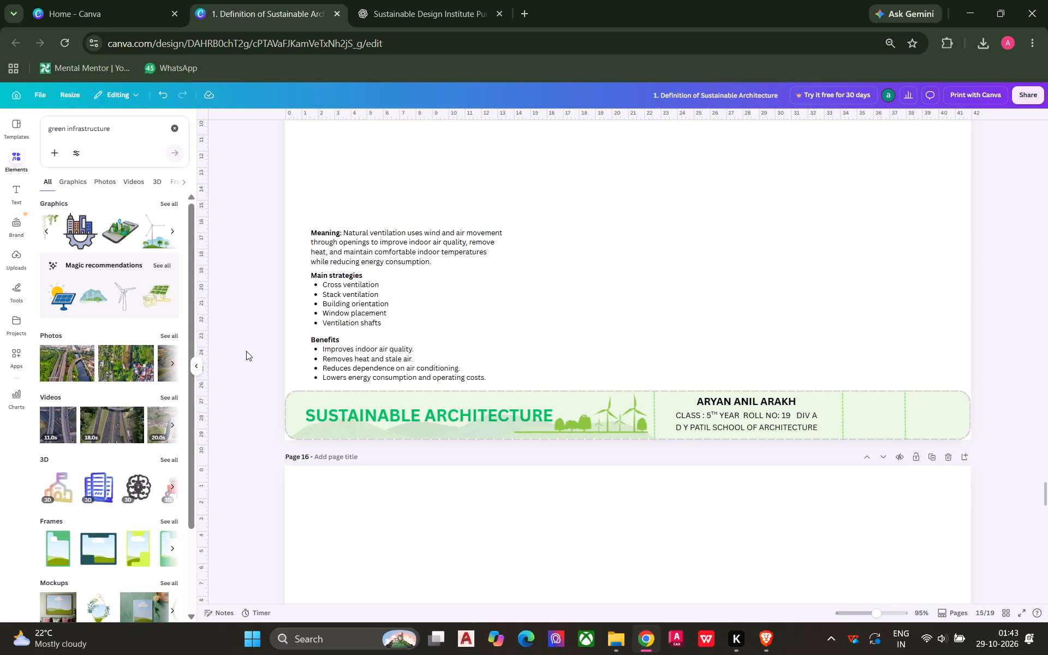
Review the layout and text formatting of the preceding pages, from page 14 back to about page 5, and return to page 15.
{"action": "scroll", "coordinate": [254, 325], "scroll_direction": "up", "scroll_amount": 3}
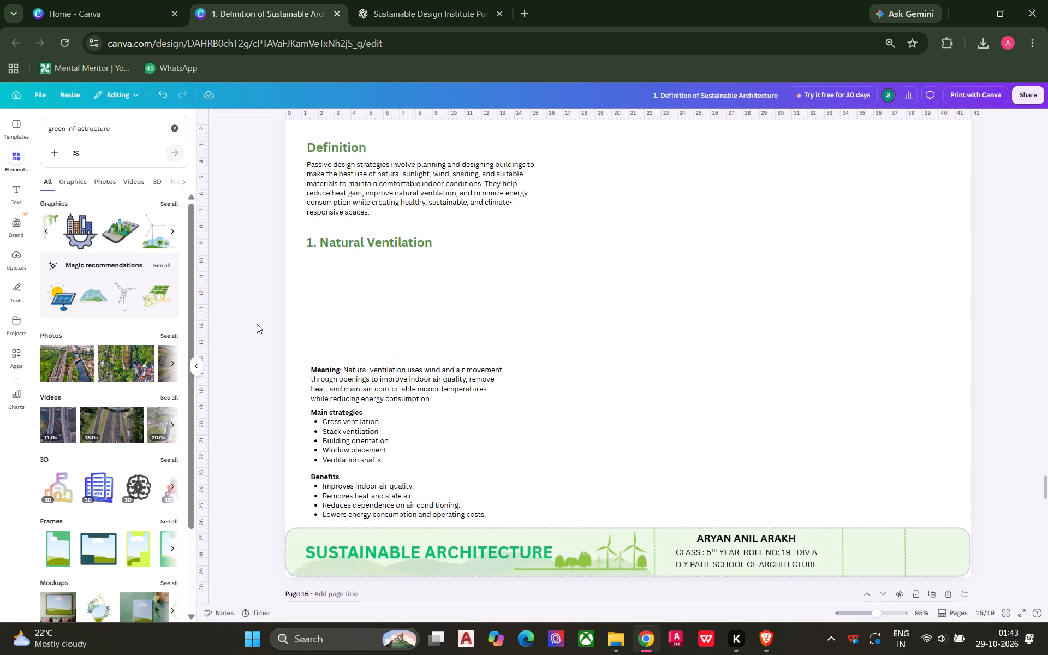
{"action": "scroll", "coordinate": [257, 324], "scroll_direction": "up", "scroll_amount": 8}
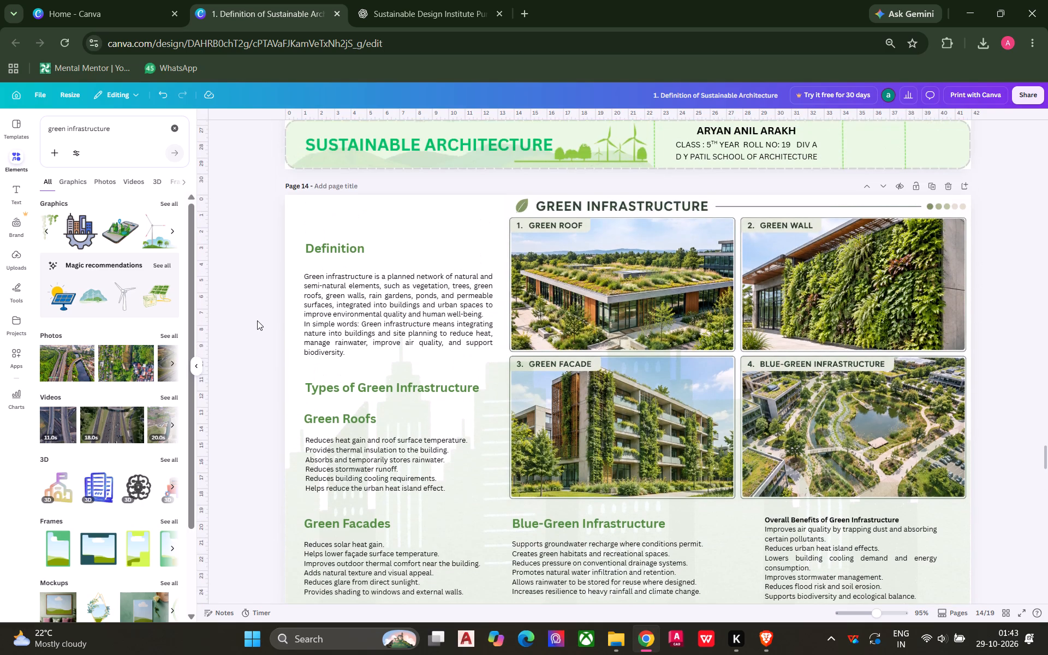
{"action": "scroll", "coordinate": [257, 320], "scroll_direction": "up", "scroll_amount": 7}
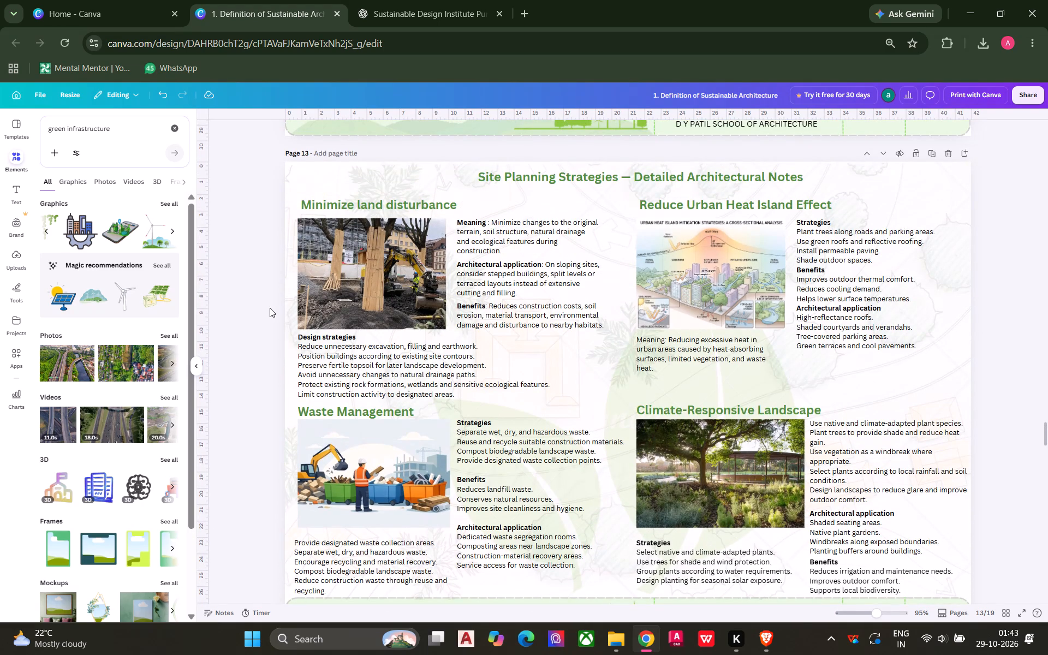
{"action": "scroll", "coordinate": [270, 308], "scroll_direction": "up", "scroll_amount": 1}
{"action": "scroll", "coordinate": [270, 308], "scroll_direction": "down", "scroll_amount": 8}
{"action": "scroll", "coordinate": [270, 307], "scroll_direction": "up", "scroll_amount": 4}
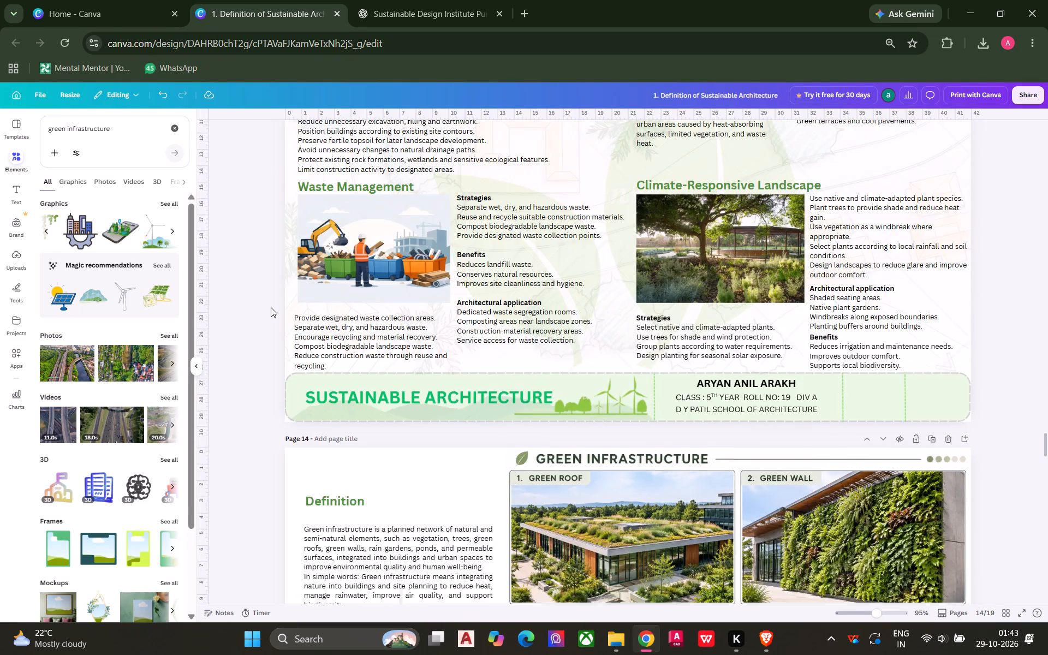
{"action": "scroll", "coordinate": [271, 307], "scroll_direction": "up", "scroll_amount": 3}
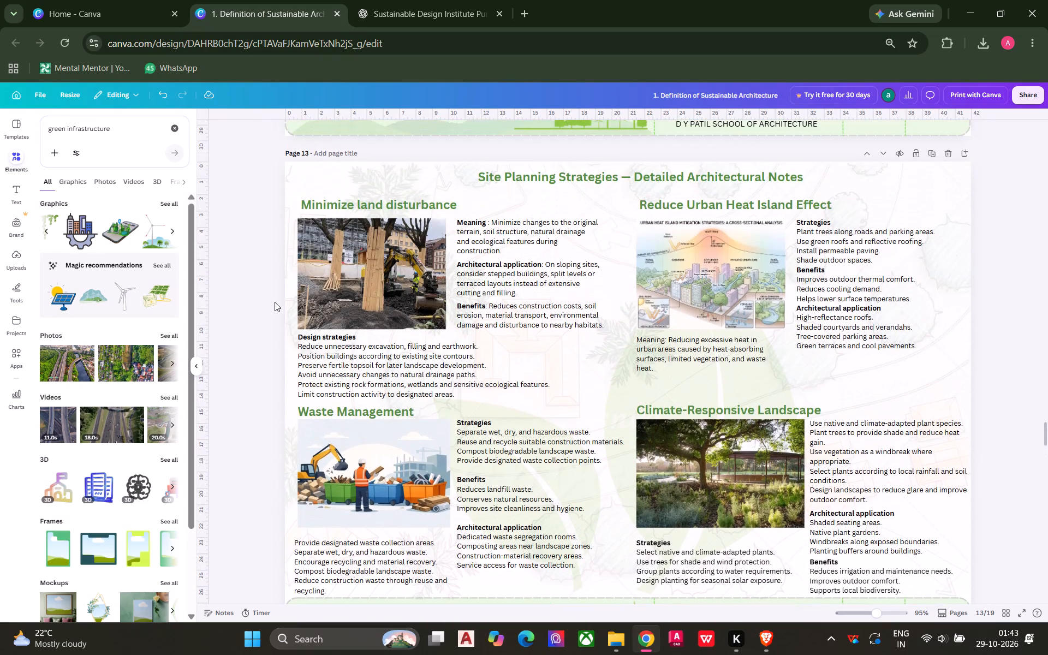
{"action": "scroll", "coordinate": [275, 302], "scroll_direction": "down", "scroll_amount": 8}
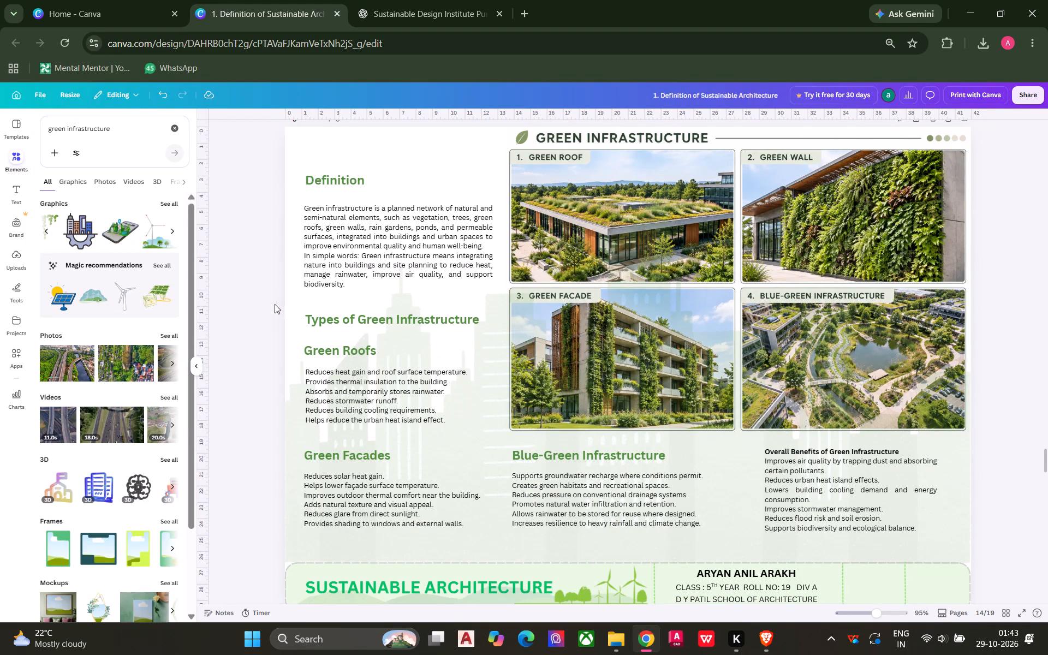
{"action": "scroll", "coordinate": [282, 303], "scroll_direction": "up", "scroll_amount": 12}
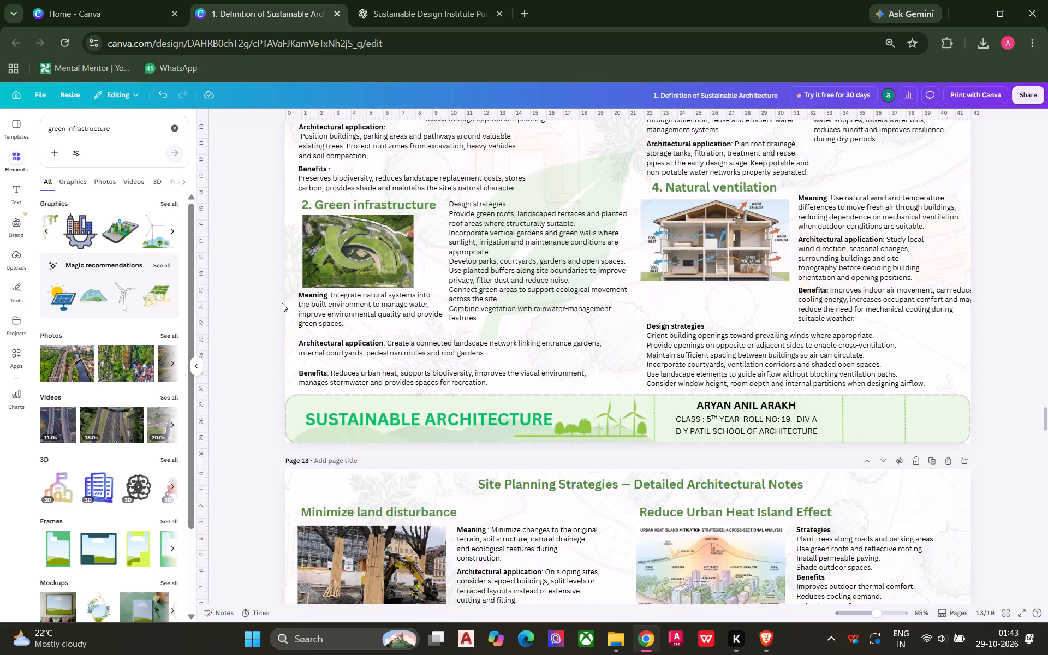
{"action": "scroll", "coordinate": [282, 303], "scroll_direction": "up", "scroll_amount": 20}
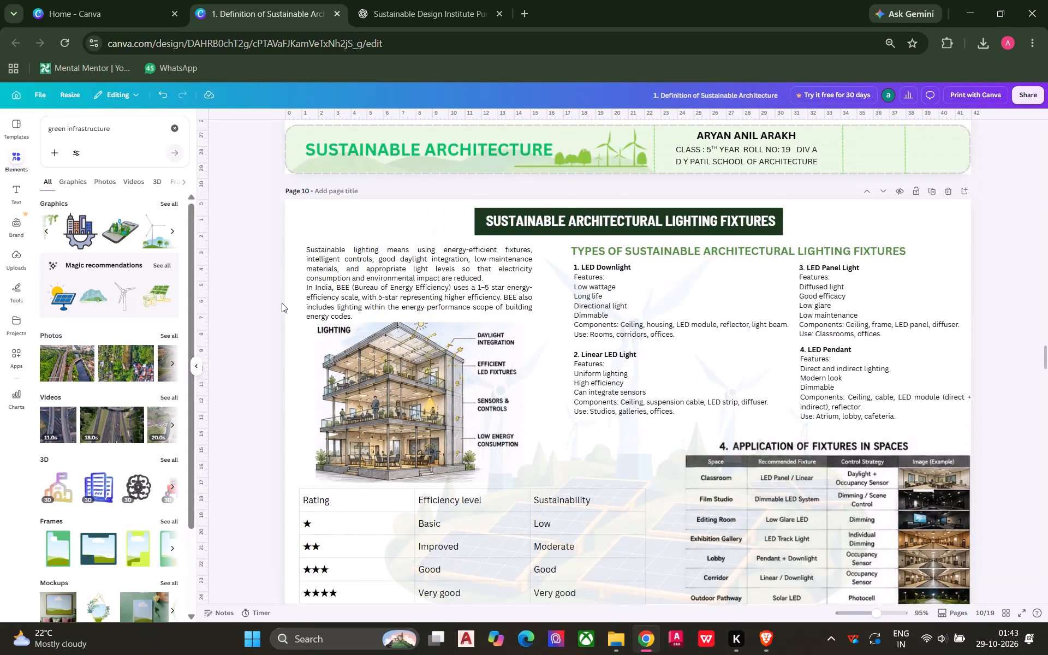
{"action": "scroll", "coordinate": [282, 303], "scroll_direction": "up", "scroll_amount": 15}
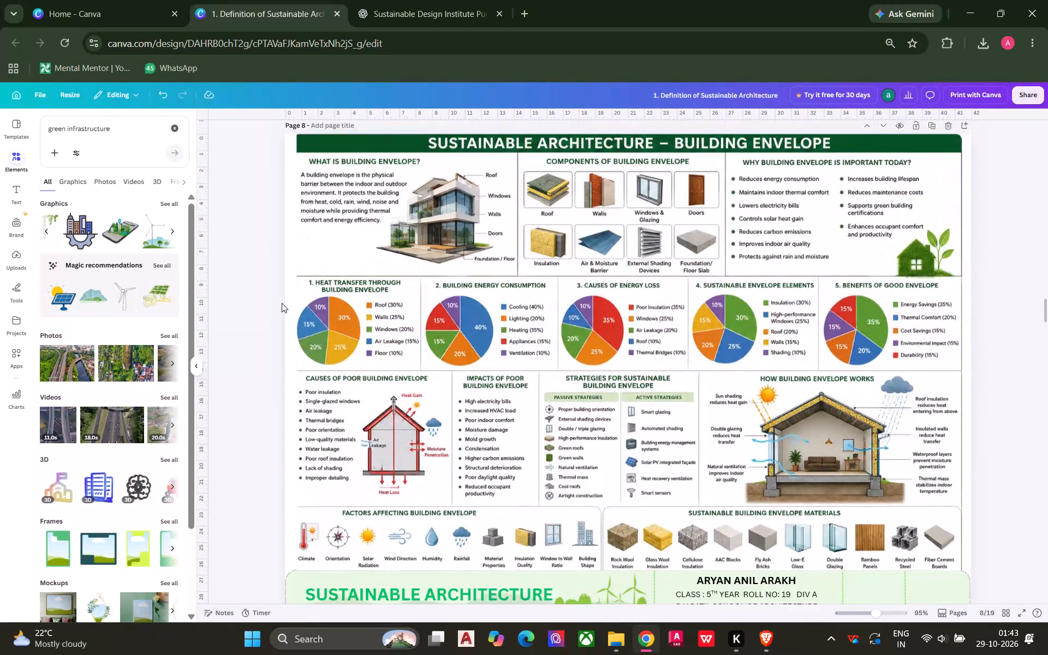
{"action": "scroll", "coordinate": [282, 303], "scroll_direction": "up", "scroll_amount": 20}
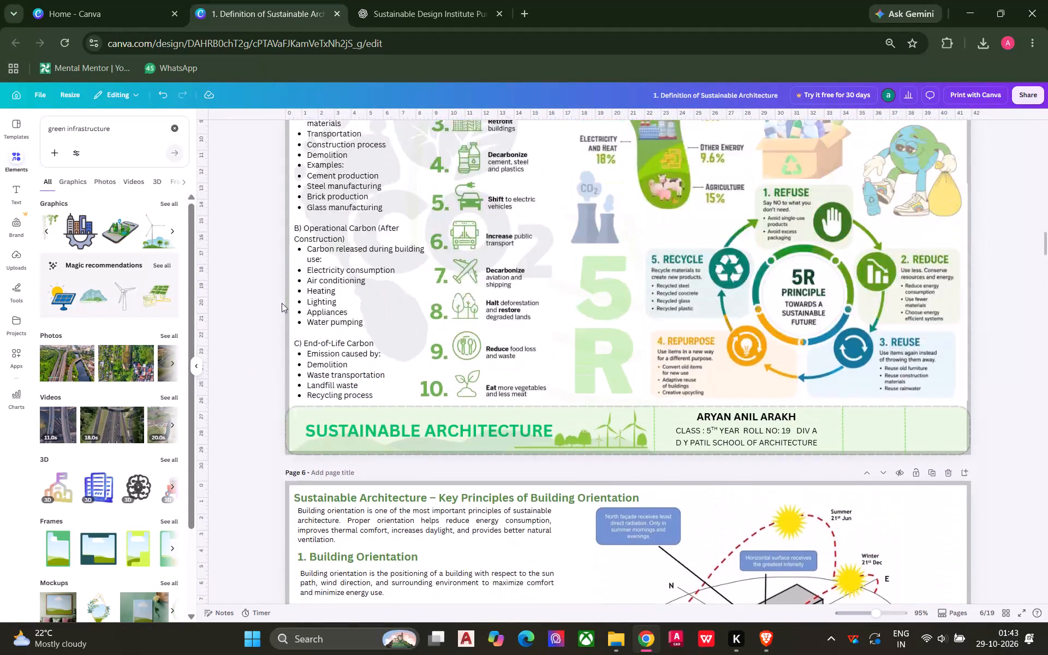
{"action": "scroll", "coordinate": [282, 303], "scroll_direction": "up", "scroll_amount": 4}
{"action": "scroll", "coordinate": [282, 303], "scroll_direction": "down", "scroll_amount": 20}
{"action": "scroll", "coordinate": [282, 303], "scroll_direction": "down", "scroll_amount": 8}
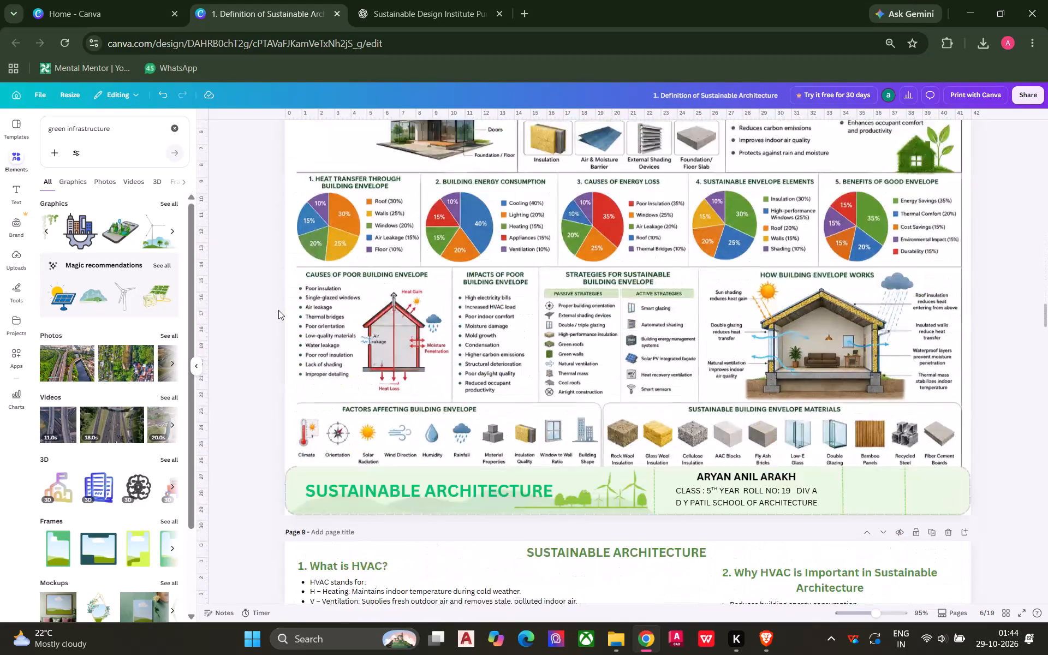
{"action": "scroll", "coordinate": [278, 310], "scroll_direction": "down", "scroll_amount": 20}
{"action": "scroll", "coordinate": [278, 310], "scroll_direction": "down", "scroll_amount": 12}
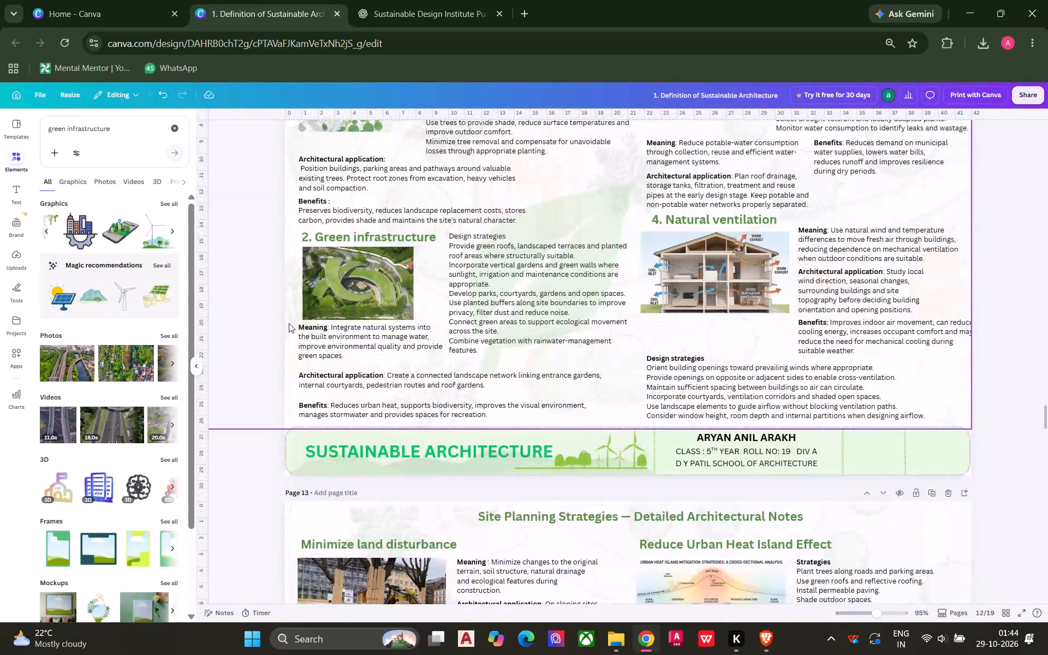
{"action": "scroll", "coordinate": [289, 323], "scroll_direction": "down", "scroll_amount": 14}
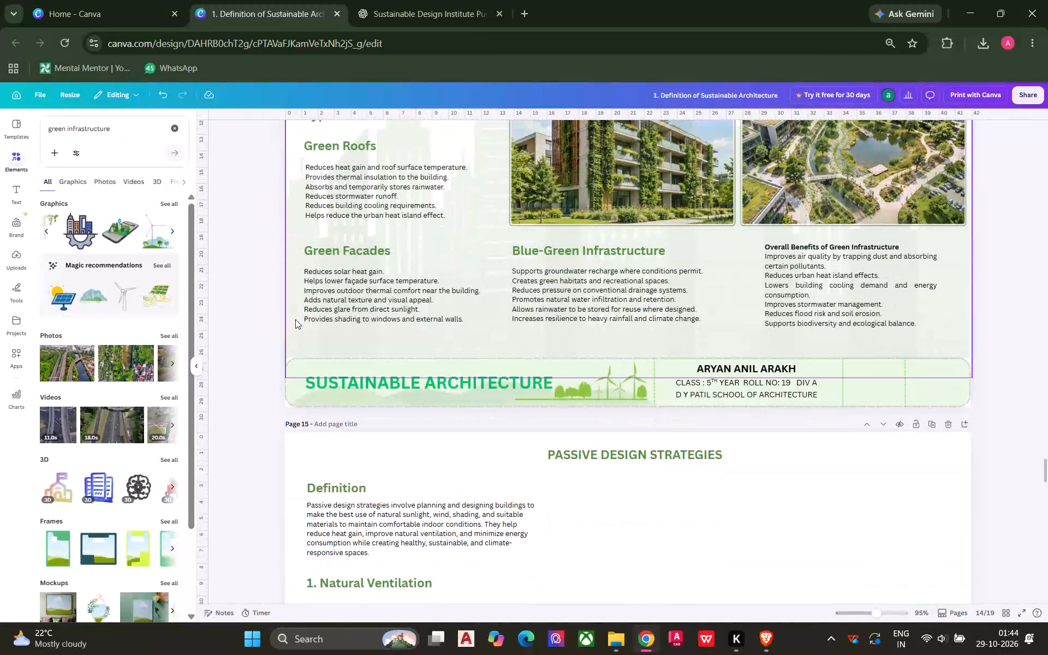
Examine the earlier pages back to page 1 for layout, image and background style, and return to page 15.
{"action": "scroll", "coordinate": [299, 311], "scroll_direction": "up", "scroll_amount": 2}
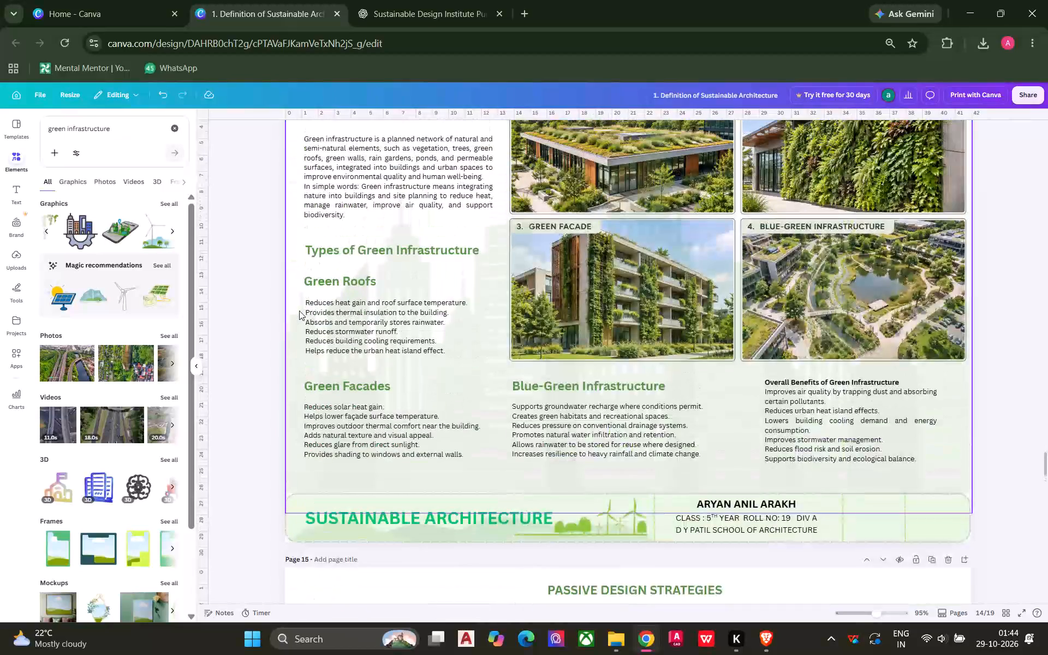
{"action": "scroll", "coordinate": [299, 311], "scroll_direction": "up", "scroll_amount": 3}
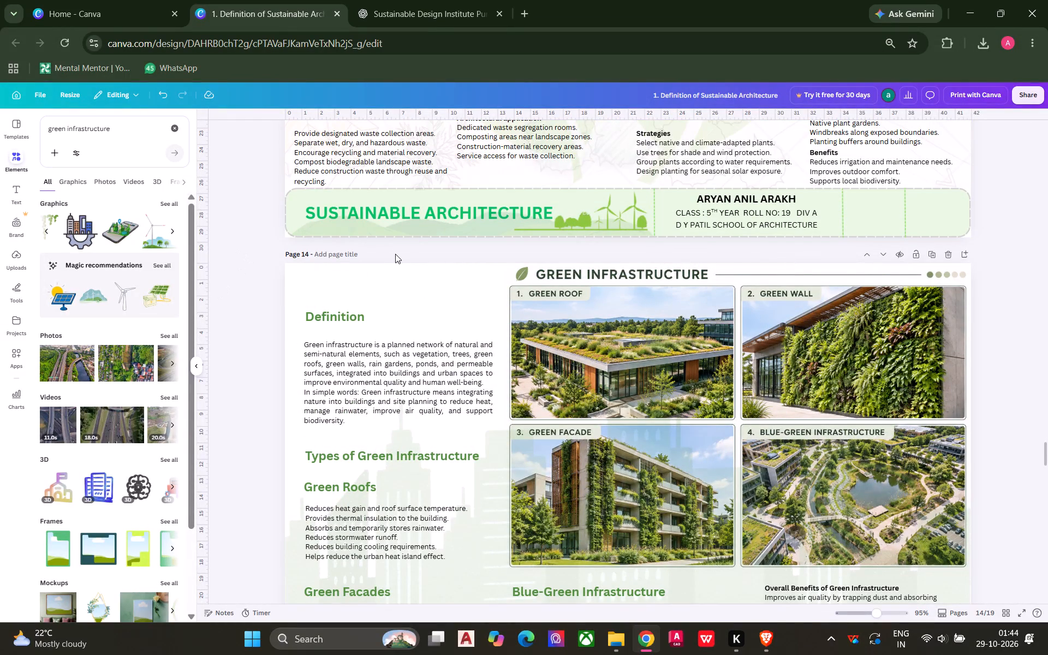
{"action": "scroll", "coordinate": [395, 254], "scroll_direction": "up", "scroll_amount": 20}
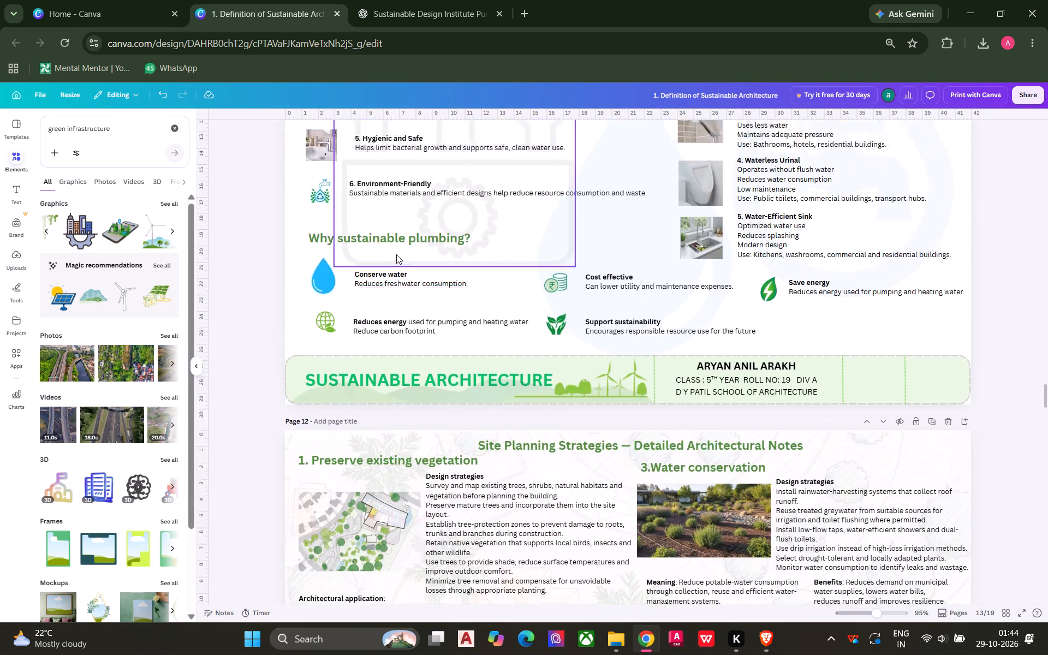
{"action": "scroll", "coordinate": [396, 254], "scroll_direction": "up", "scroll_amount": 20}
{"action": "scroll", "coordinate": [396, 254], "scroll_direction": "up", "scroll_amount": 6}
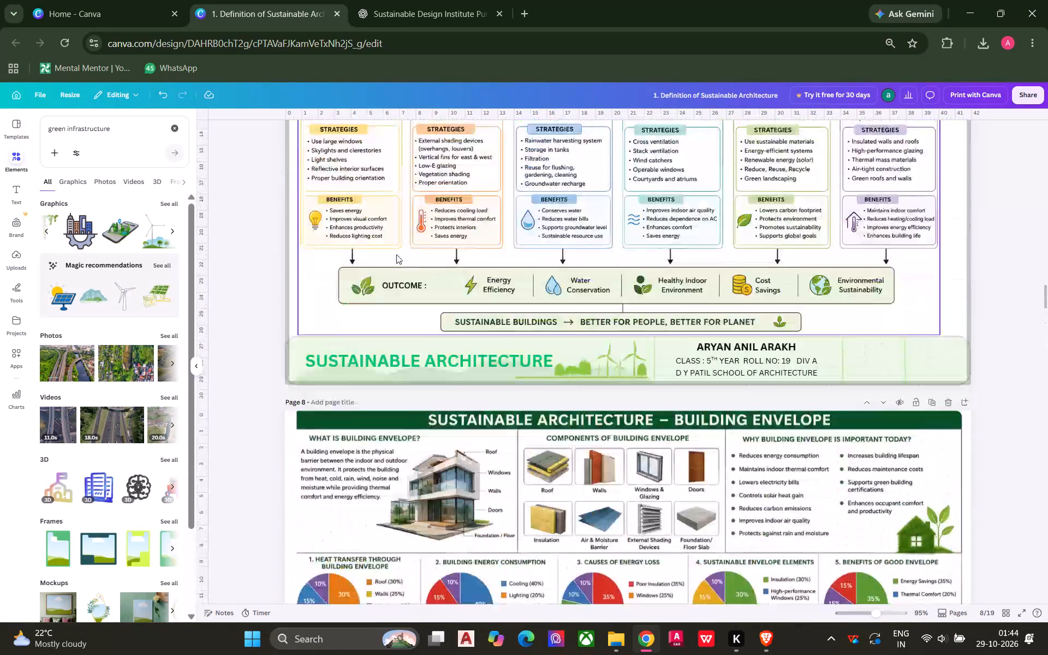
{"action": "scroll", "coordinate": [396, 254], "scroll_direction": "up", "scroll_amount": 20}
{"action": "scroll", "coordinate": [396, 254], "scroll_direction": "up", "scroll_amount": 2}
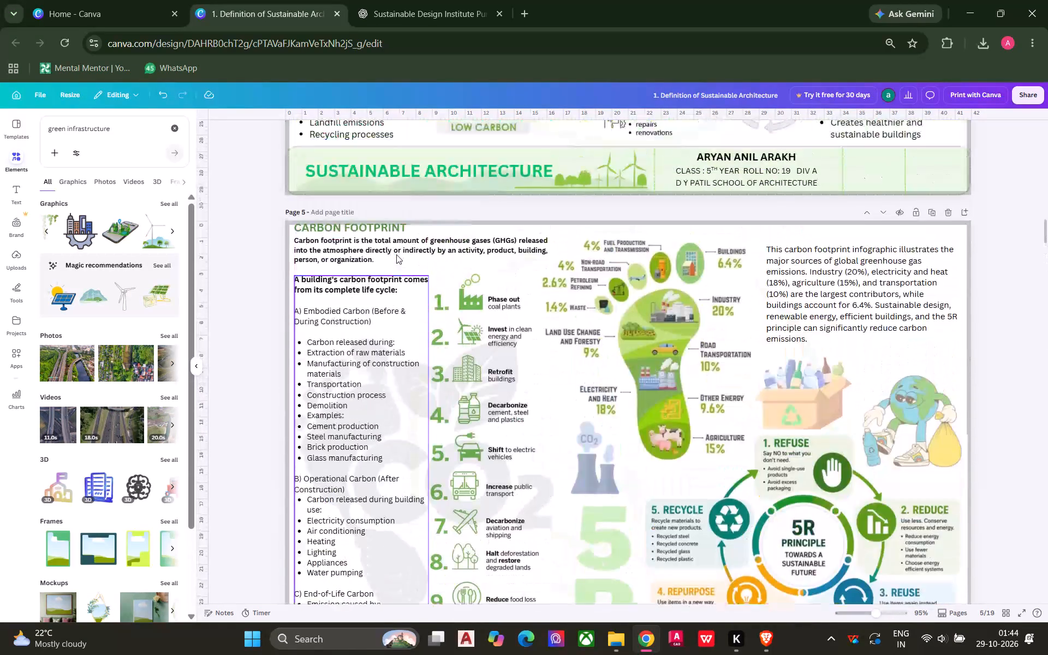
{"action": "scroll", "coordinate": [396, 254], "scroll_direction": "up", "scroll_amount": 16}
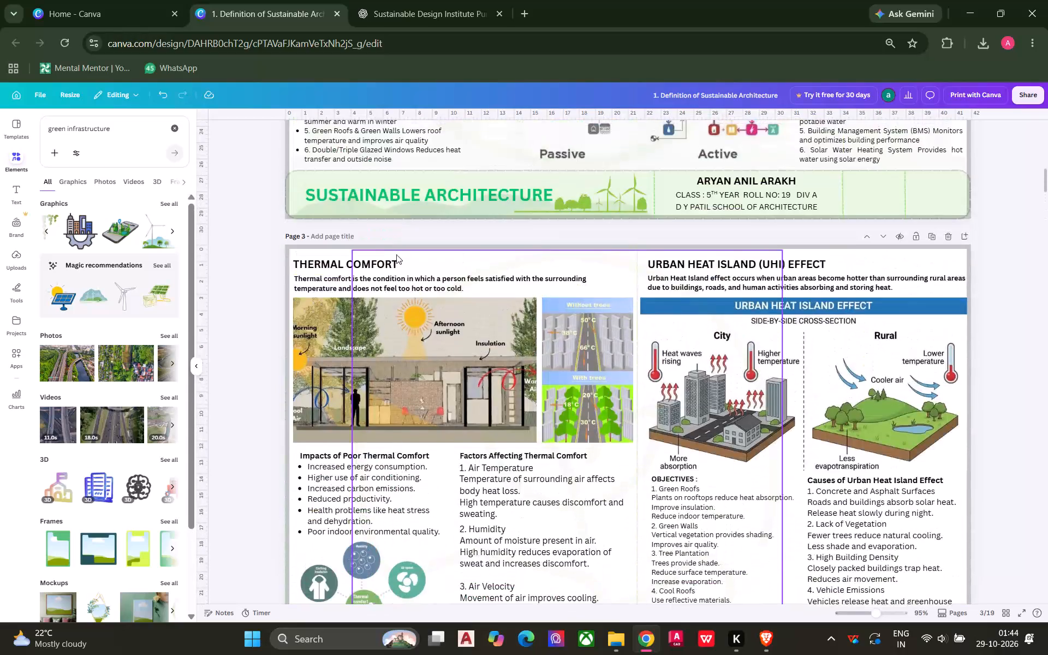
{"action": "scroll", "coordinate": [396, 254], "scroll_direction": "up", "scroll_amount": 16}
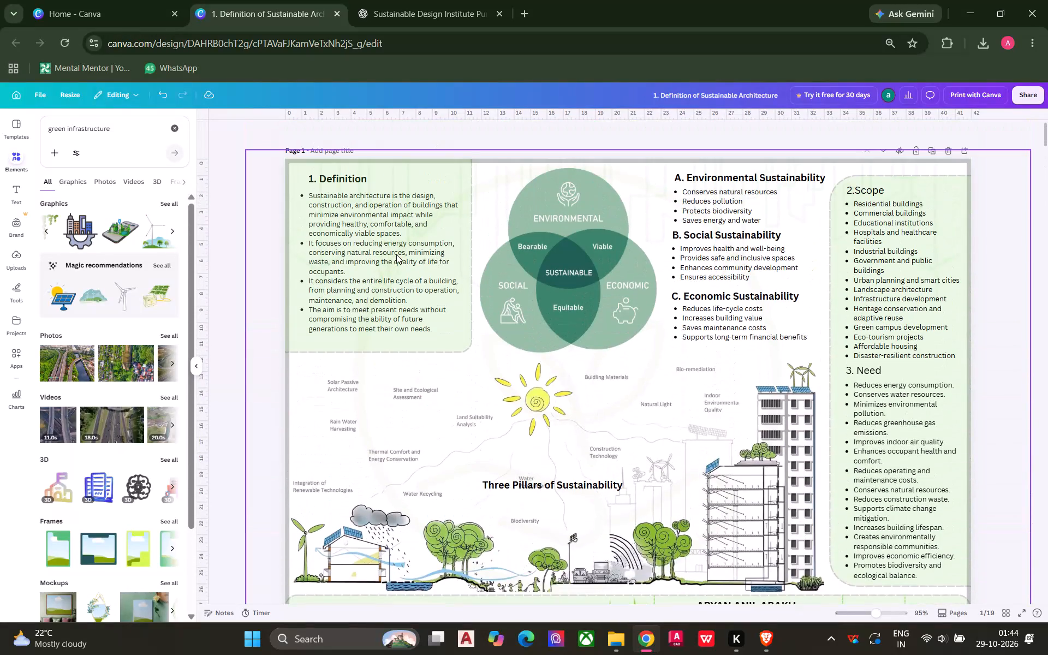
{"action": "scroll", "coordinate": [396, 255], "scroll_direction": "down", "scroll_amount": 3}
{"action": "scroll", "coordinate": [390, 285], "scroll_direction": "up", "scroll_amount": 1}
{"action": "scroll", "coordinate": [390, 285], "scroll_direction": "down", "scroll_amount": 5}
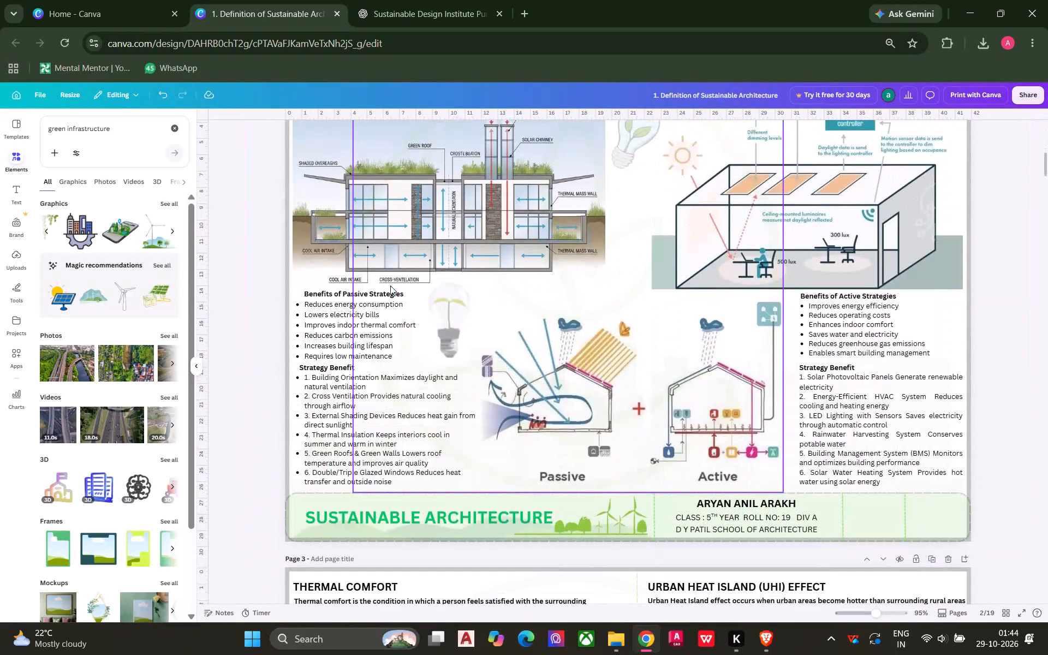
{"action": "scroll", "coordinate": [390, 285], "scroll_direction": "up", "scroll_amount": 7}
{"action": "scroll", "coordinate": [390, 285], "scroll_direction": "down", "scroll_amount": 7}
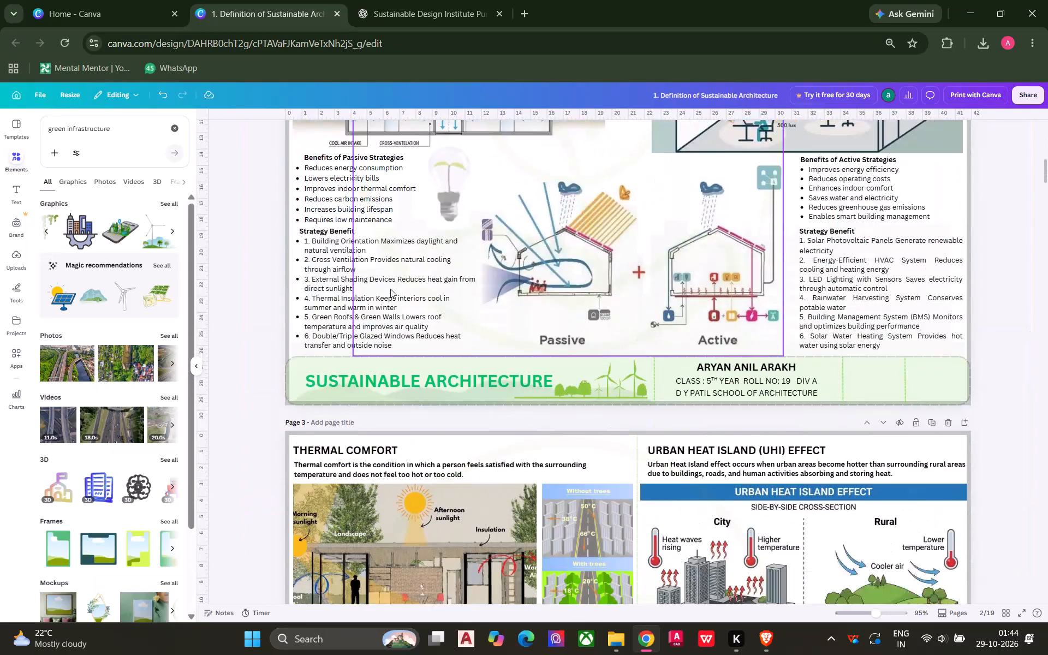
{"action": "scroll", "coordinate": [390, 289], "scroll_direction": "down", "scroll_amount": 1}
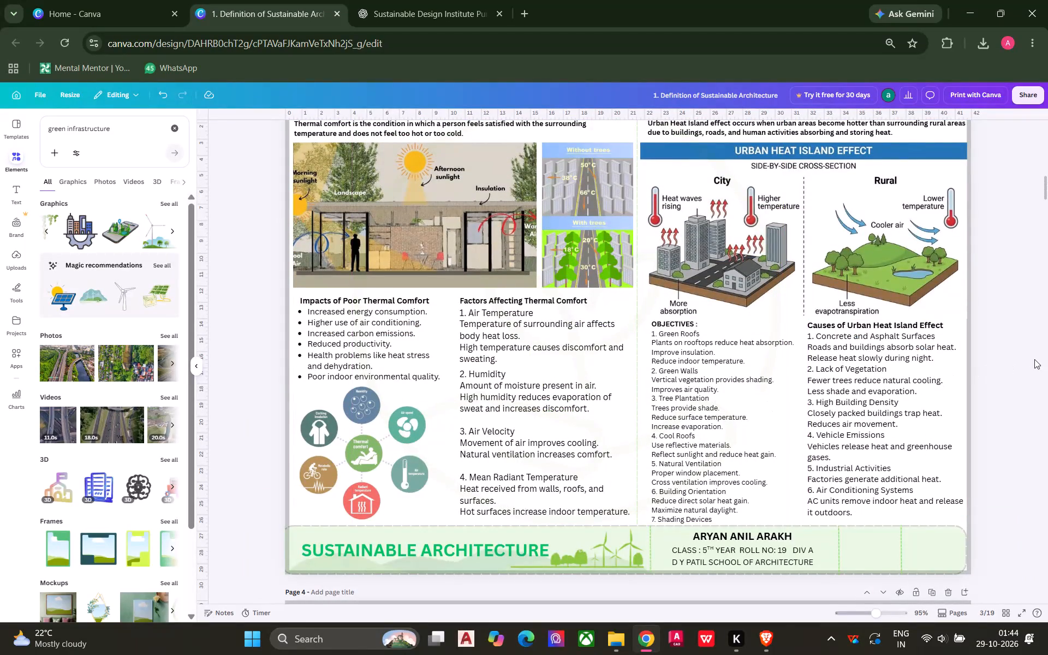
{"action": "left_click", "coordinate": [1027, 361]}
{"action": "scroll", "coordinate": [1002, 365], "scroll_direction": "down", "scroll_amount": 4}
{"action": "scroll", "coordinate": [1000, 365], "scroll_direction": "up", "scroll_amount": 4}
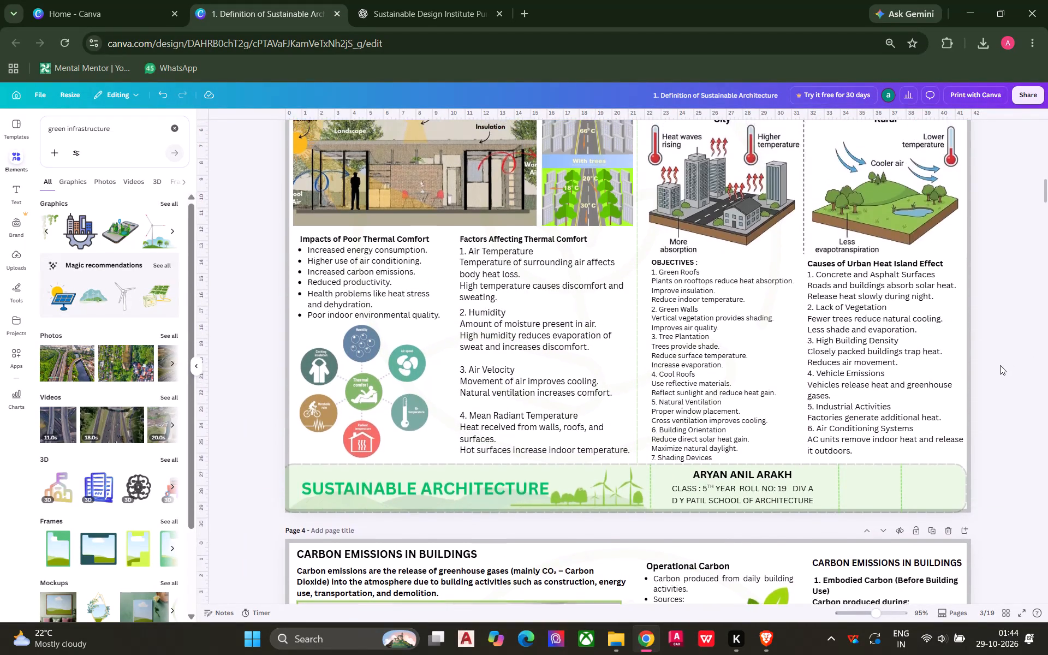
{"action": "scroll", "coordinate": [1000, 365], "scroll_direction": "down", "scroll_amount": 20}
{"action": "scroll", "coordinate": [1000, 365], "scroll_direction": "down", "scroll_amount": 6}
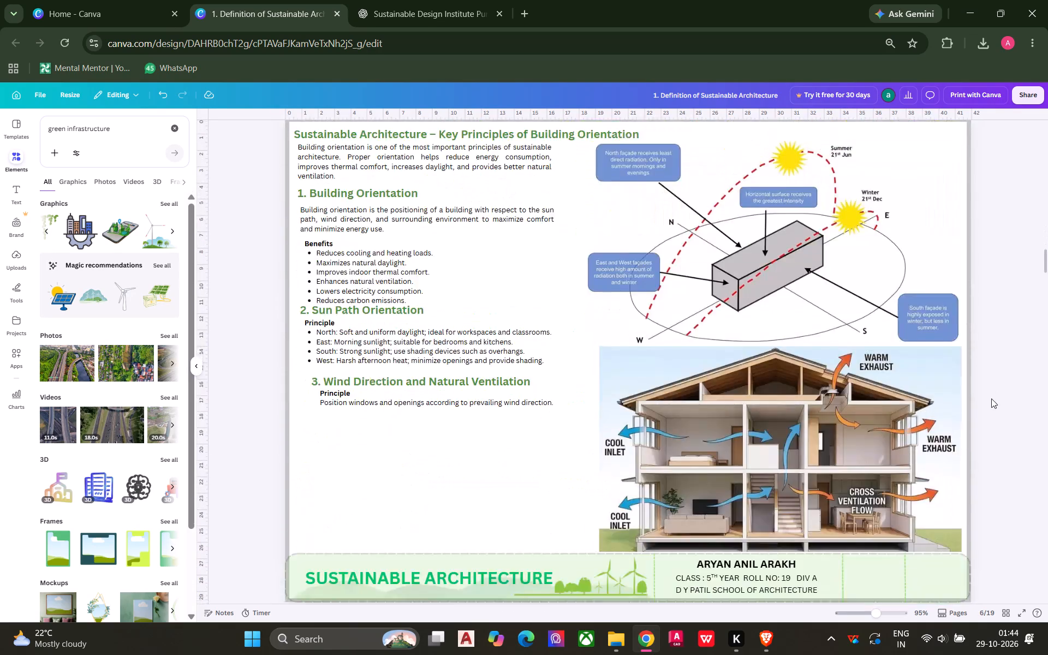
{"action": "scroll", "coordinate": [991, 398], "scroll_direction": "down", "scroll_amount": 19}
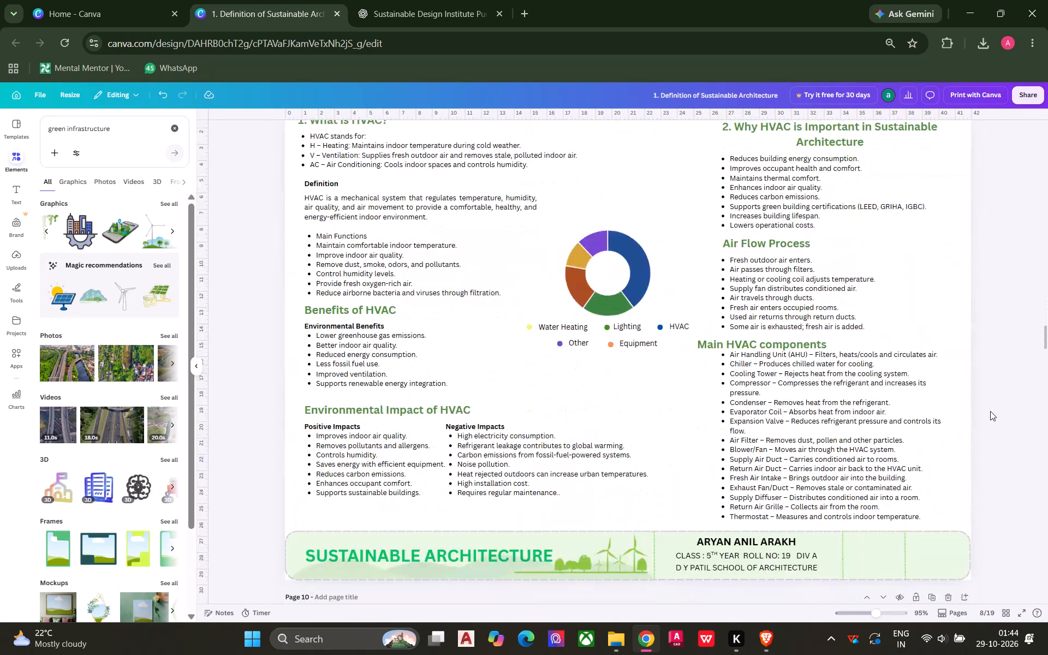
{"action": "scroll", "coordinate": [990, 411], "scroll_direction": "down", "scroll_amount": 20}
{"action": "scroll", "coordinate": [990, 411], "scroll_direction": "down", "scroll_amount": 3}
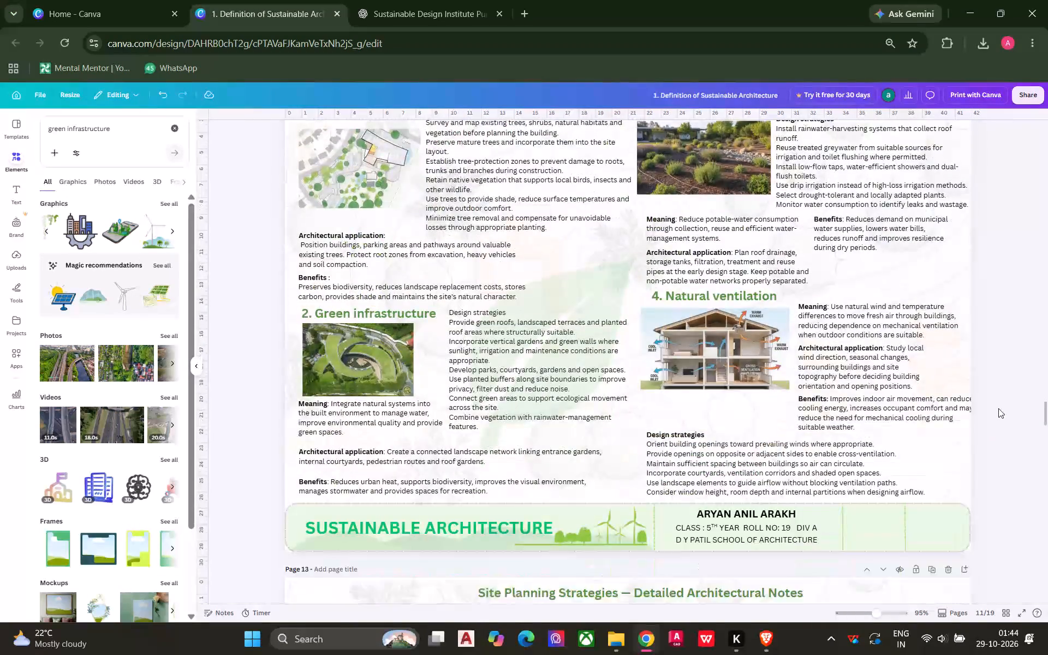
{"action": "scroll", "coordinate": [998, 408], "scroll_direction": "down", "scroll_amount": 18}
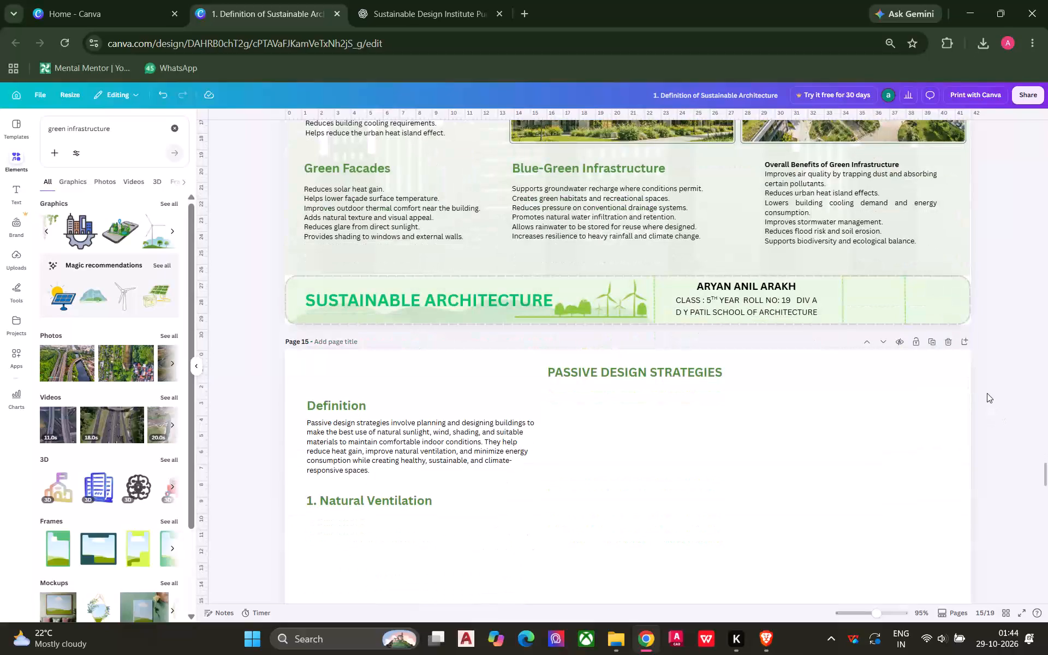
{"action": "left_click", "coordinate": [996, 379]}
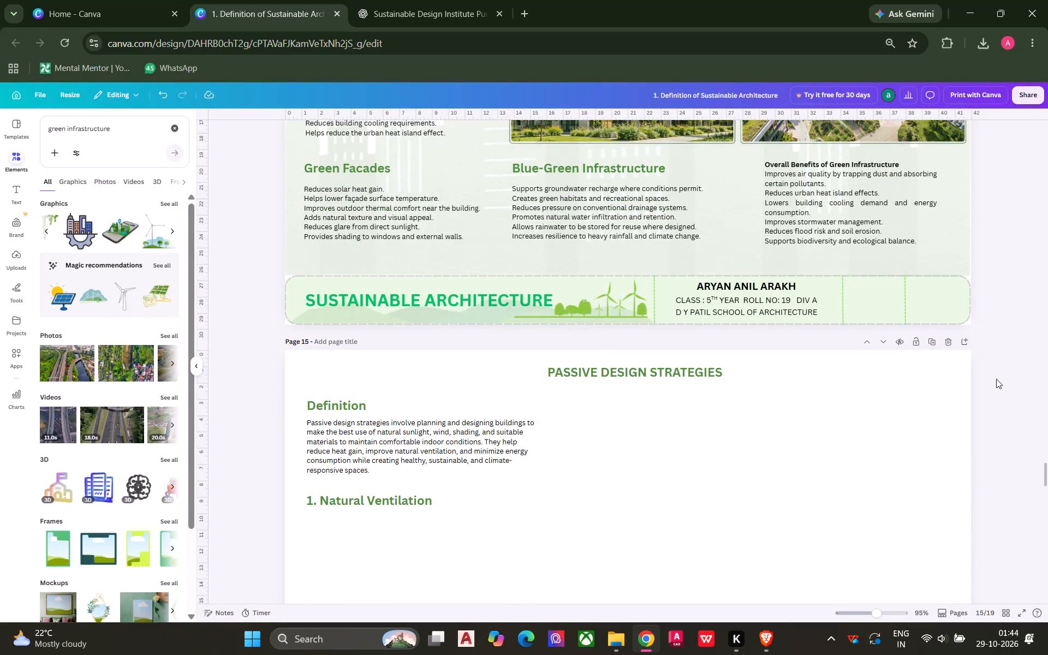
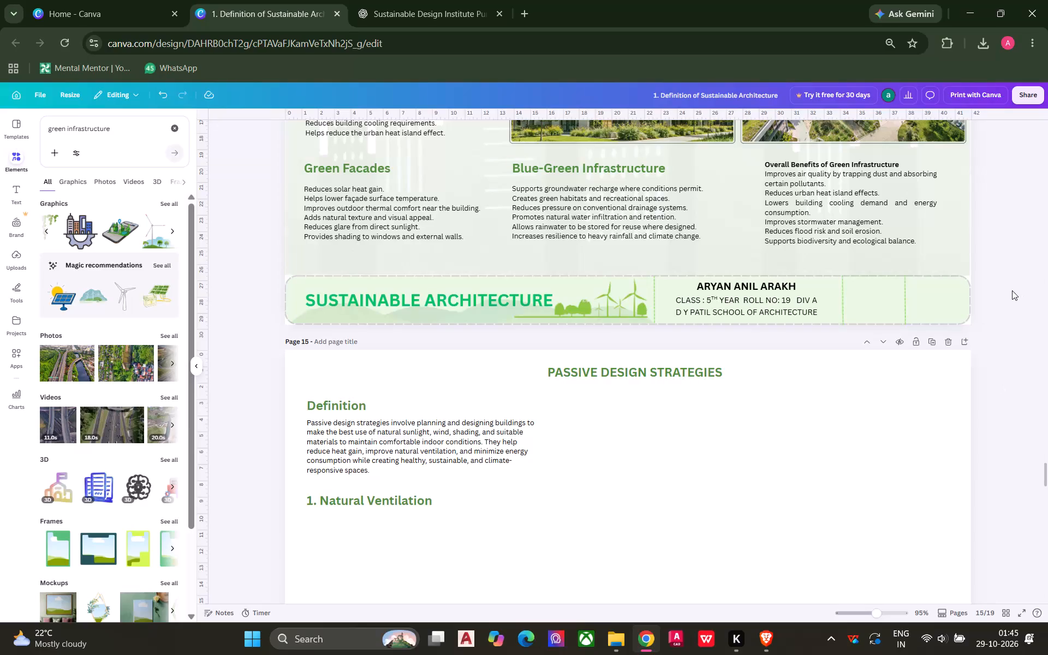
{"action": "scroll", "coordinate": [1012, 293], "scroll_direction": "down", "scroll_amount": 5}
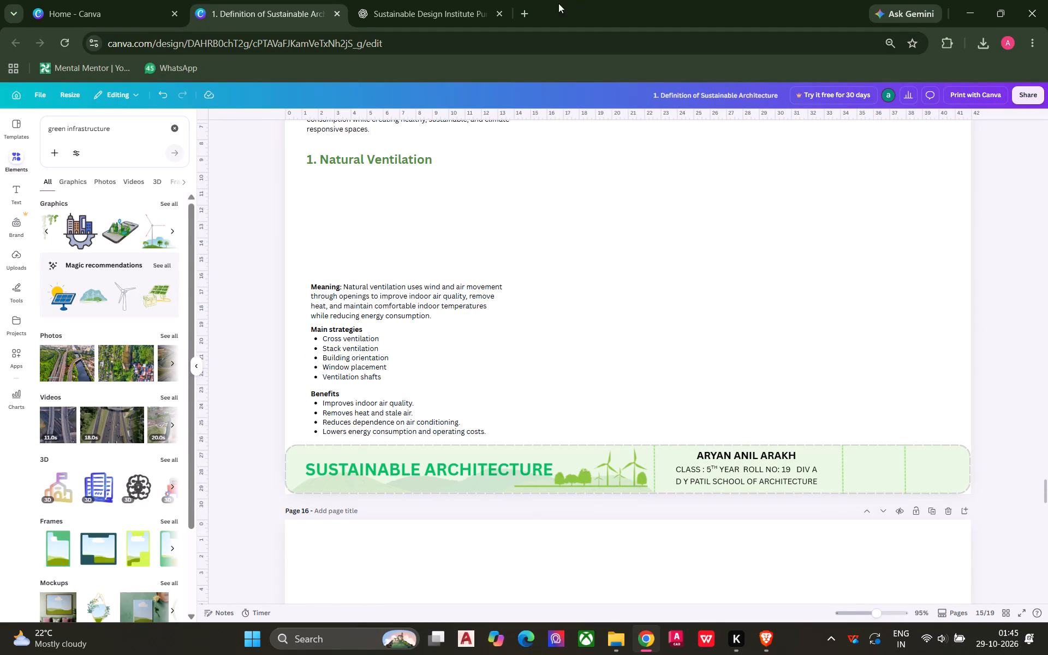
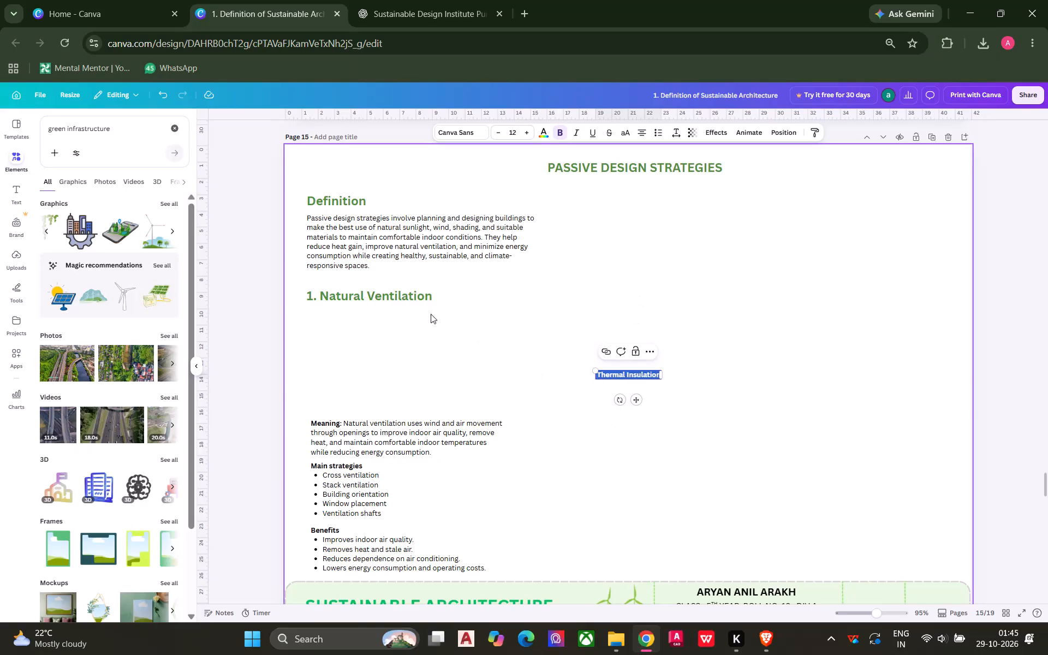
Copy the text style of the "1. Natural Ventilation" heading onto the "Thermal Insulation" text.
{"action": "left_click", "coordinate": [419, 300]}
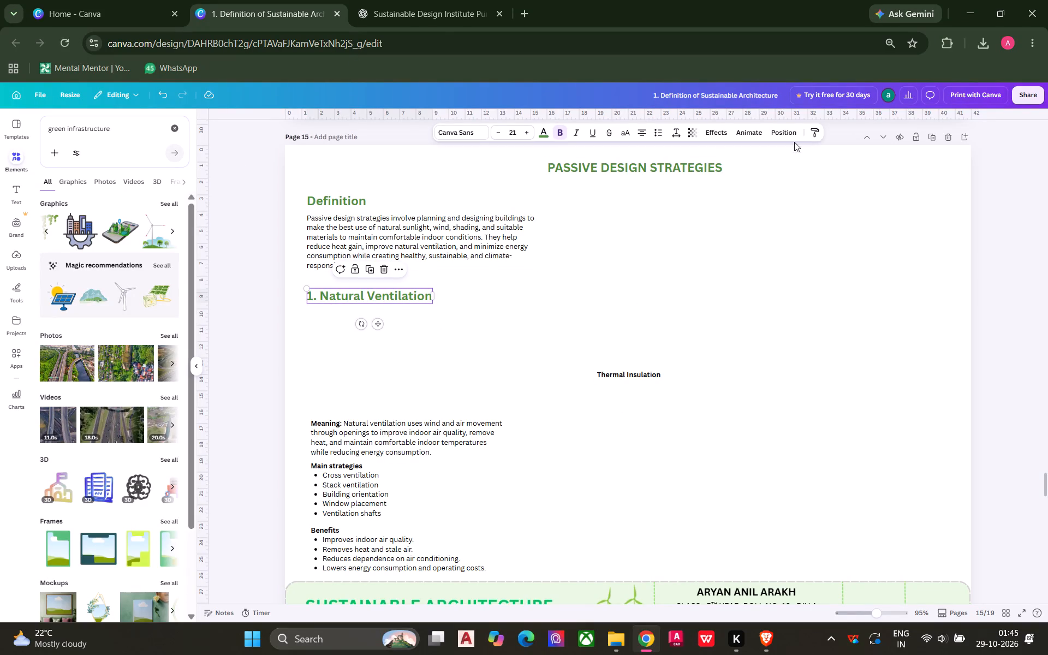
{"action": "left_click", "coordinate": [818, 133]}
{"action": "left_click", "coordinate": [618, 375]}
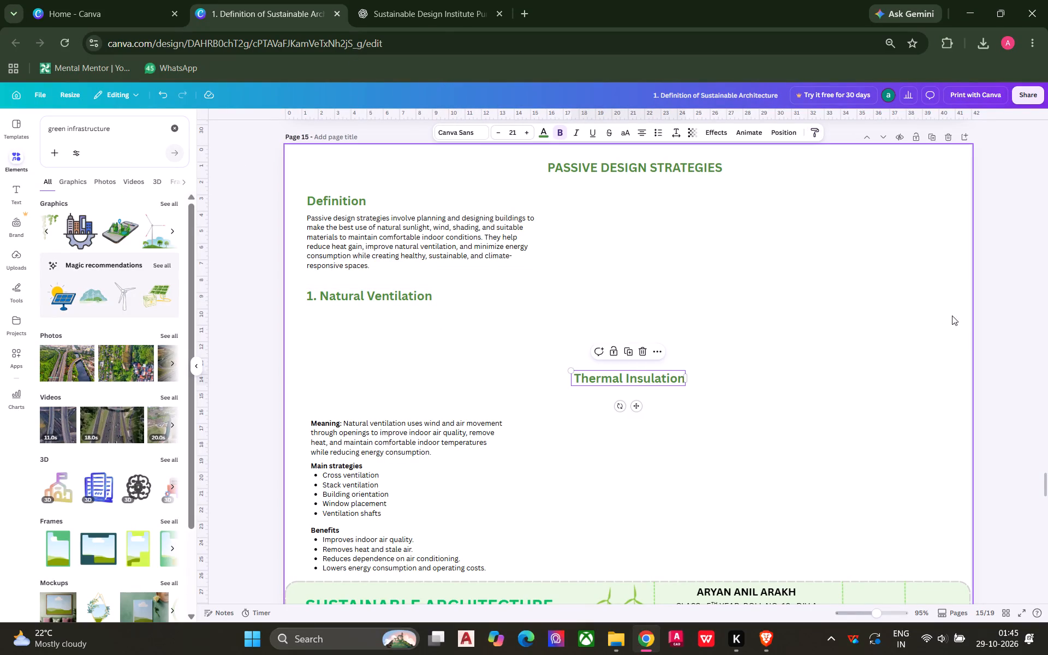
{"action": "left_click", "coordinate": [984, 314]}
Move the "Thermal Insulation" heading to the top of the page's right column, level with the "Definition" heading.
{"action": "left_click_drag", "start_coordinate": [653, 383], "coordinate": [754, 212]}
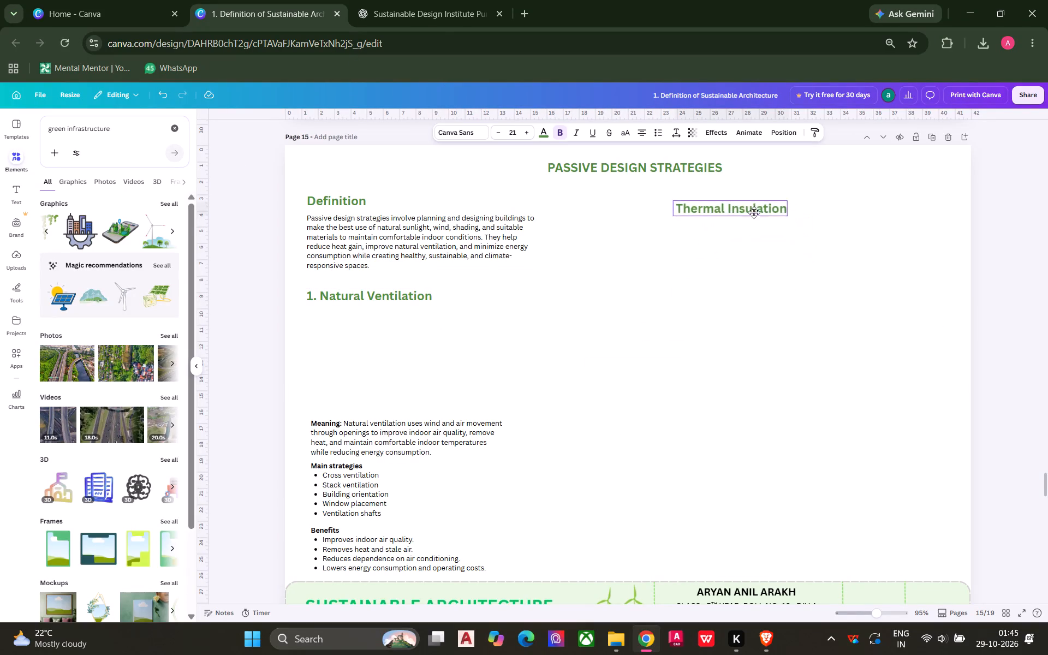
{"action": "left_click_drag", "start_coordinate": [754, 212], "coordinate": [745, 205]}
{"action": "left_click", "coordinate": [1009, 233]}
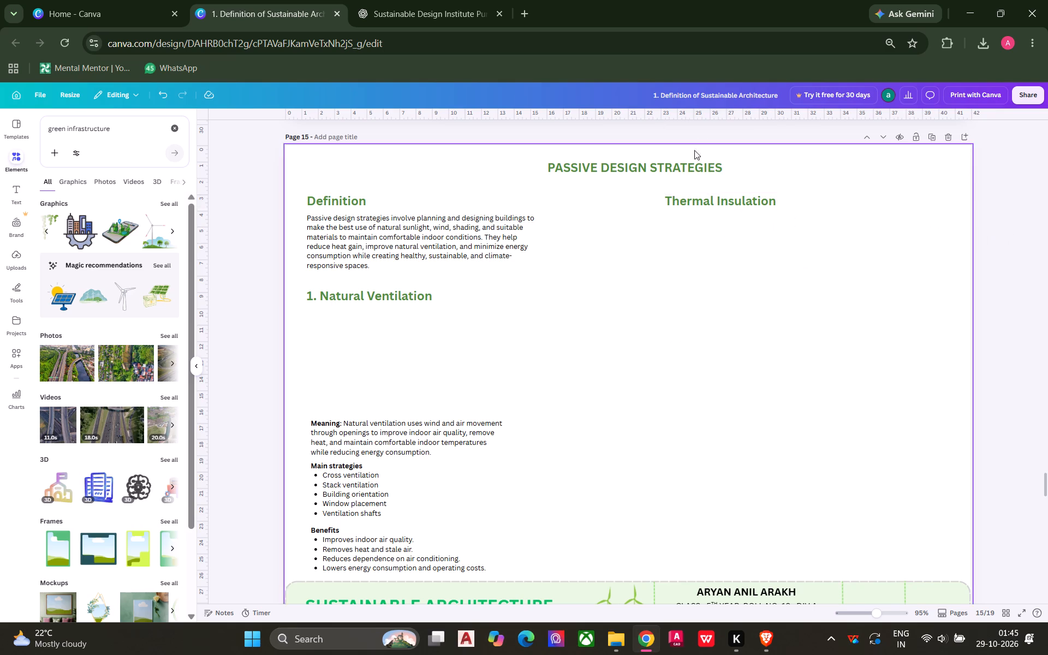
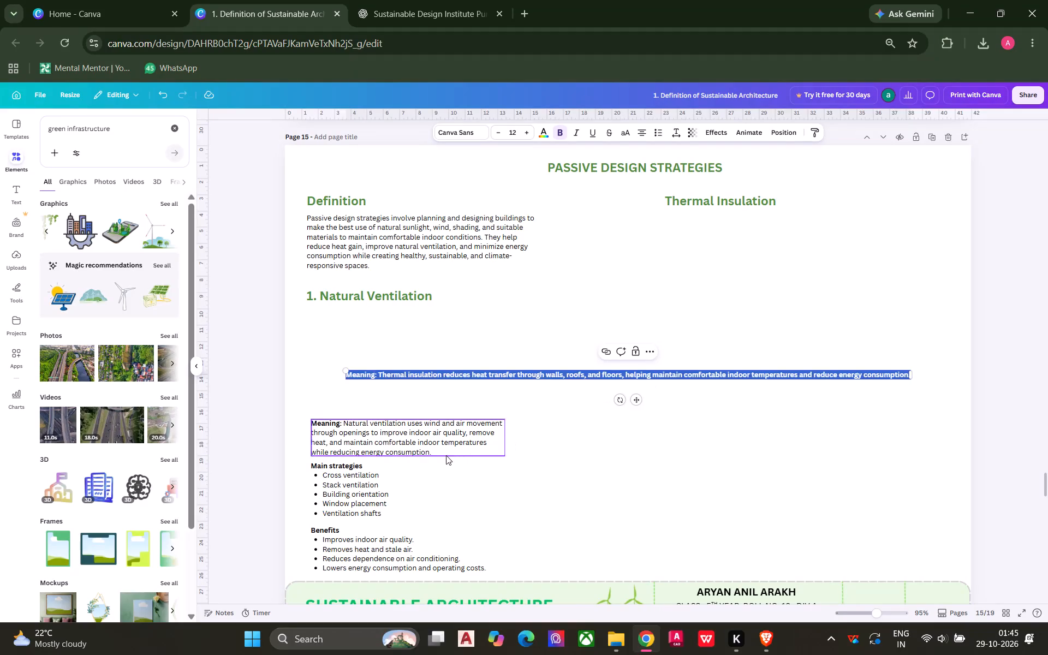
Copy the text style of the natural ventilation "Meaning" paragraph onto the thermal insulation "Meaning" text.
{"action": "left_click", "coordinate": [443, 455]}
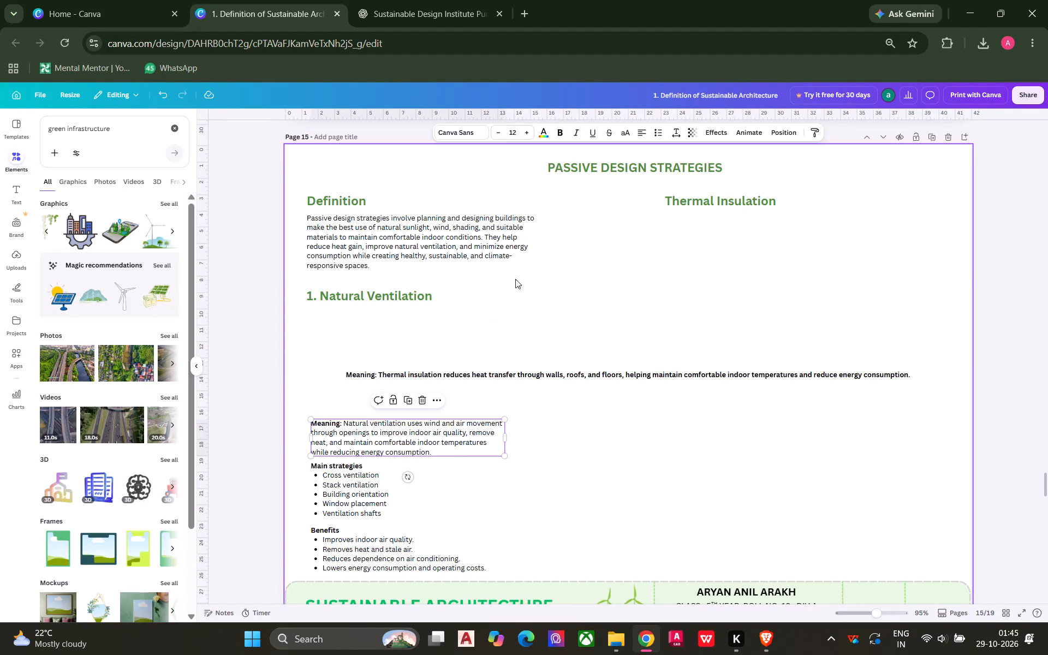
{"action": "left_click", "coordinate": [815, 135]}
{"action": "left_click", "coordinate": [750, 375]}
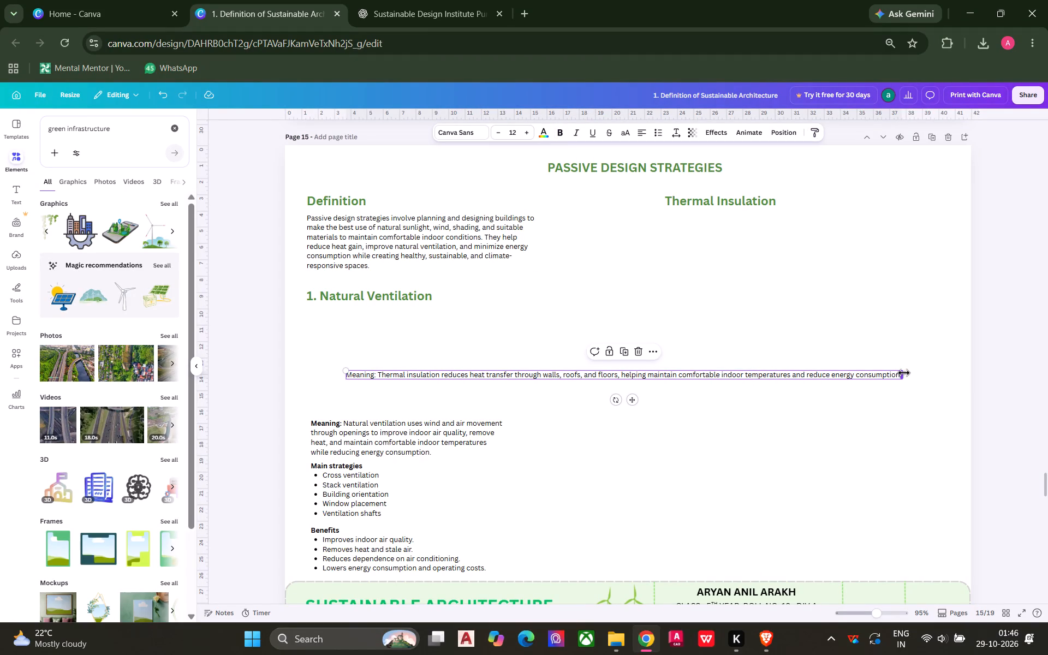
Narrow the thermal insulation paragraph so it wraps onto three lines and place it just below the "Thermal Insulation" heading.
{"action": "left_click_drag", "start_coordinate": [904, 373], "coordinate": [575, 364]}
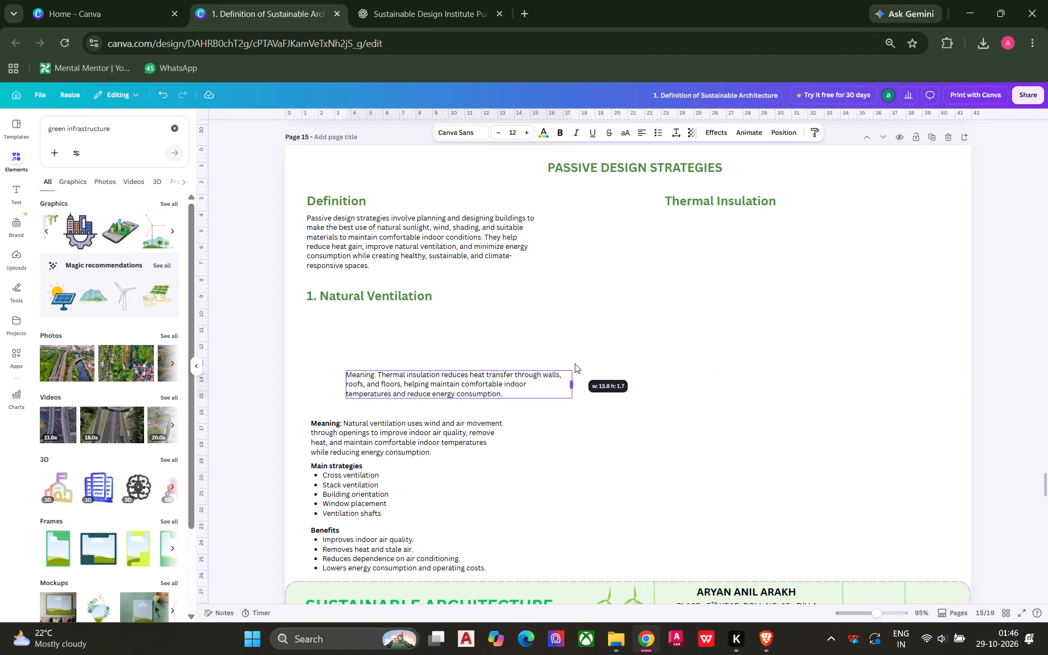
{"action": "left_click_drag", "start_coordinate": [575, 364], "coordinate": [554, 362]}
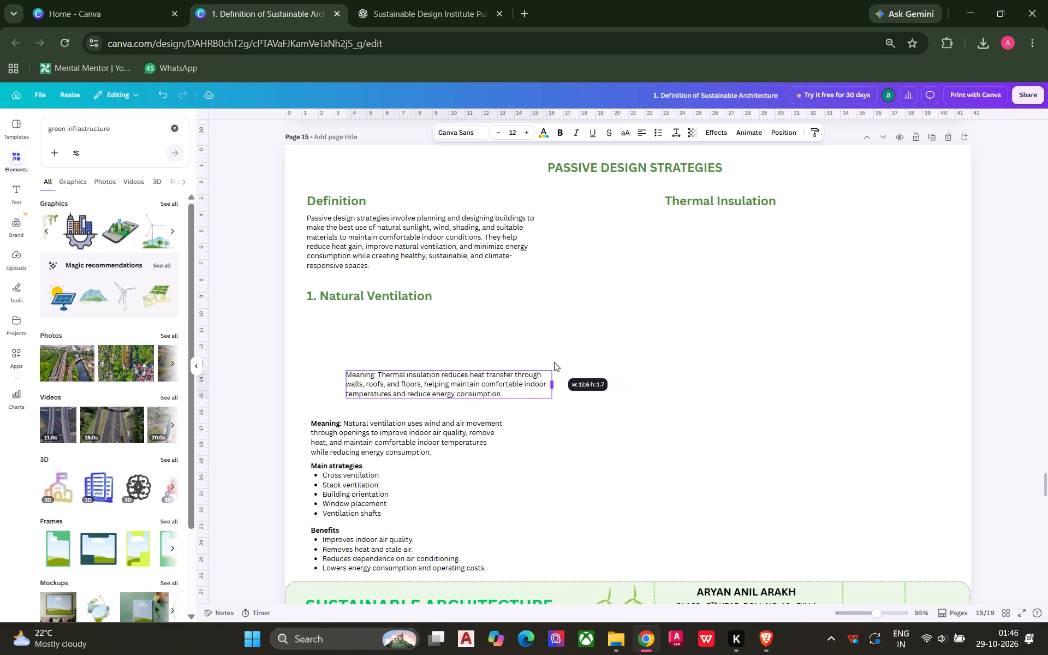
{"action": "left_click_drag", "start_coordinate": [554, 362], "coordinate": [544, 360]}
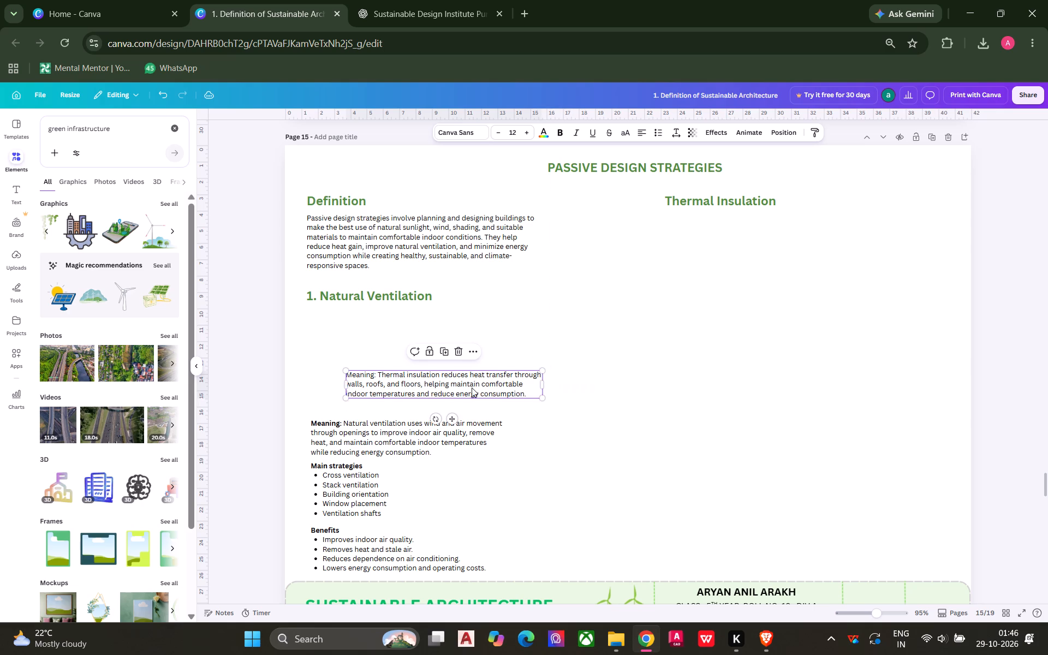
{"action": "left_click_drag", "start_coordinate": [471, 388], "coordinate": [796, 237]}
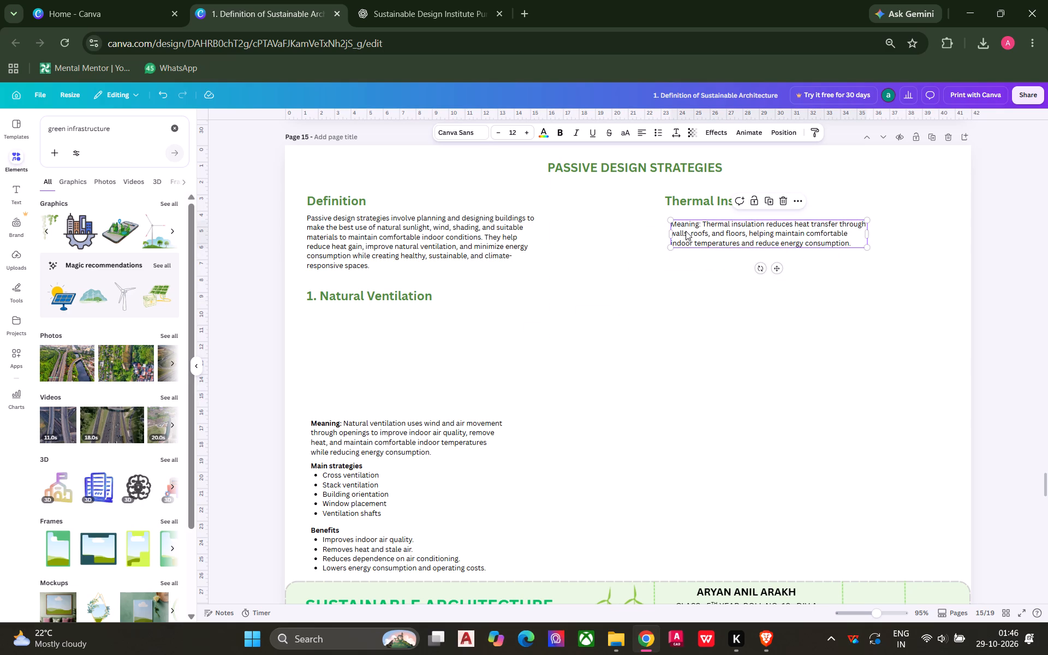
Make the word "Meaning:" bold at the start of the thermal insulation paragraph.
{"action": "left_click", "coordinate": [704, 227]}
{"action": "left_click", "coordinate": [702, 225]}
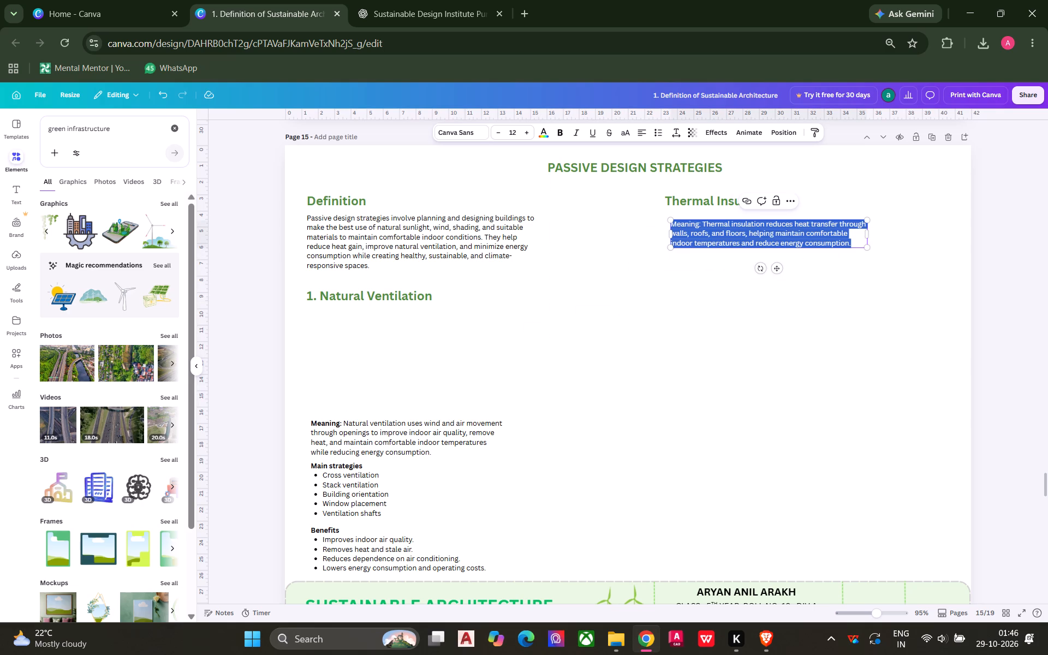
{"action": "left_click", "coordinate": [700, 223]}
{"action": "left_click_drag", "start_coordinate": [700, 223], "coordinate": [676, 224]}
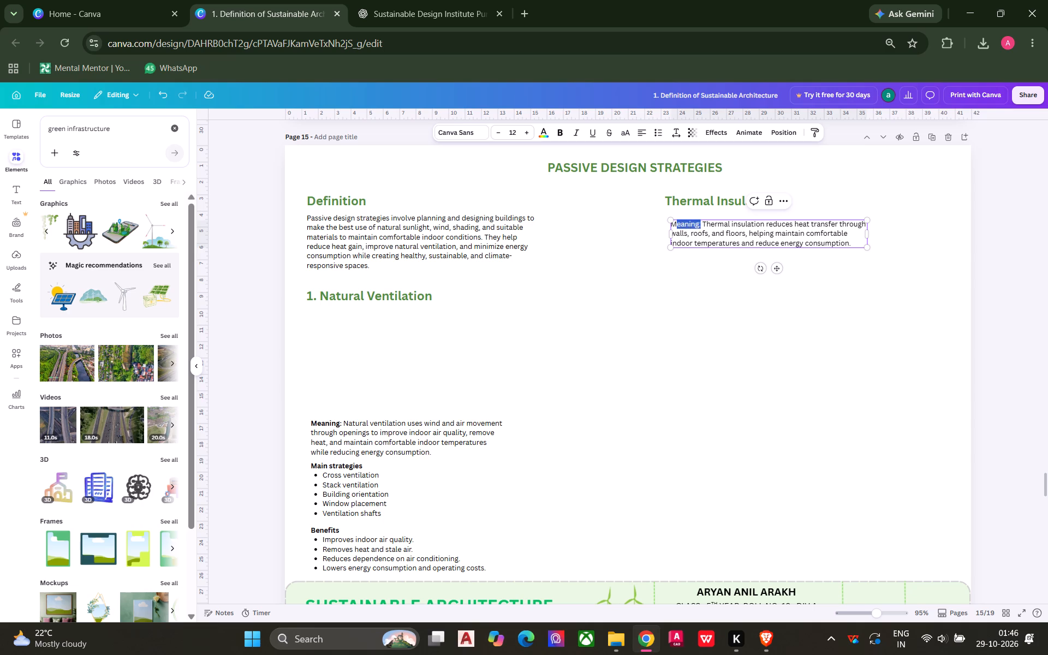
{"action": "left_click_drag", "start_coordinate": [676, 224], "coordinate": [669, 221]}
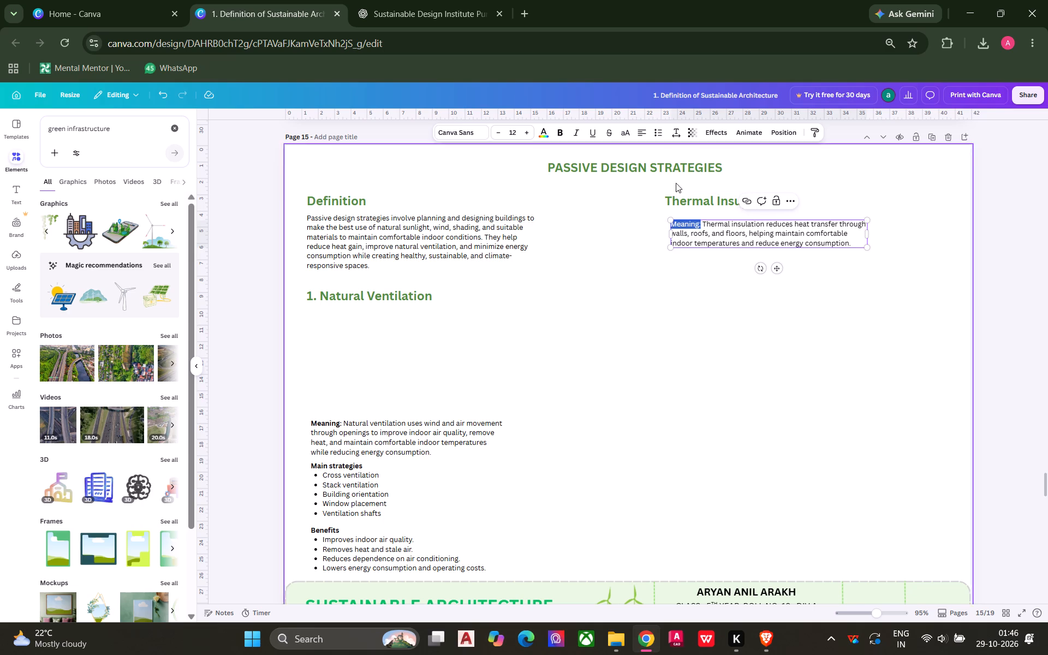
{"action": "left_click", "coordinate": [563, 130]}
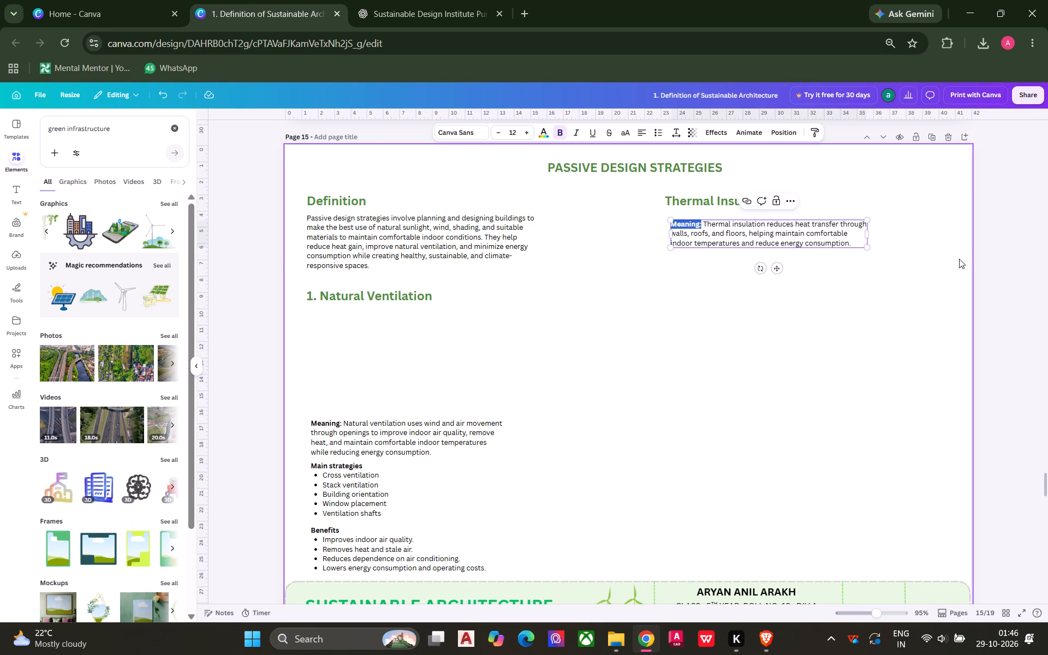
{"action": "left_click", "coordinate": [1003, 246]}
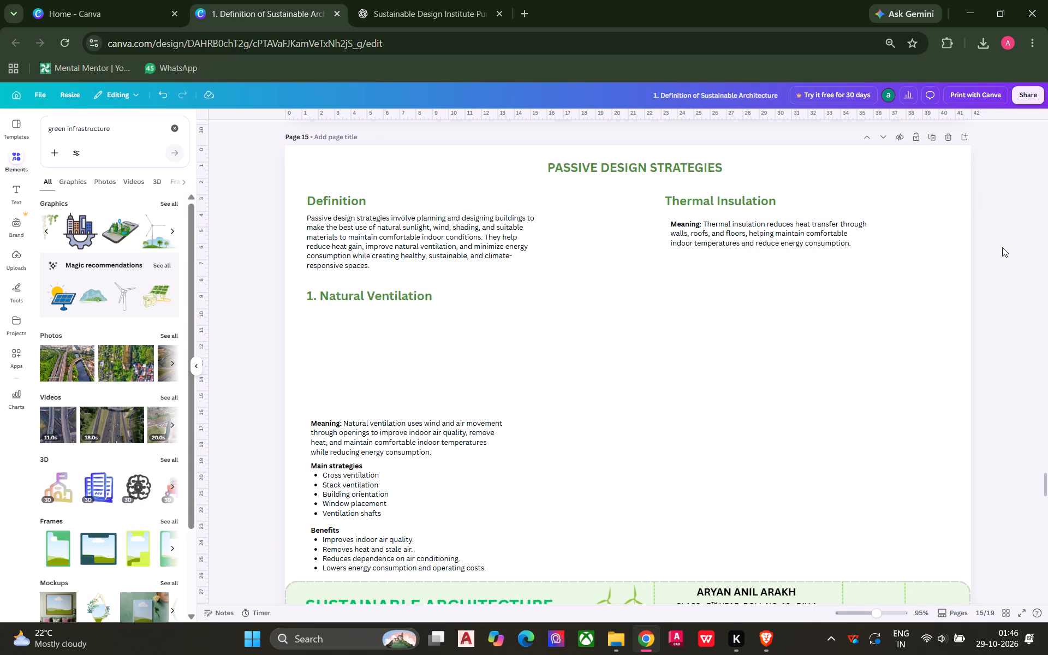
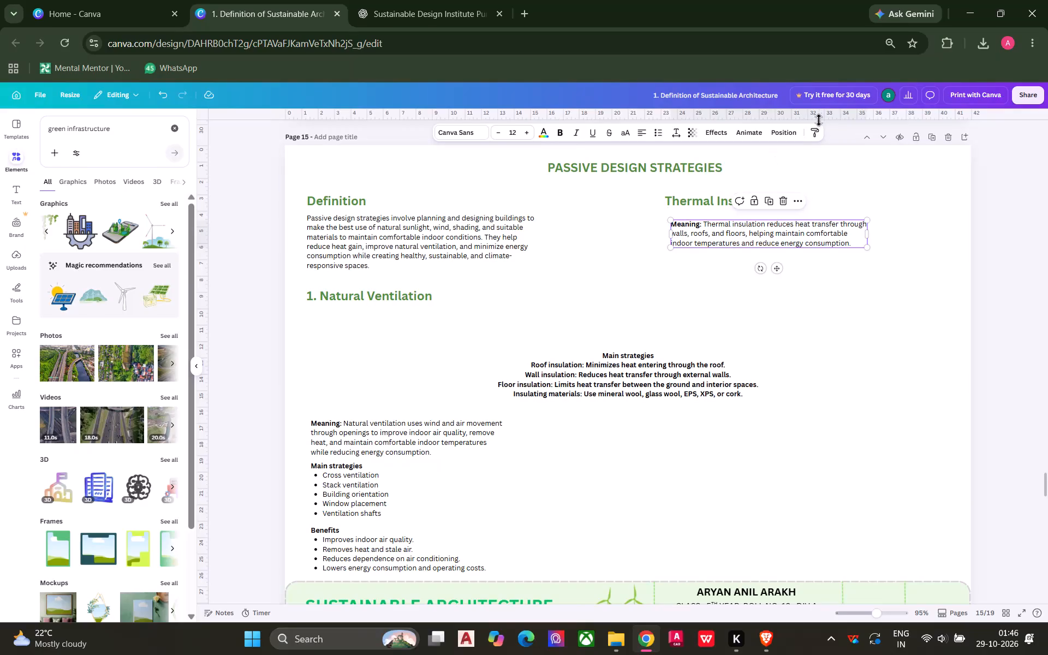
Copy the text style of the thermal insulation "Meaning" paragraph onto the "Main strategies" insulation text block.
{"action": "left_click", "coordinate": [813, 135]}
{"action": "left_click", "coordinate": [688, 373]}
{"action": "left_click", "coordinate": [985, 324]}
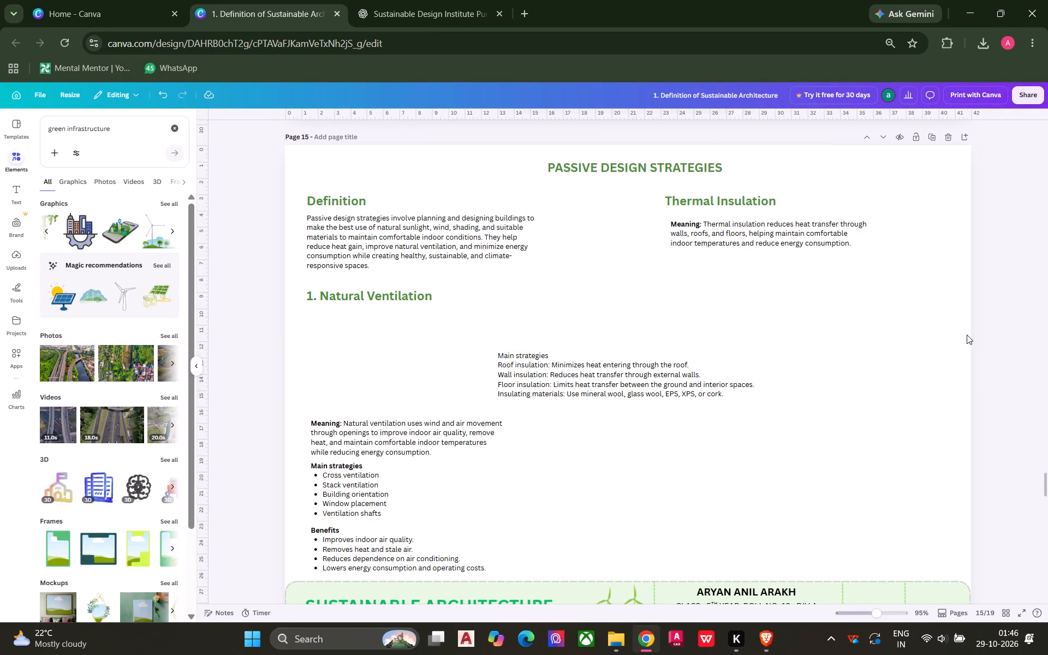
Make the "Main strategies" line bold at the top of the insulation strategies text.
{"action": "left_click", "coordinate": [556, 356]}
{"action": "left_click", "coordinate": [550, 356]}
{"action": "left_click_drag", "start_coordinate": [550, 356], "coordinate": [520, 355]}
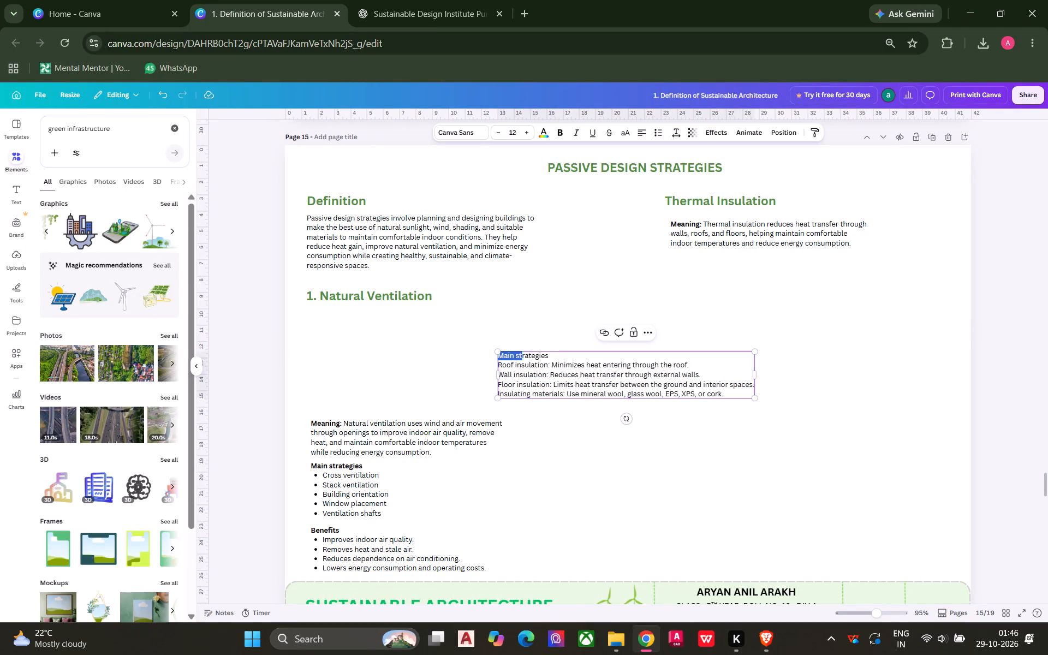
{"action": "left_click_drag", "start_coordinate": [520, 355], "coordinate": [495, 352]}
{"action": "left_click", "coordinate": [564, 134]}
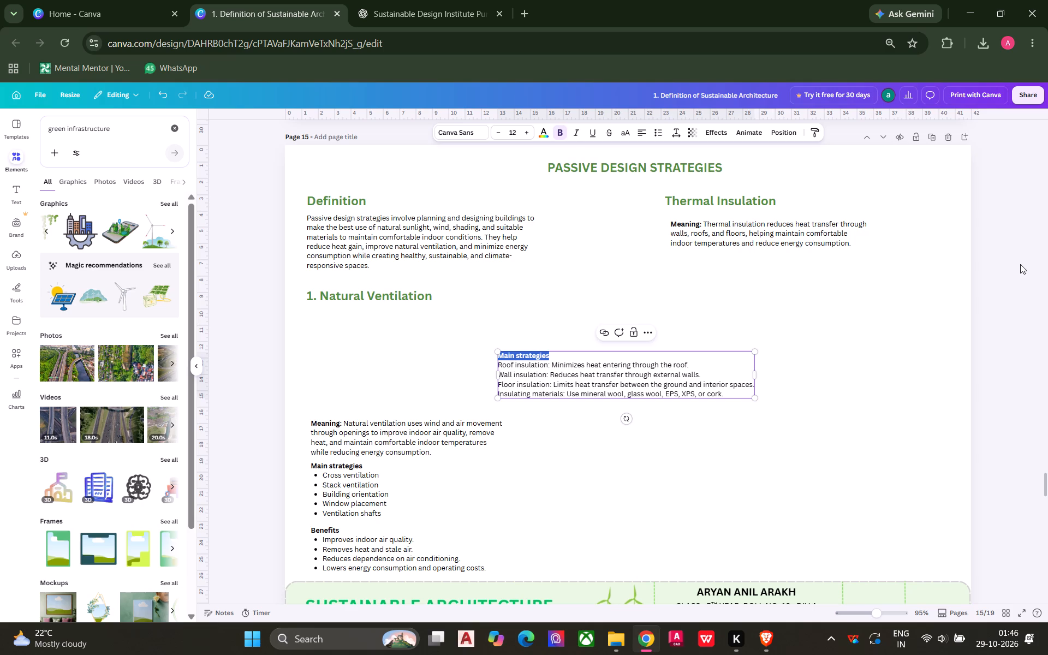
{"action": "left_click", "coordinate": [1020, 264]}
Move the insulation "Main strategies" text block below the thermal insulation "Meaning" paragraph, aligned with its left edge.
{"action": "left_click_drag", "start_coordinate": [582, 385], "coordinate": [756, 313]}
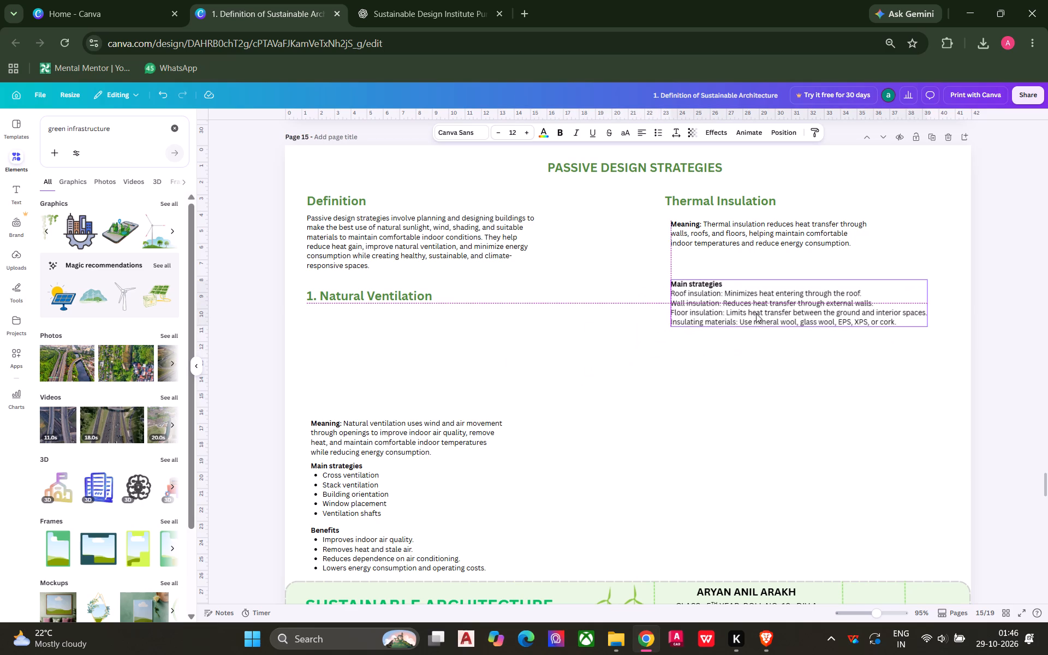
{"action": "left_click_drag", "start_coordinate": [756, 313], "coordinate": [757, 313]}
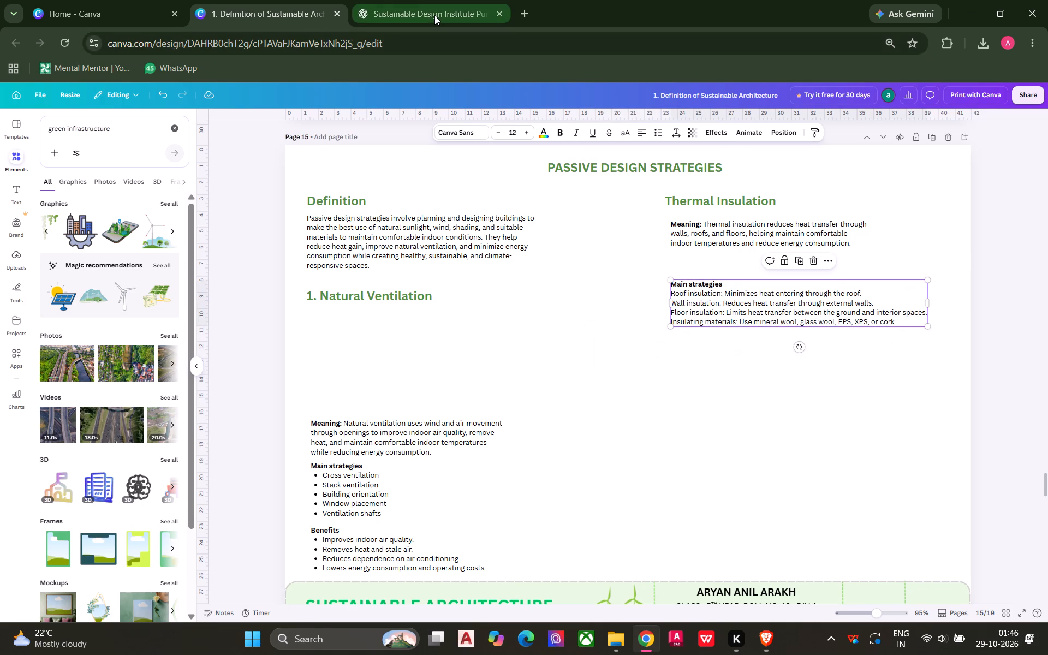
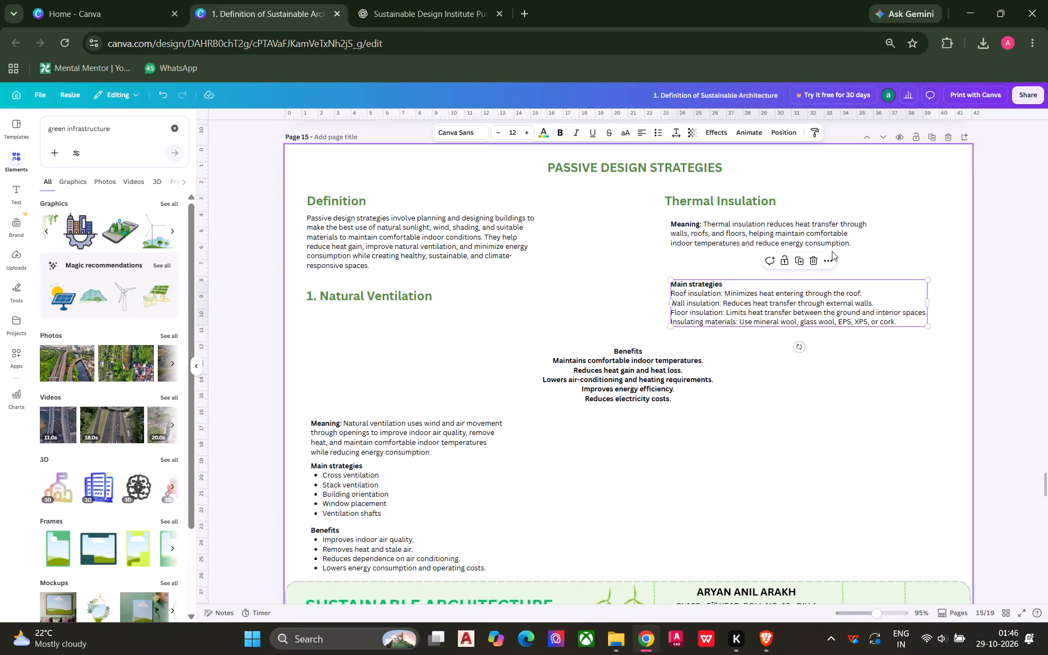
Copy the text style of the insulation "Main strategies" text block onto the insulation "Benefits" text block.
{"action": "left_click", "coordinate": [815, 129]}
{"action": "left_click", "coordinate": [600, 389]}
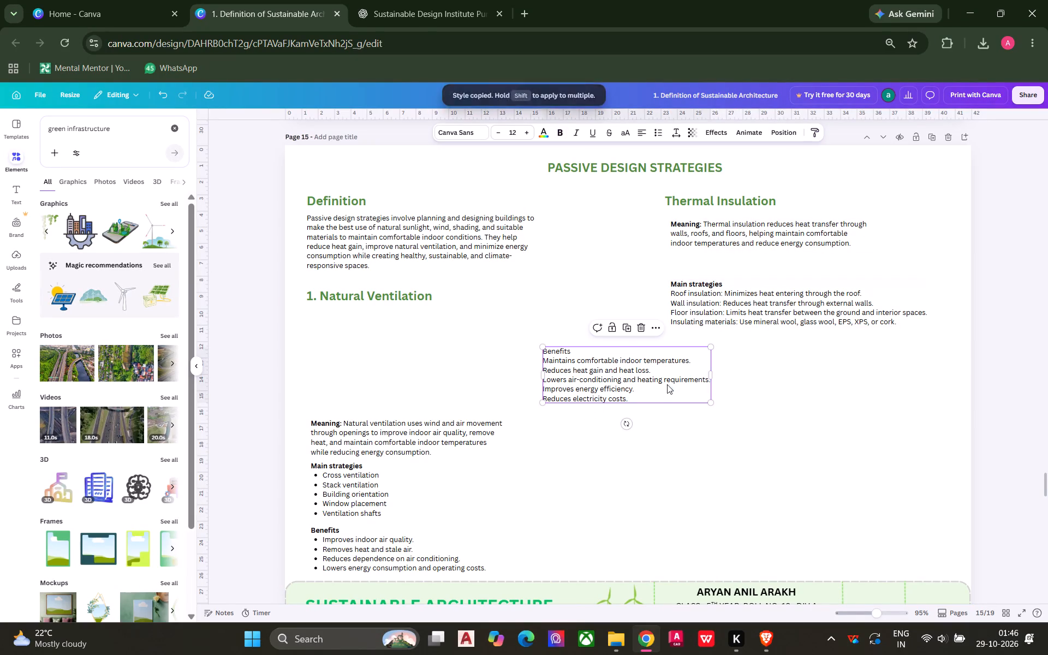
{"action": "left_click", "coordinate": [975, 343]}
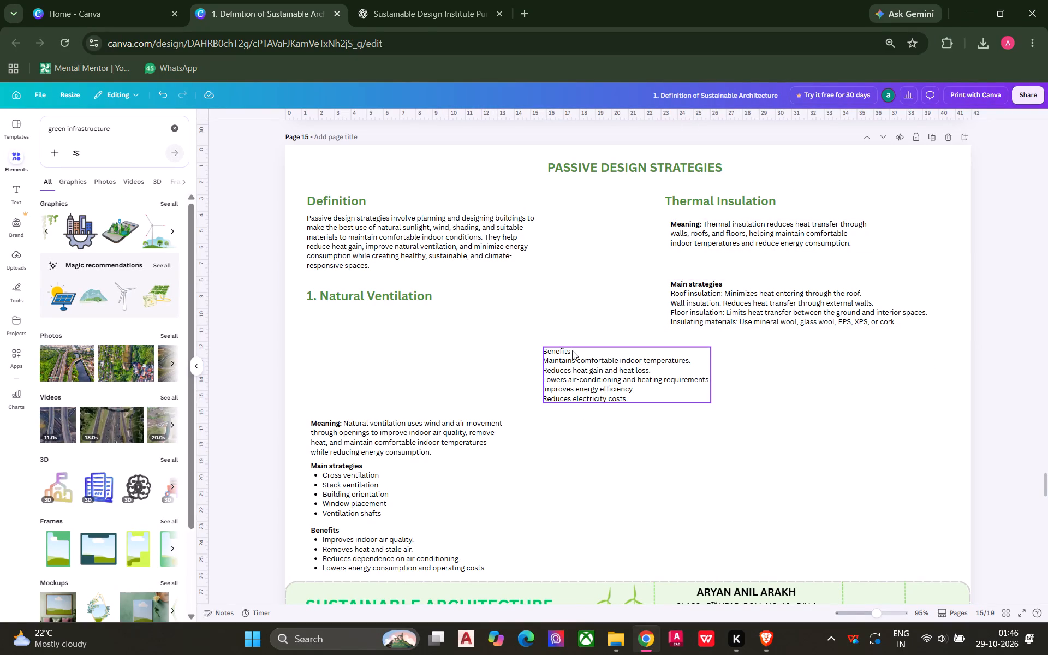
Make the "Benefits" line bold at the top of the insulation benefits text.
{"action": "double_click", "coordinate": [573, 350]}
{"action": "left_click", "coordinate": [573, 350]}
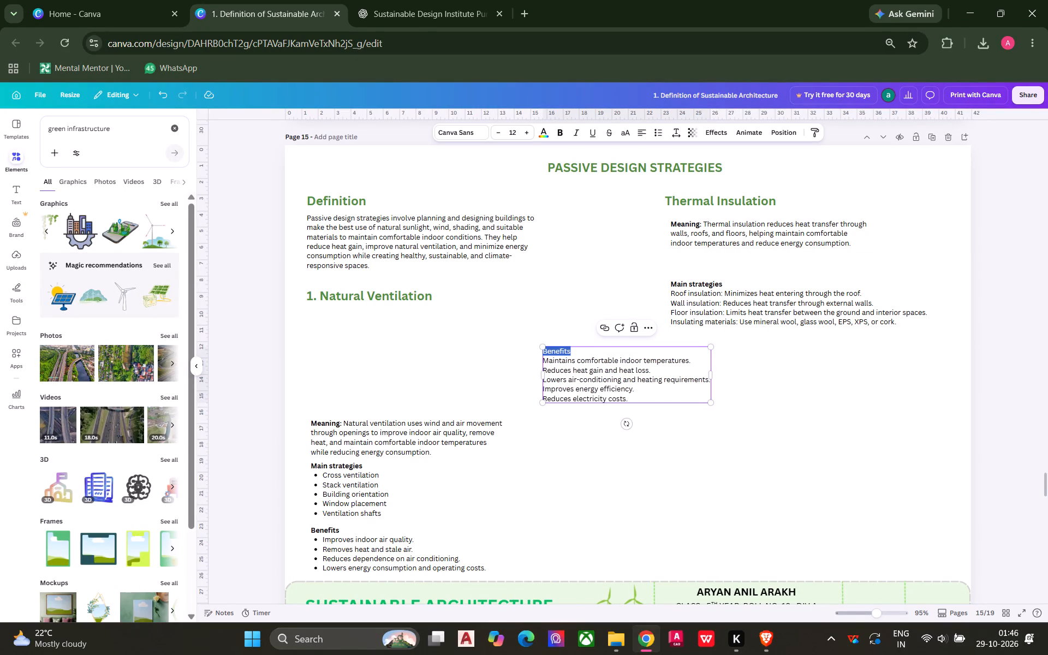
{"action": "left_click", "coordinate": [565, 134]}
{"action": "left_click", "coordinate": [558, 295]}
Move the insulation "Benefits" text block directly below the thermal insulation "Main strategies" text.
{"action": "left_click_drag", "start_coordinate": [567, 390], "coordinate": [616, 397]}
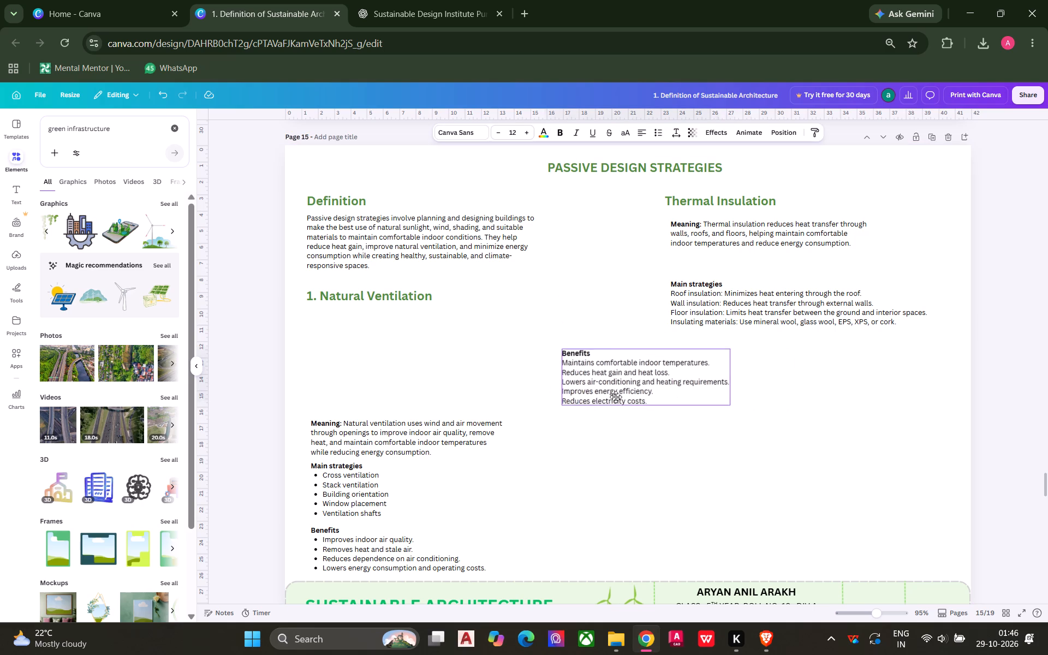
{"action": "left_click_drag", "start_coordinate": [616, 397], "coordinate": [700, 375]}
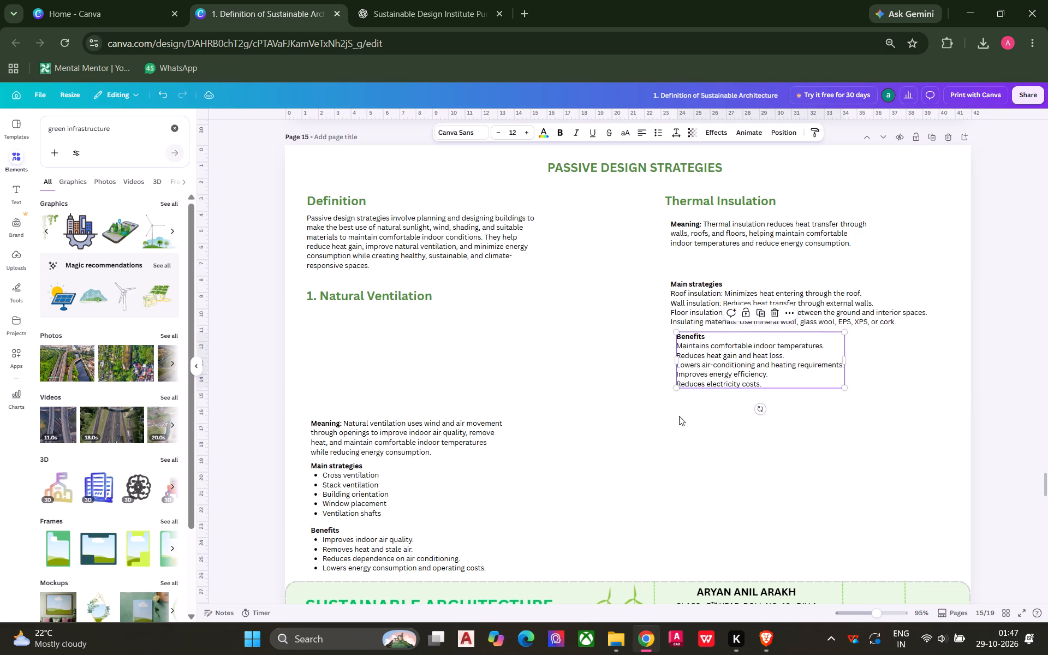
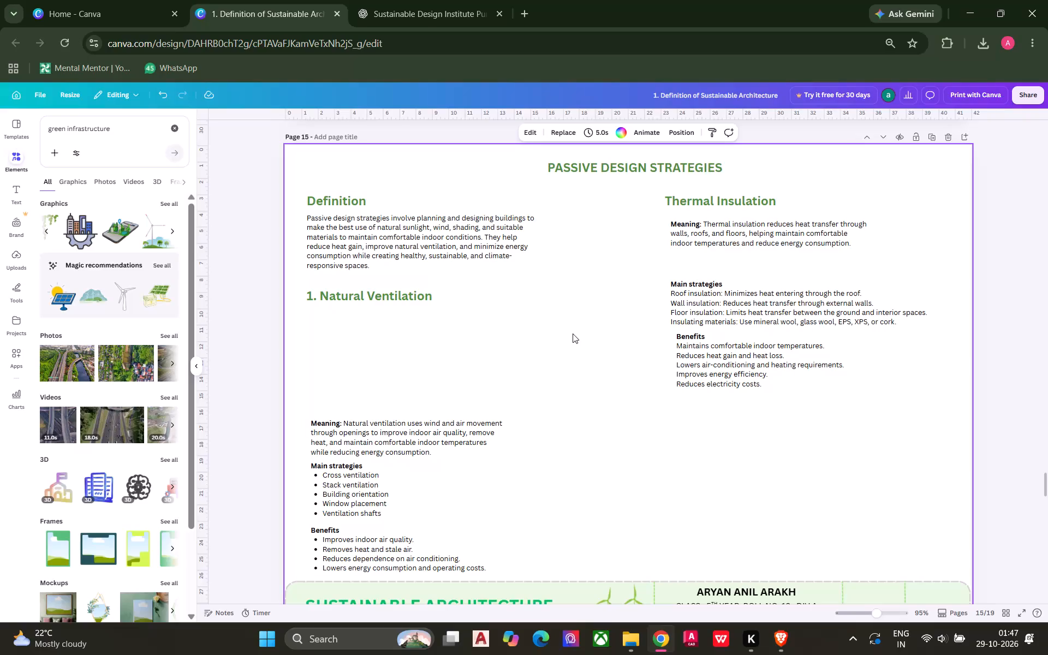
Set the page 15 title "PASSIVE DESIGN STRATEGIES" to centre text alignment.
{"action": "left_click", "coordinate": [579, 163]}
{"action": "left_click", "coordinate": [643, 134]}
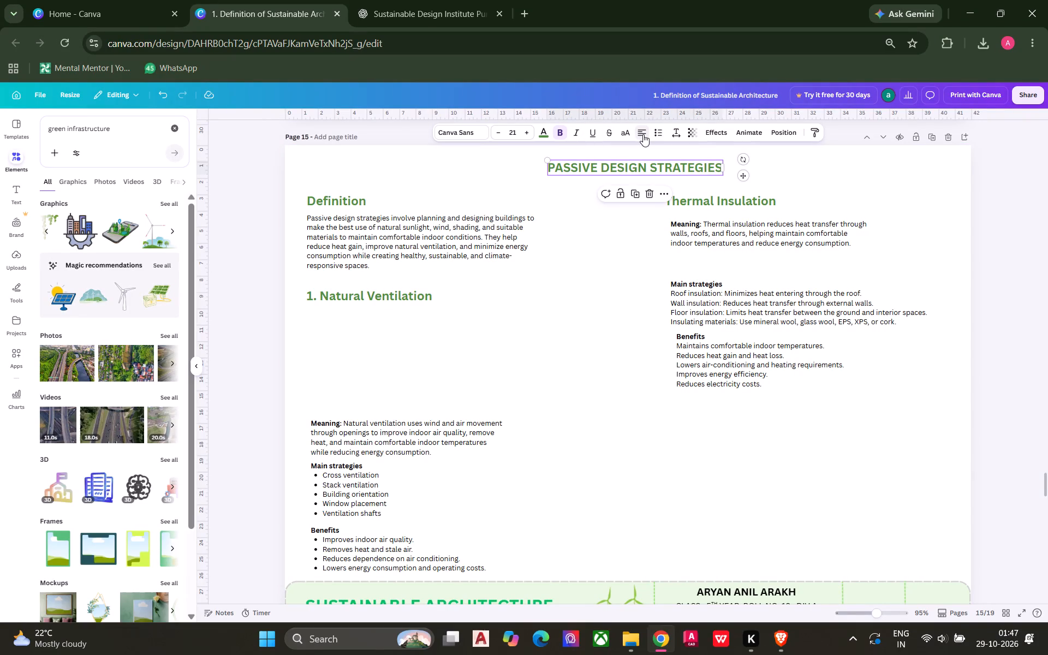
{"action": "left_click", "coordinate": [643, 134]}
{"action": "left_click", "coordinate": [643, 134]}
{"action": "left_click", "coordinate": [643, 134]}
{"action": "left_click", "coordinate": [576, 294]}
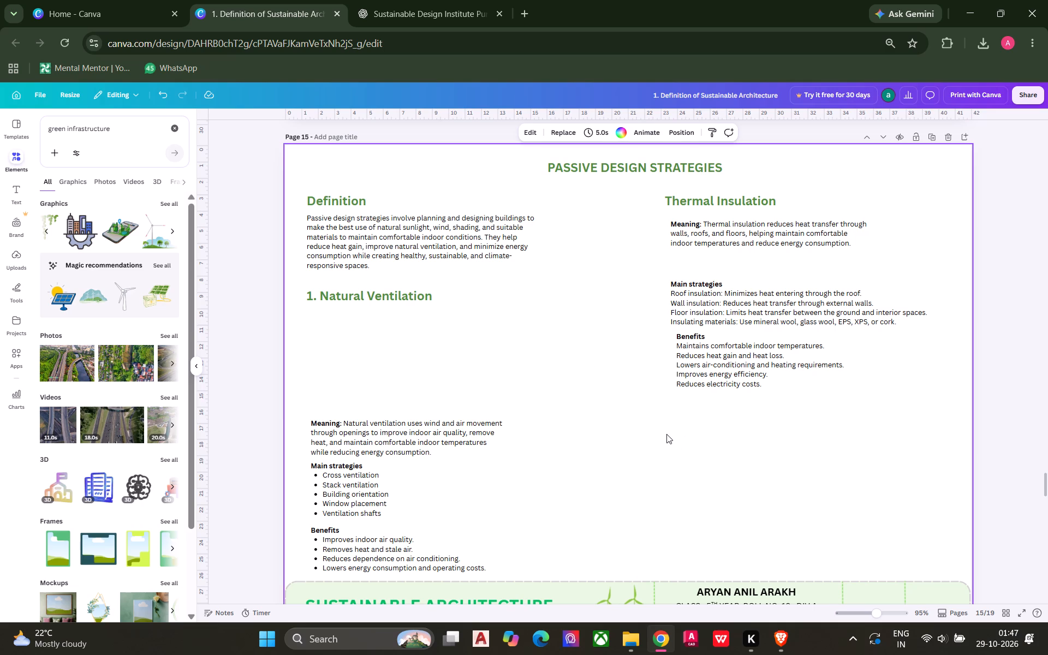
Move the thermal insulation "Main strategies" text block up to just below the "Meaning" paragraph, keeping their left edges aligned.
{"action": "left_click", "coordinate": [693, 294]}
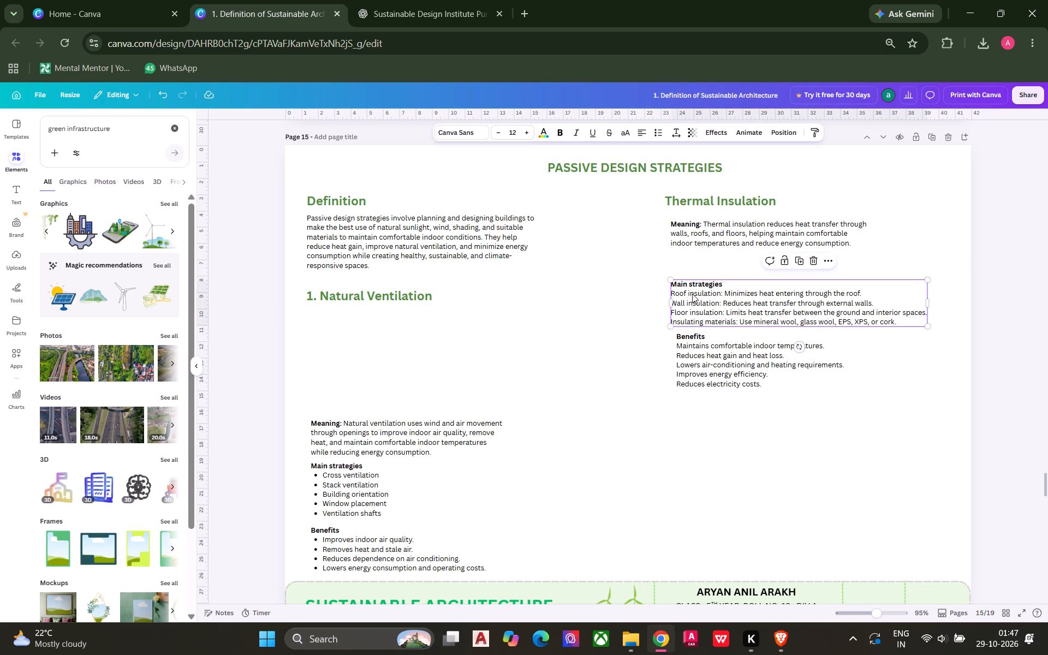
{"action": "left_click_drag", "start_coordinate": [688, 288], "coordinate": [694, 261]}
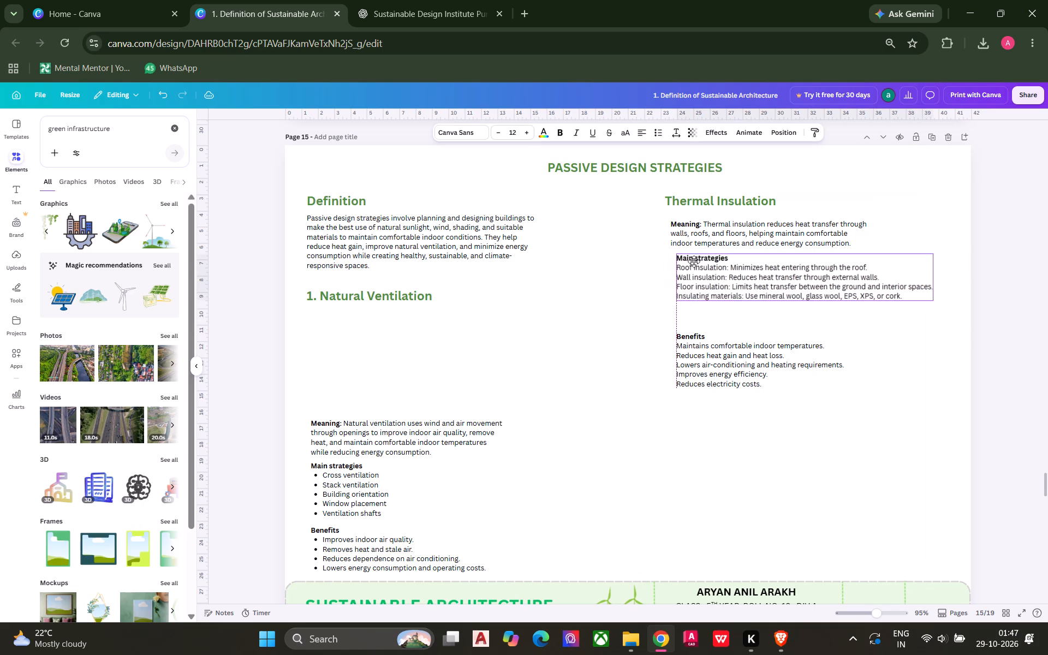
{"action": "left_click_drag", "start_coordinate": [694, 261], "coordinate": [689, 262]}
Move the insulation "Benefits" text block up to just below the "Main strategies" text and align their left edges.
{"action": "left_click", "coordinate": [682, 358]}
{"action": "left_click_drag", "start_coordinate": [684, 340], "coordinate": [683, 338]}
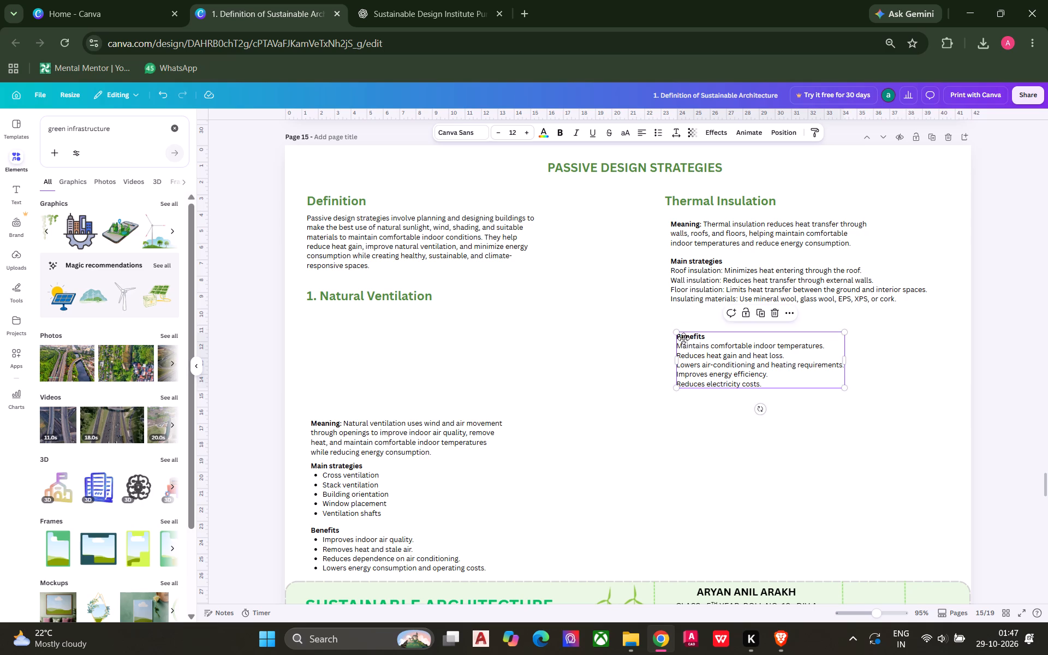
{"action": "left_click_drag", "start_coordinate": [683, 338], "coordinate": [677, 321]}
{"action": "left_click", "coordinate": [620, 377]}
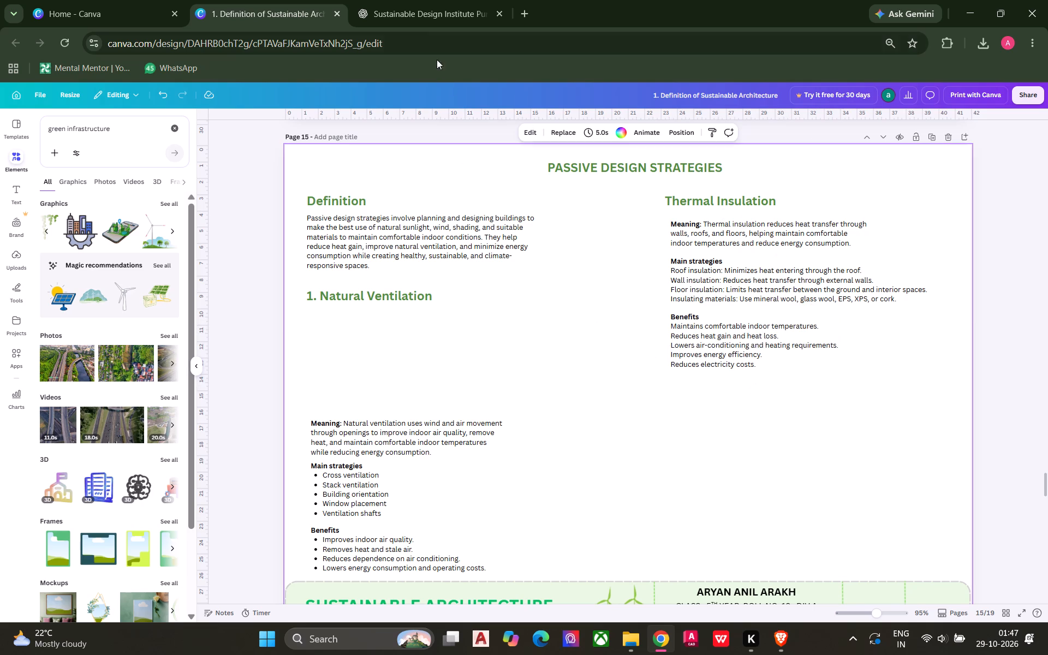
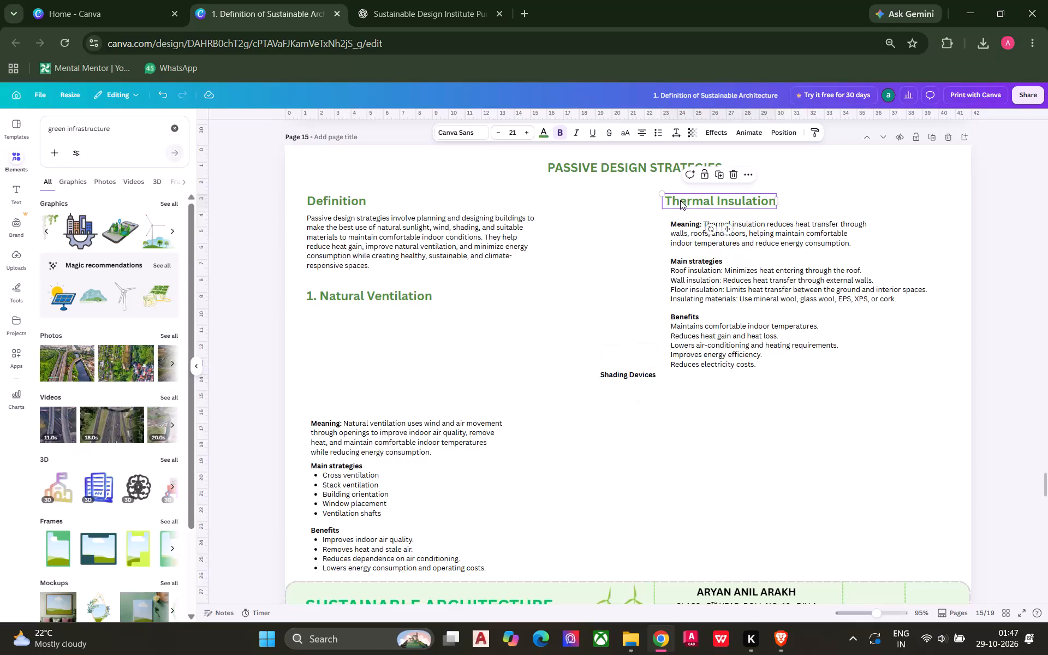
Copy the text style of the "Thermal Insulation" heading onto the "Shading Devices" text.
{"action": "left_click", "coordinate": [816, 133]}
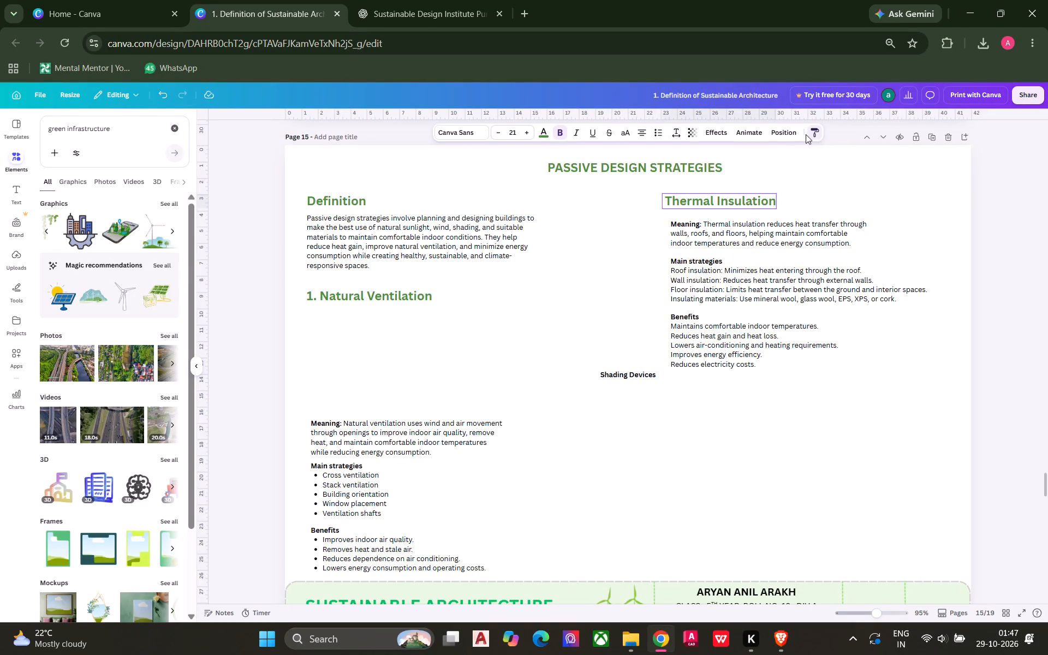
{"action": "left_click", "coordinate": [646, 378]}
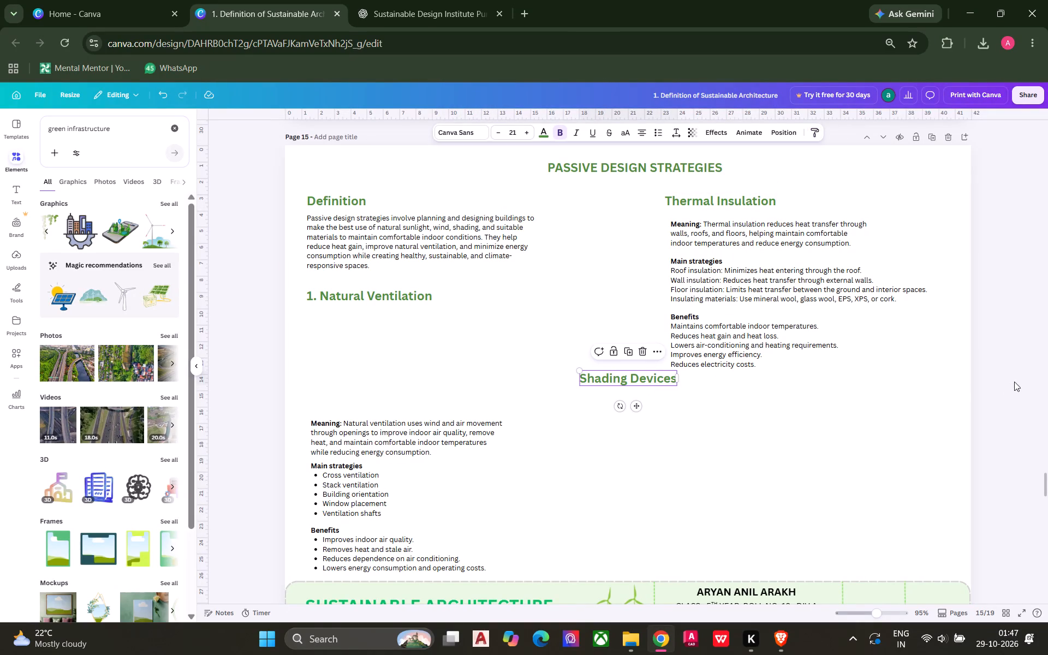
{"action": "left_click", "coordinate": [1014, 382]}
Move the "Shading Devices" heading into the right column, just below the thermal insulation "Benefits" text.
{"action": "left_click_drag", "start_coordinate": [650, 382], "coordinate": [715, 409]}
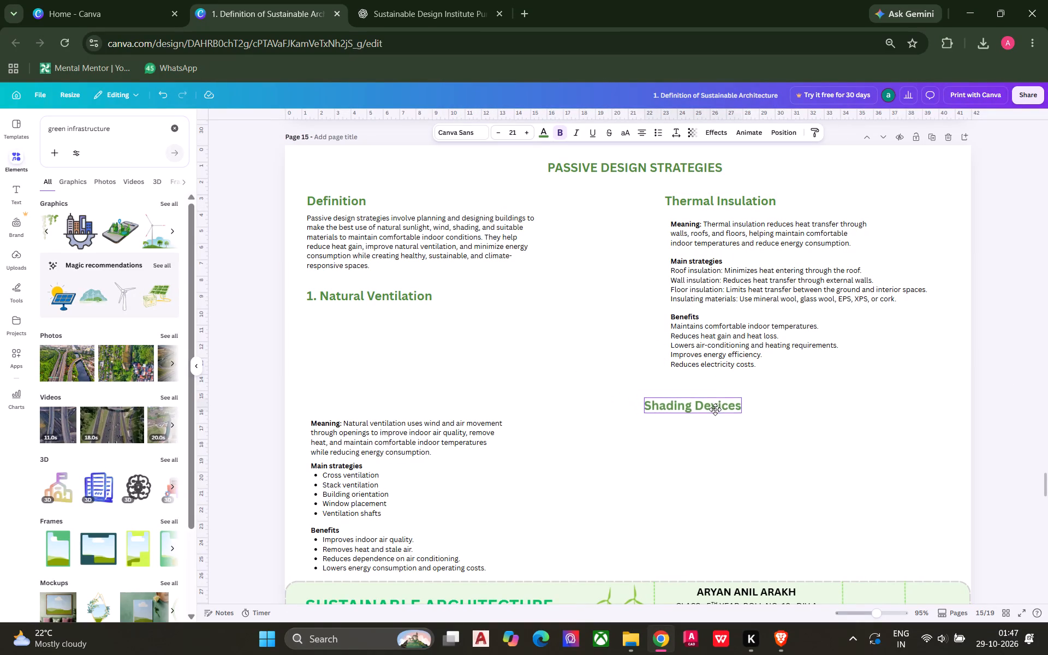
{"action": "left_click_drag", "start_coordinate": [715, 409], "coordinate": [722, 409]}
{"action": "left_click", "coordinate": [875, 381]}
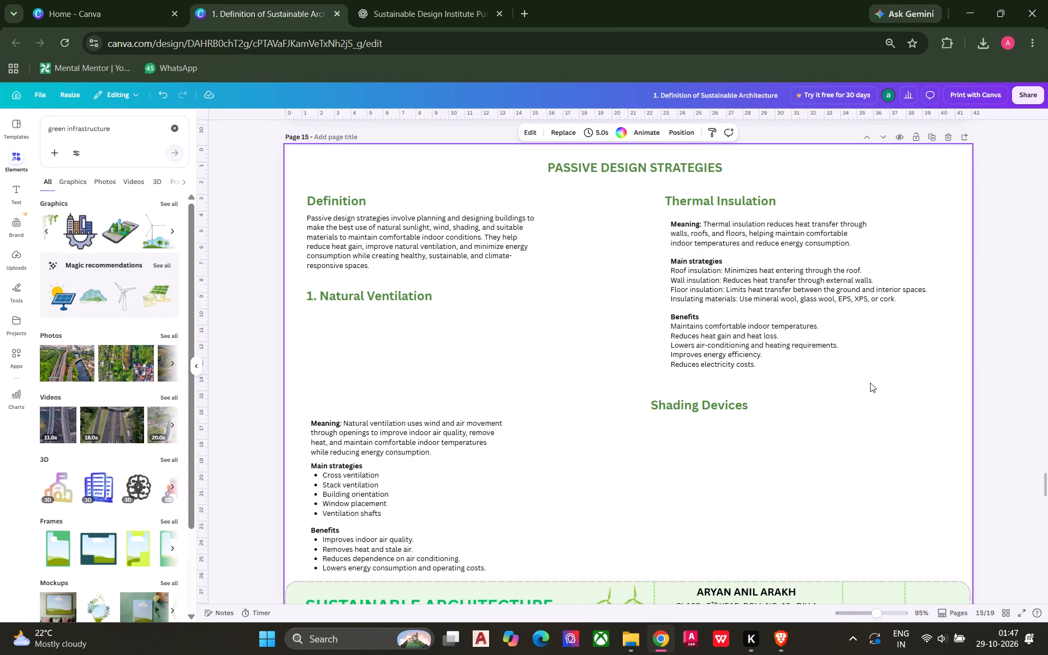
Move the thermal insulation "Meaning", "Main strategies" and "Benefits" text blocks together to the right and slightly up, indented under their heading.
{"action": "left_click_drag", "start_coordinate": [869, 384], "coordinate": [729, 234]}
{"action": "left_click_drag", "start_coordinate": [725, 236], "coordinate": [751, 230]}
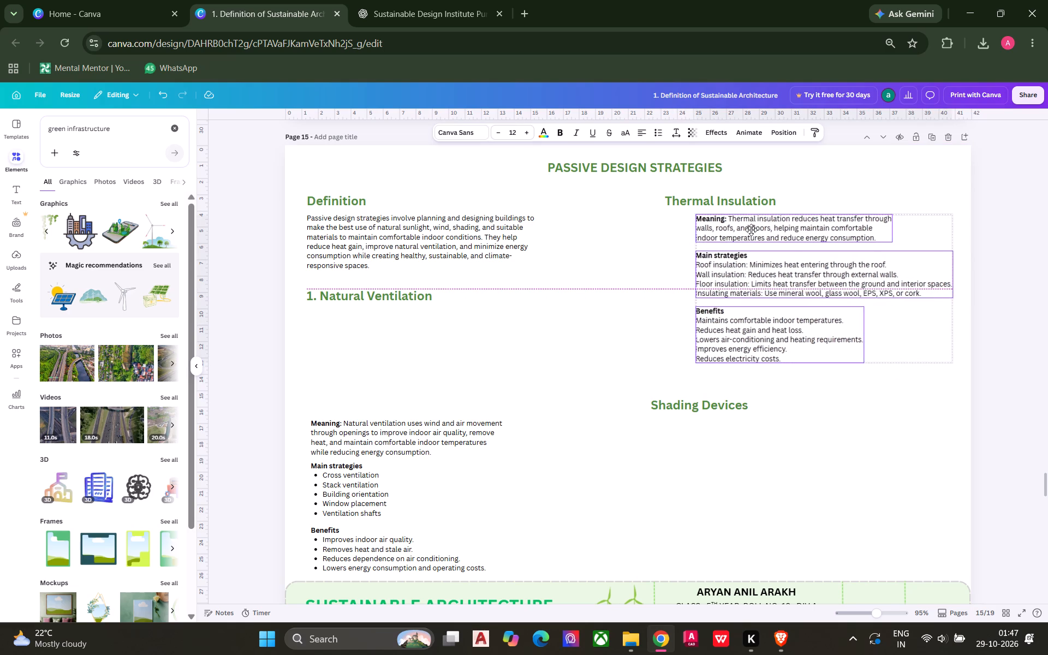
{"action": "left_click_drag", "start_coordinate": [751, 230], "coordinate": [759, 230]}
{"action": "left_click", "coordinate": [1019, 248]}
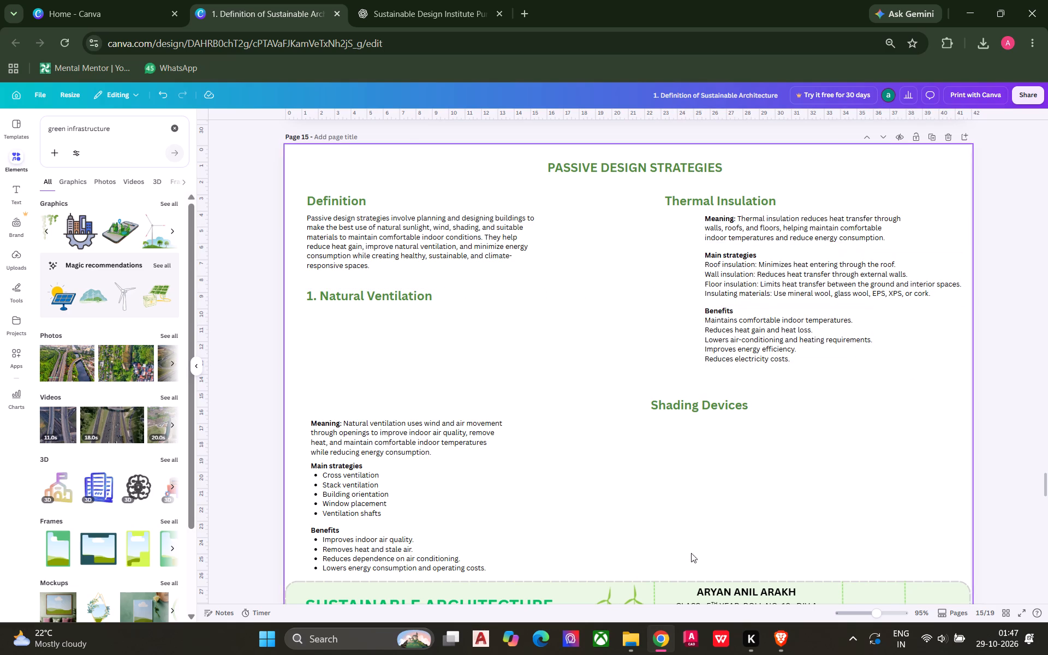
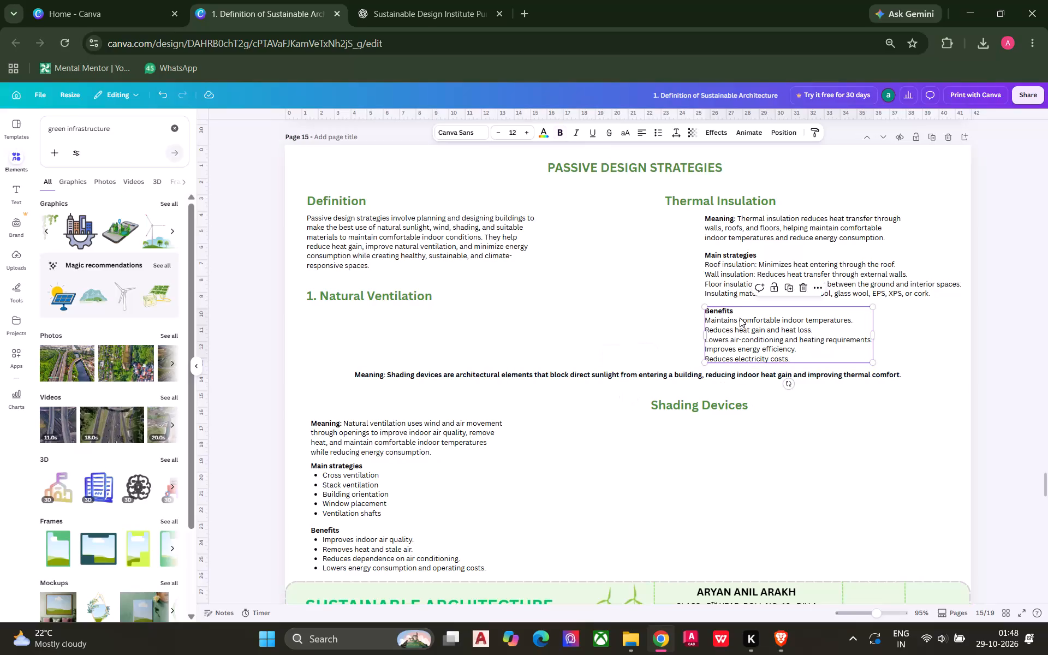
Copy the text style of the thermal insulation "Benefits" block onto the shading devices "Meaning" text.
{"action": "left_click", "coordinate": [814, 127]}
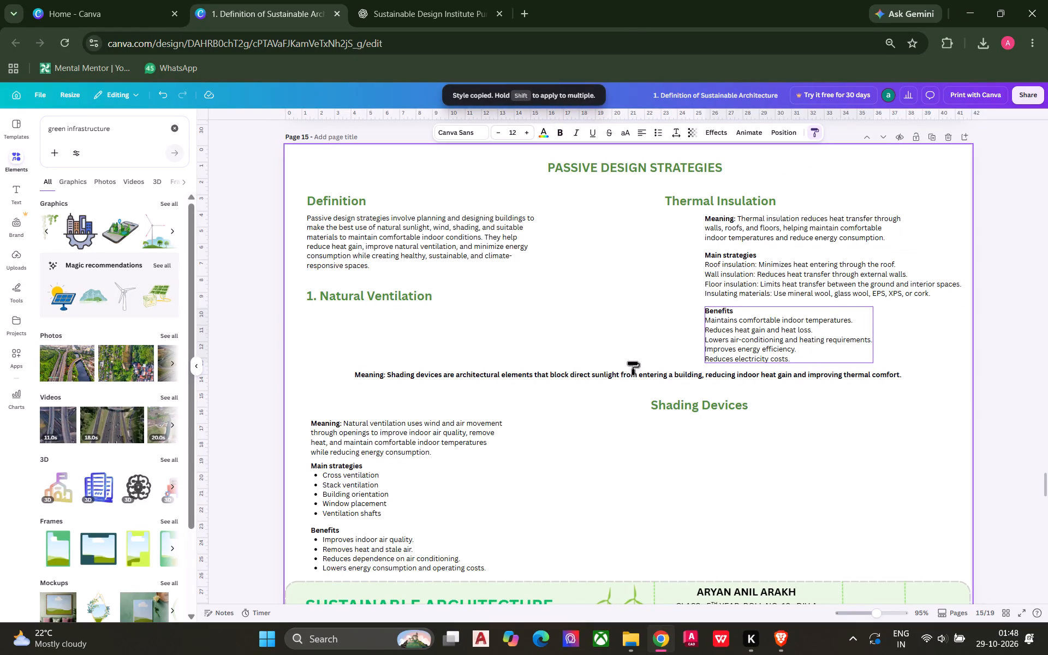
{"action": "left_click", "coordinate": [622, 374]}
Narrow the shading devices "Meaning" text box so it wraps to four lines and place it below the "Shading Devices" heading.
{"action": "left_click_drag", "start_coordinate": [894, 378], "coordinate": [540, 365]}
{"action": "left_click_drag", "start_coordinate": [442, 380], "coordinate": [704, 454]}
Make only the "Meaning:" label bold in the shading devices paragraph.
{"action": "left_click", "coordinate": [652, 451]}
{"action": "left_click", "coordinate": [651, 449]}
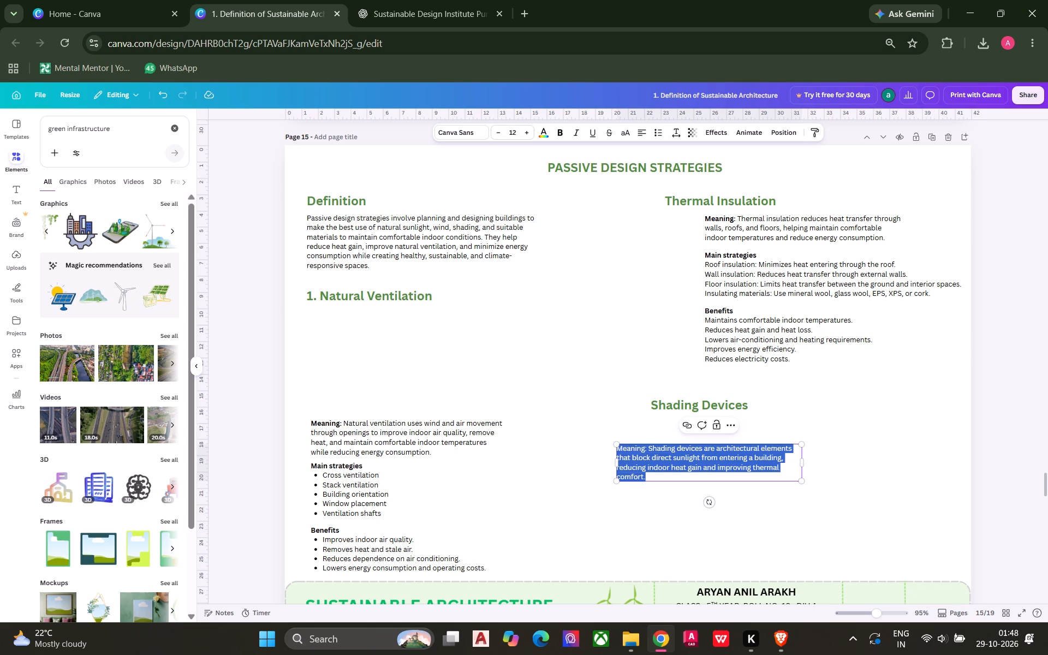
{"action": "left_click_drag", "start_coordinate": [647, 449], "coordinate": [612, 445]}
{"action": "left_click", "coordinate": [566, 132]}
{"action": "left_click", "coordinate": [574, 343]}
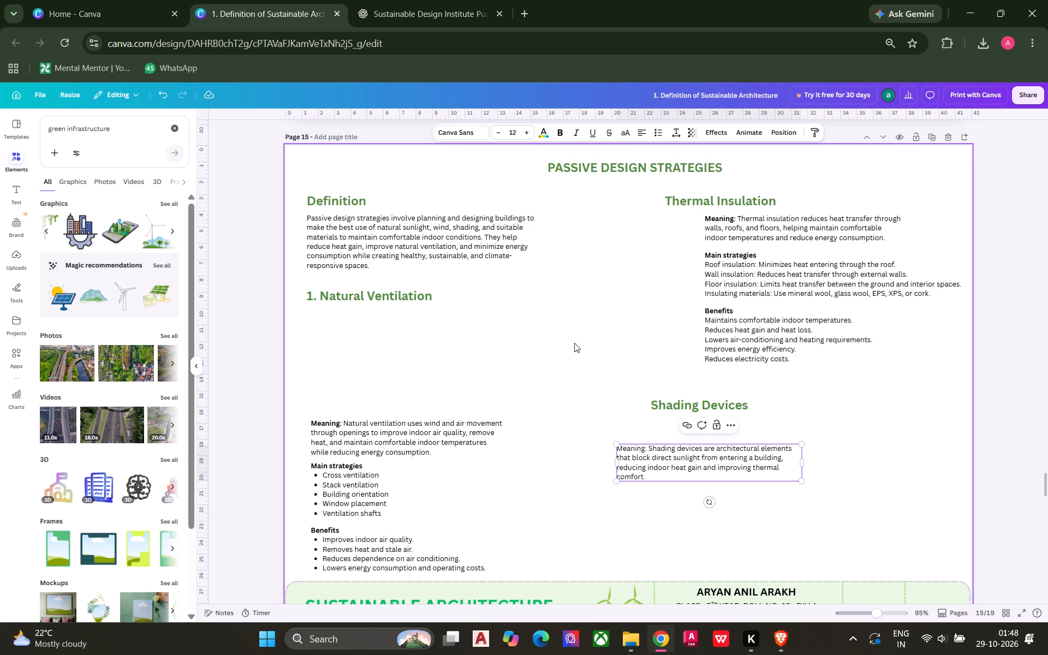
{"action": "left_click", "coordinate": [646, 458]}
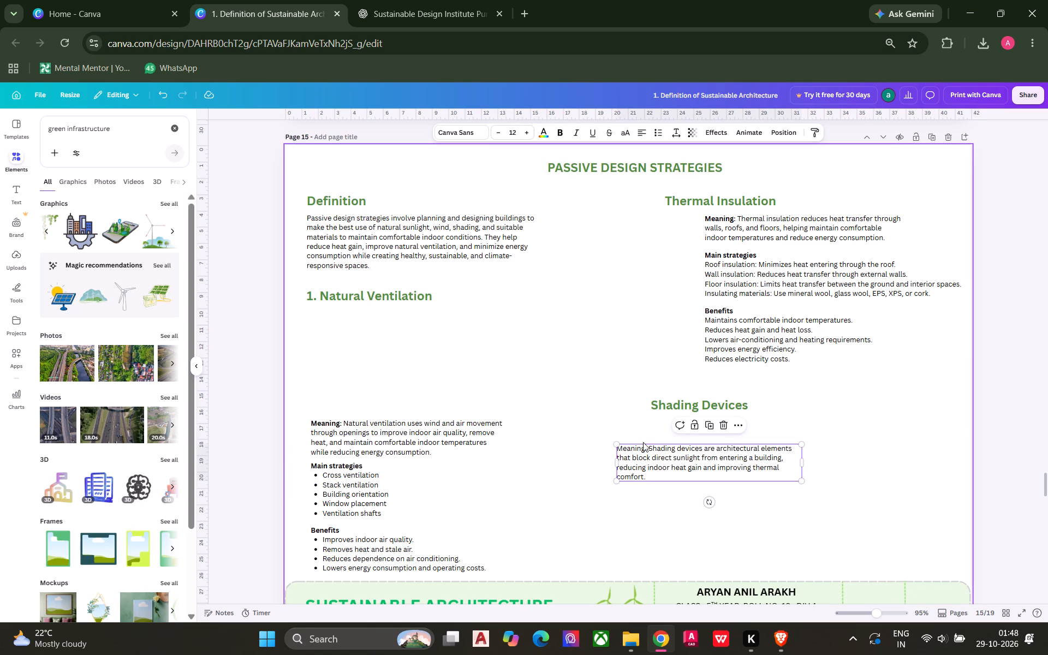
{"action": "left_click", "coordinate": [648, 446]}
{"action": "left_click", "coordinate": [647, 448]}
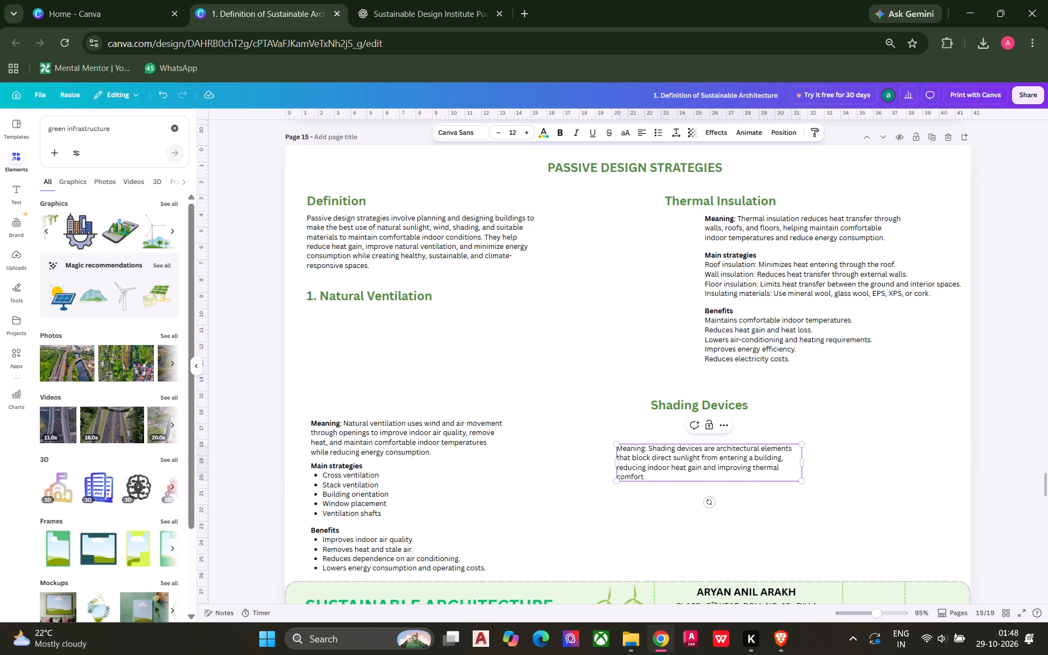
{"action": "left_click_drag", "start_coordinate": [647, 448], "coordinate": [612, 451]}
{"action": "left_click_drag", "start_coordinate": [612, 451], "coordinate": [614, 444]}
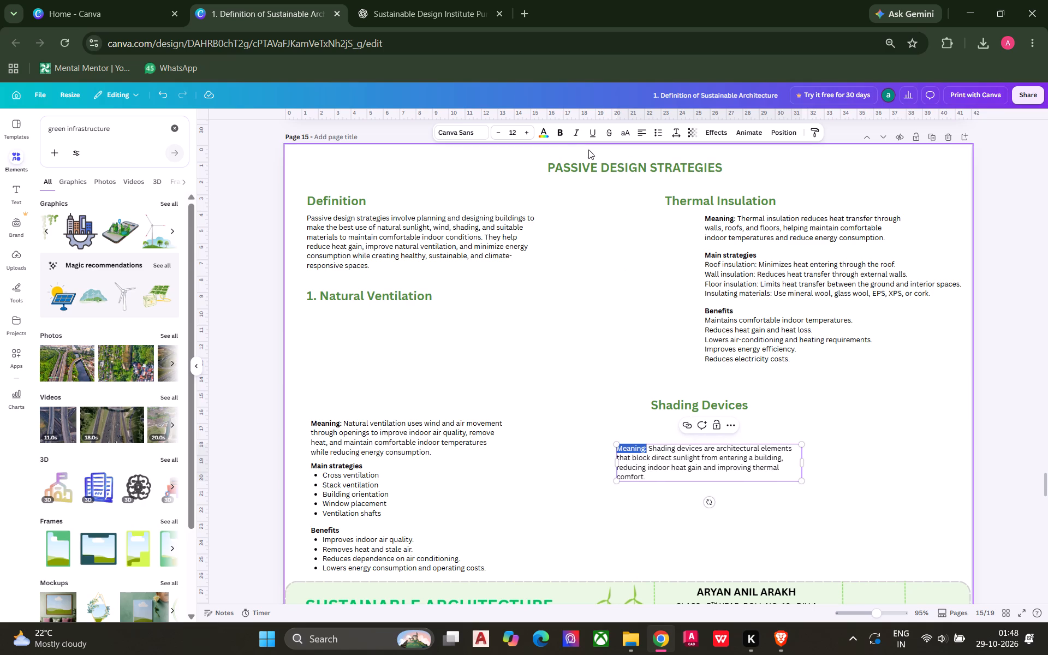
{"action": "left_click", "coordinate": [554, 135]}
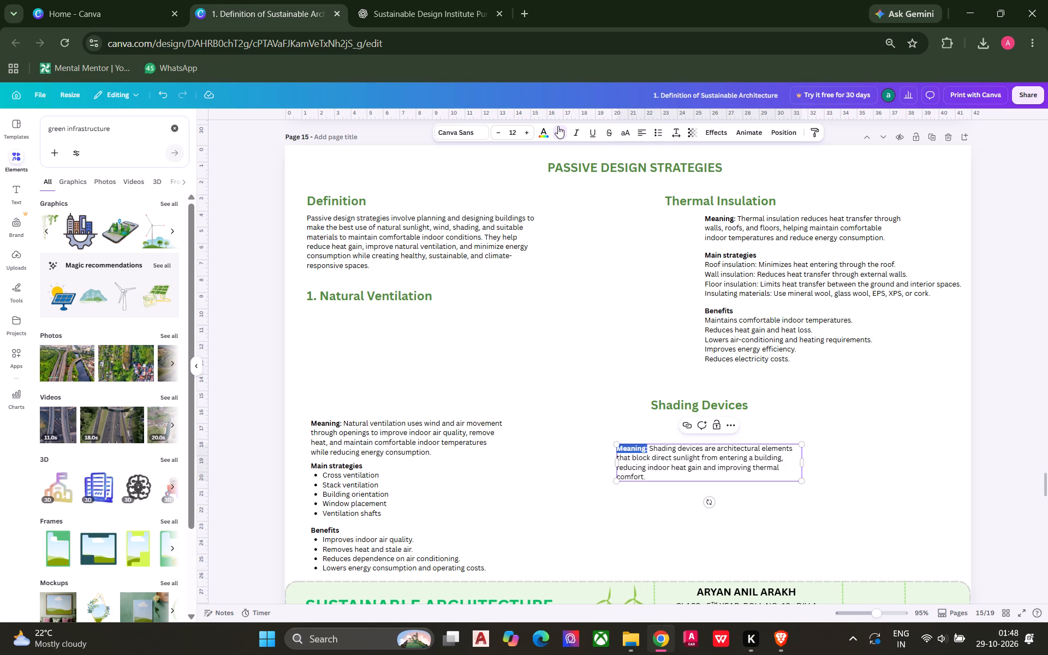
{"action": "left_click", "coordinate": [528, 343]}
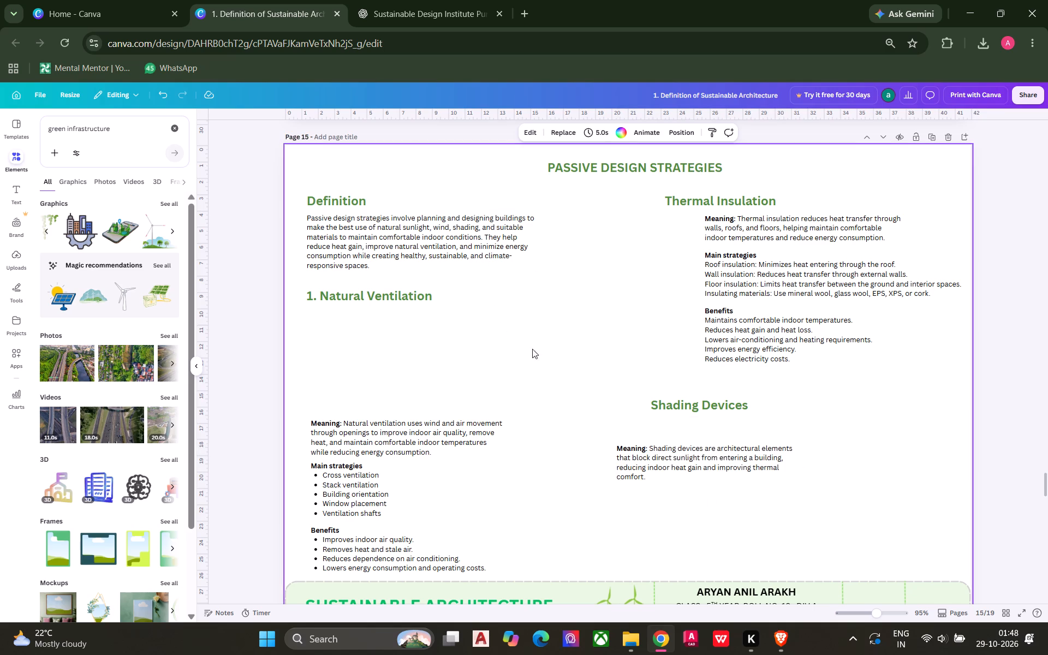
Move the shading devices "Meaning" paragraph directly under its heading, lined up with the heading's left edge.
{"action": "left_click", "coordinate": [637, 454]}
{"action": "left_click_drag", "start_coordinate": [639, 454], "coordinate": [675, 433]}
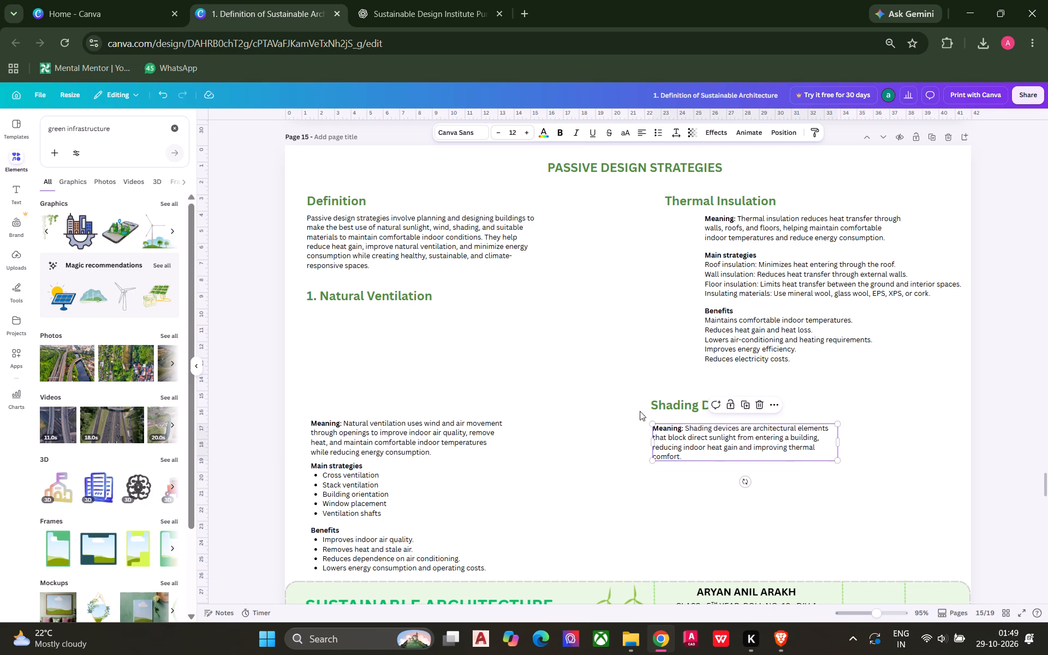
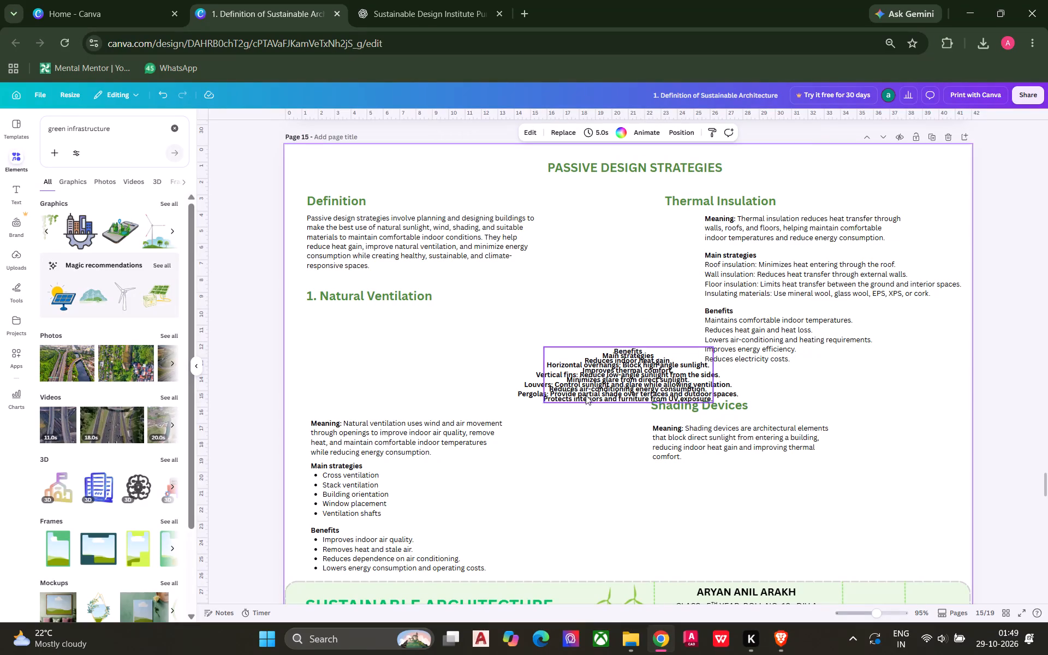
Move the shading devices "Benefits" block off the overlapping "Main strategies" text to below the "Meaning" paragraph.
{"action": "left_click_drag", "start_coordinate": [586, 394], "coordinate": [653, 531]}
Copy the text style of the shading devices "Meaning" paragraph onto its "Main strategies" and "Benefits" blocks.
{"action": "left_click", "coordinate": [724, 434]}
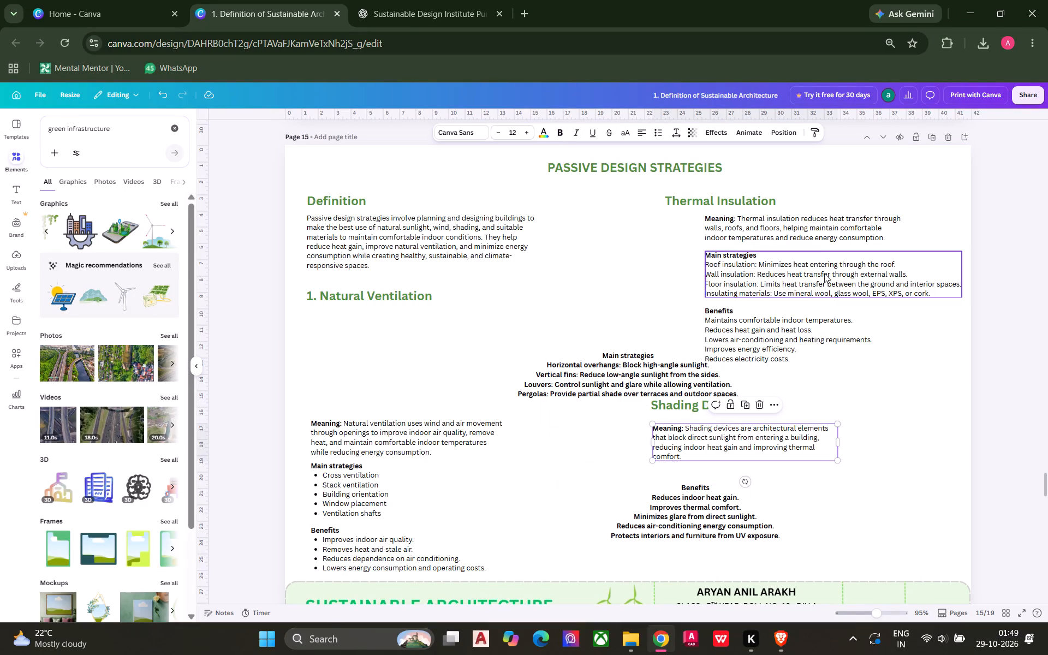
{"action": "left_click", "coordinate": [813, 132]}
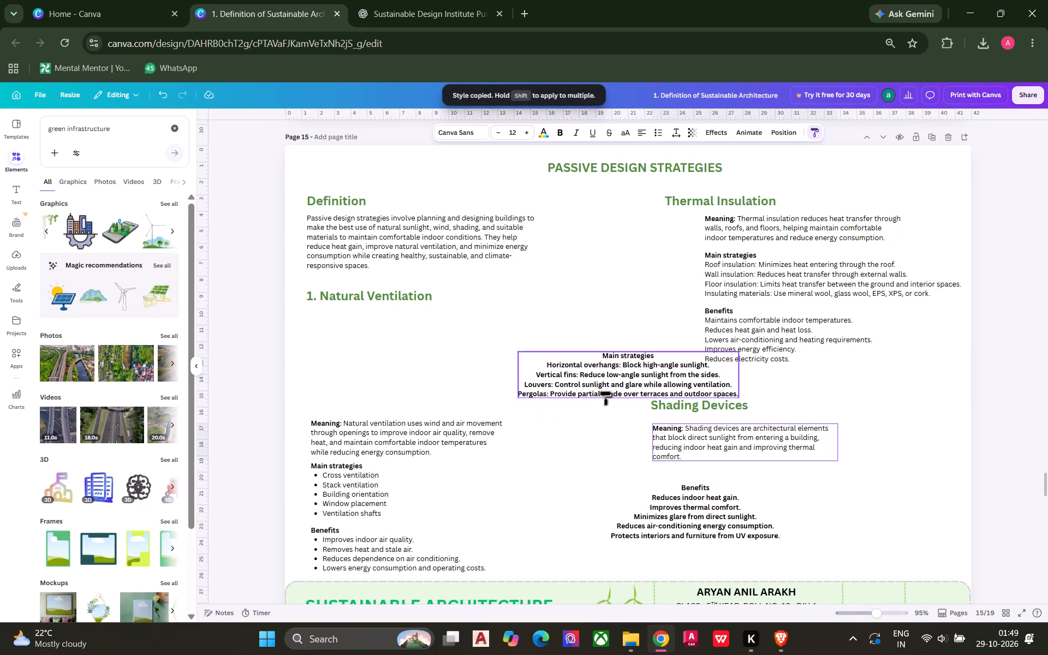
{"action": "left_click", "coordinate": [608, 379], "text": "ctrl"}
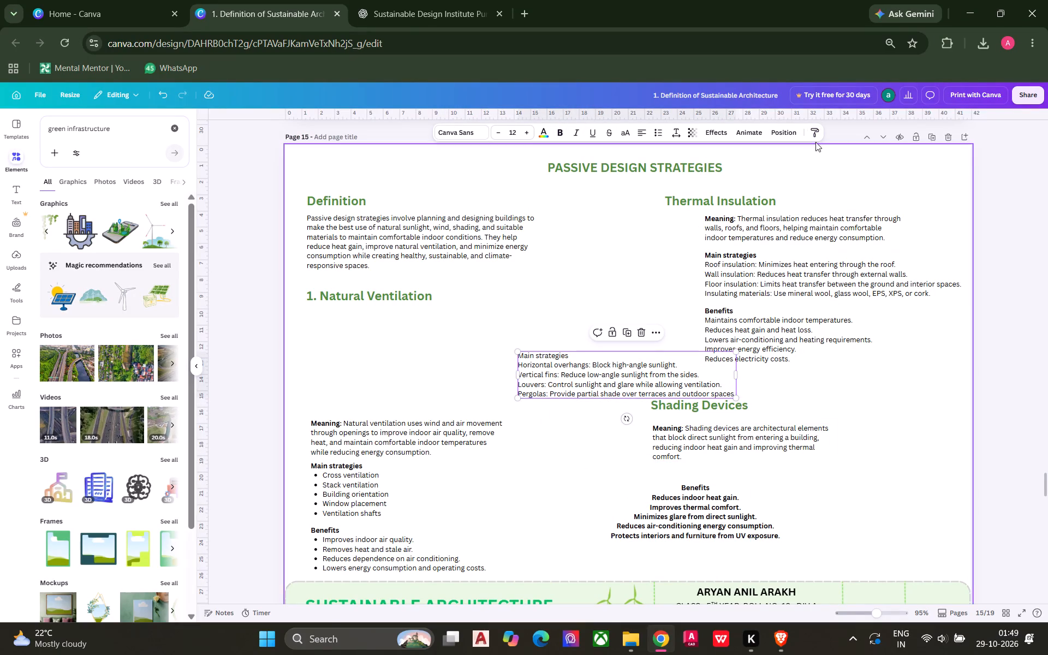
{"action": "left_click", "coordinate": [815, 132]}
{"action": "left_click", "coordinate": [700, 516]}
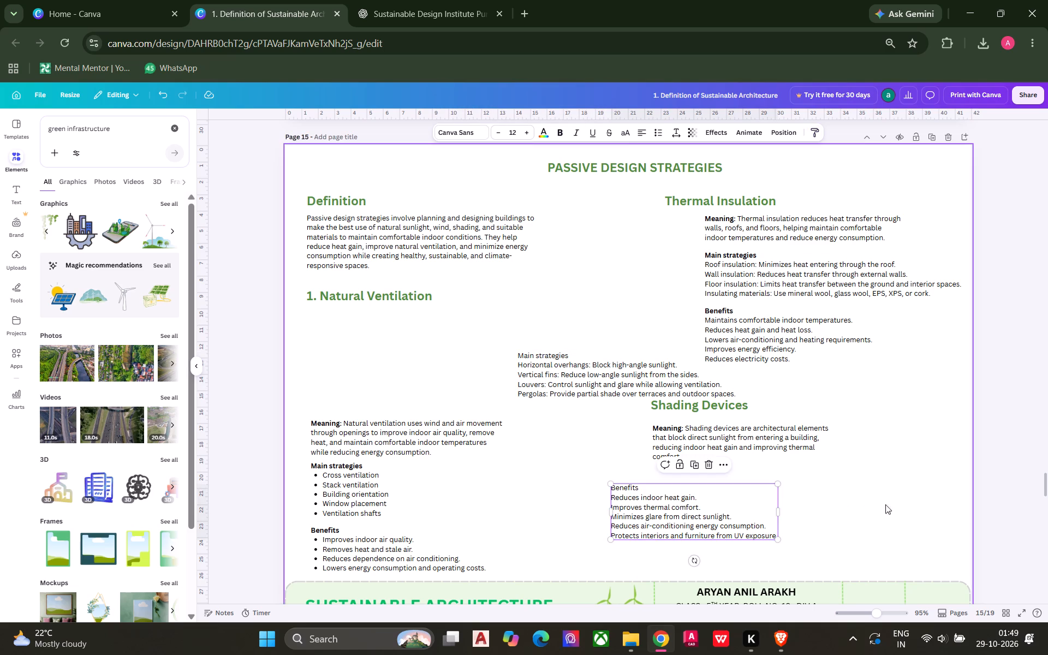
{"action": "left_click", "coordinate": [901, 501]}
Make only the "Benefits" label bold in the shading devices benefits block.
{"action": "left_click", "coordinate": [635, 490]}
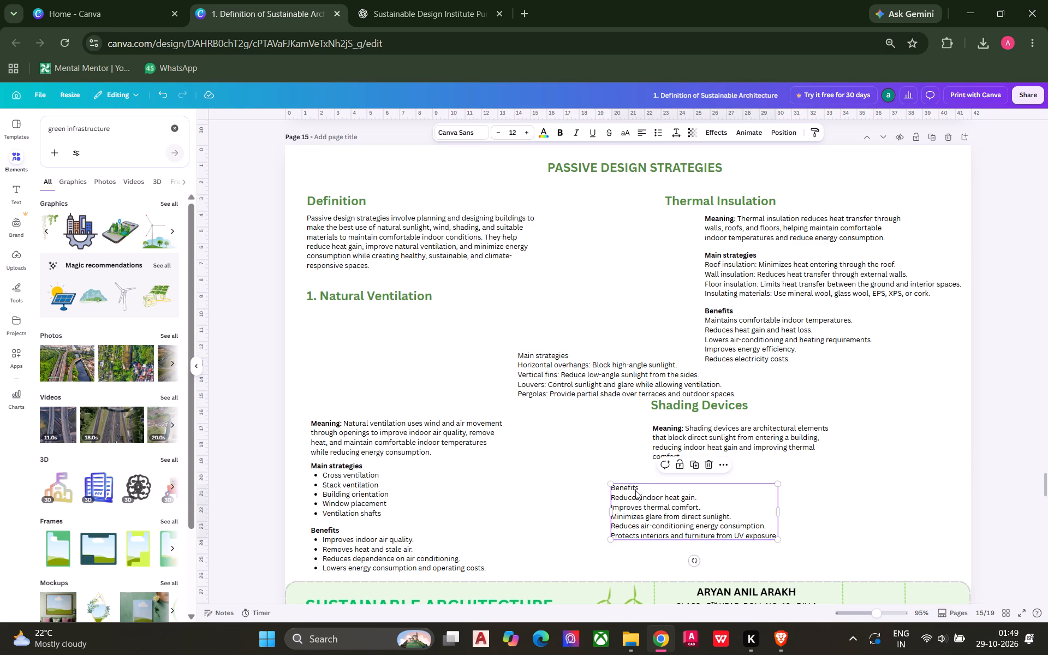
{"action": "left_click_drag", "start_coordinate": [640, 487], "coordinate": [626, 487]}
{"action": "left_click", "coordinate": [626, 488]}
{"action": "left_click", "coordinate": [626, 488]}
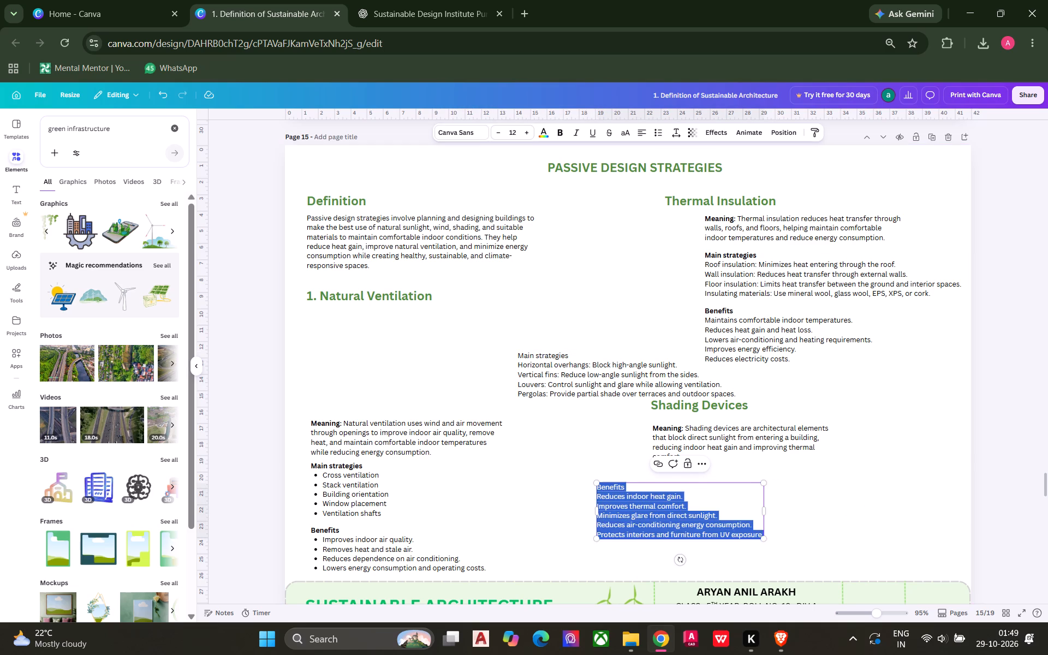
{"action": "left_click", "coordinate": [626, 488]}
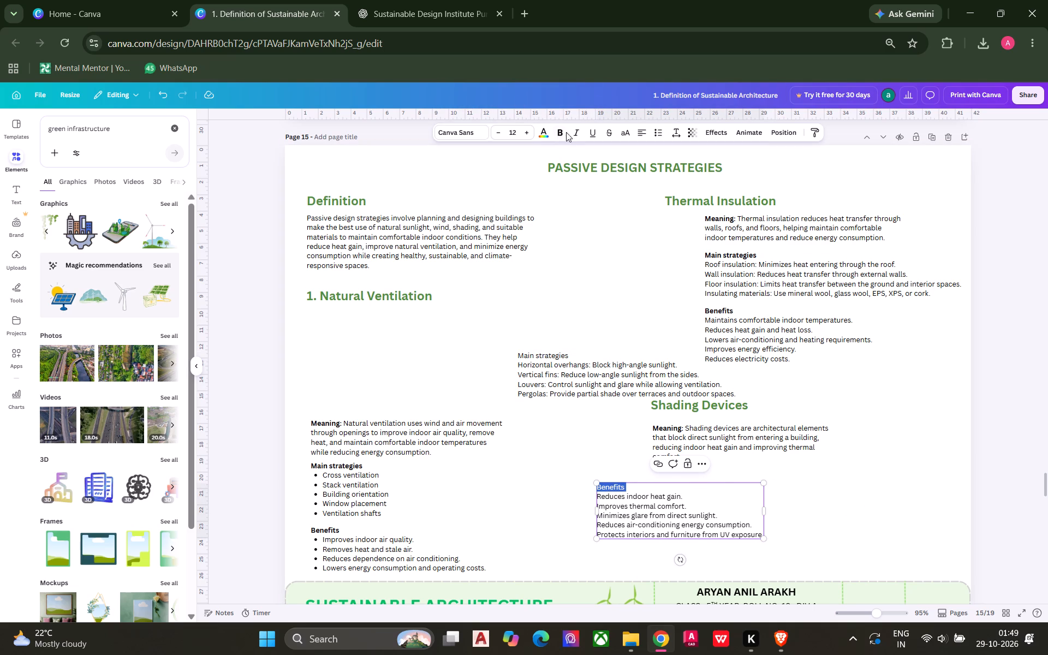
{"action": "left_click", "coordinate": [556, 131]}
{"action": "left_click", "coordinate": [554, 468]}
Make only the "Main strategies" label bold in the shading devices strategies block.
{"action": "double_click", "coordinate": [547, 361]}
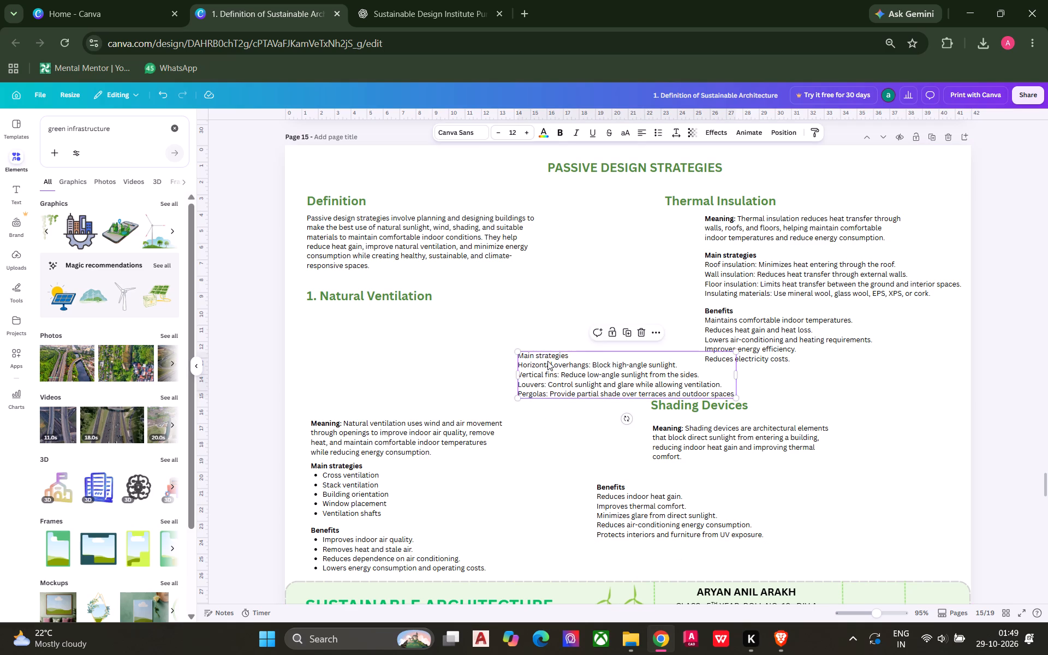
{"action": "left_click", "coordinate": [564, 361]}
{"action": "left_click_drag", "start_coordinate": [570, 356], "coordinate": [512, 360]}
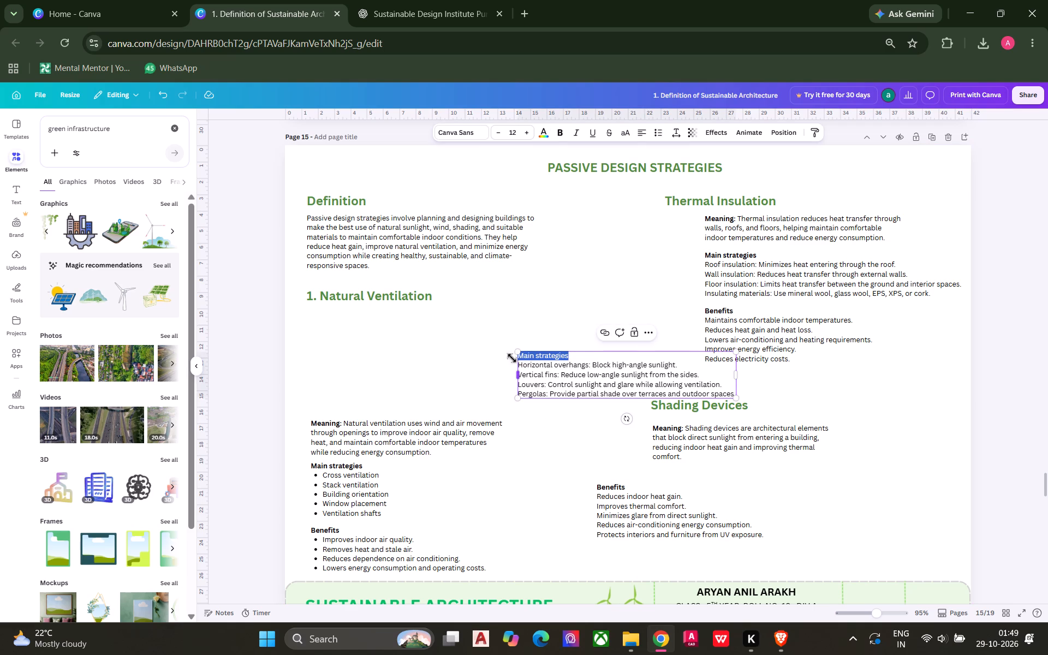
{"action": "left_click", "coordinate": [557, 135]}
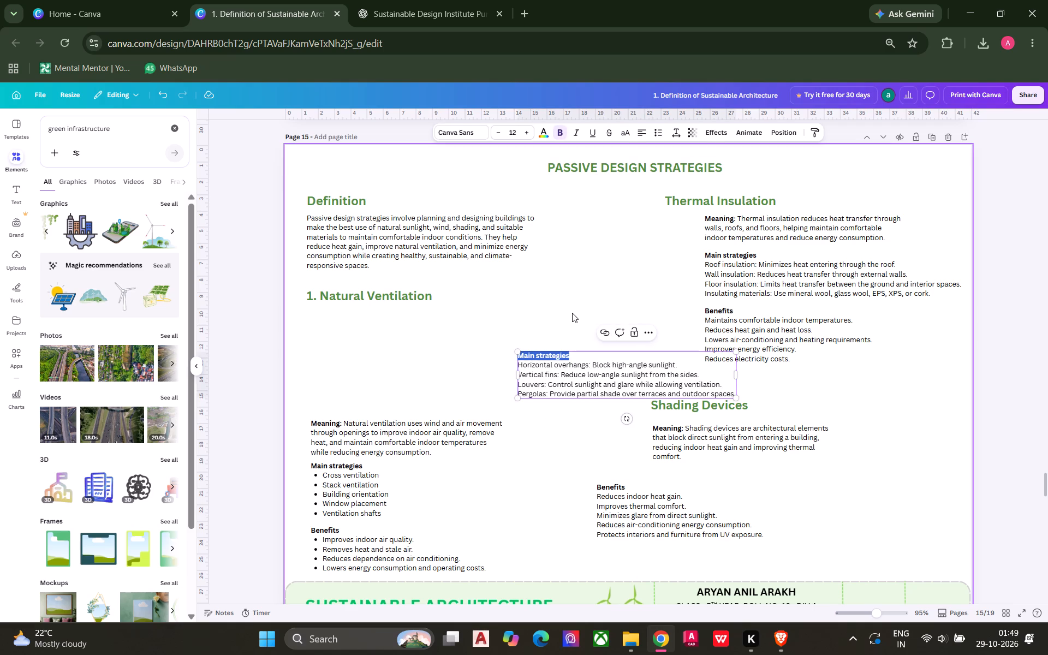
{"action": "left_click", "coordinate": [572, 311]}
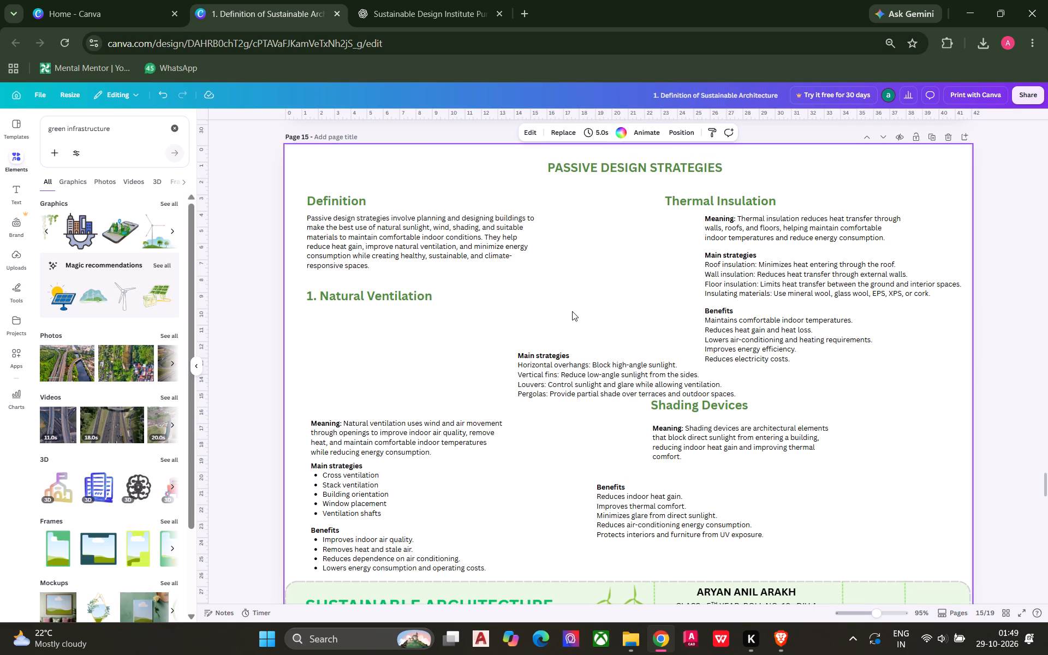
{"action": "left_click", "coordinate": [572, 311]}
{"action": "key", "text": "Escape"}
Place the shading devices "Main strategies" and "Benefits" blocks side by side just above the page footer, with "Benefits" at the right margin.
{"action": "left_click", "coordinate": [568, 376]}
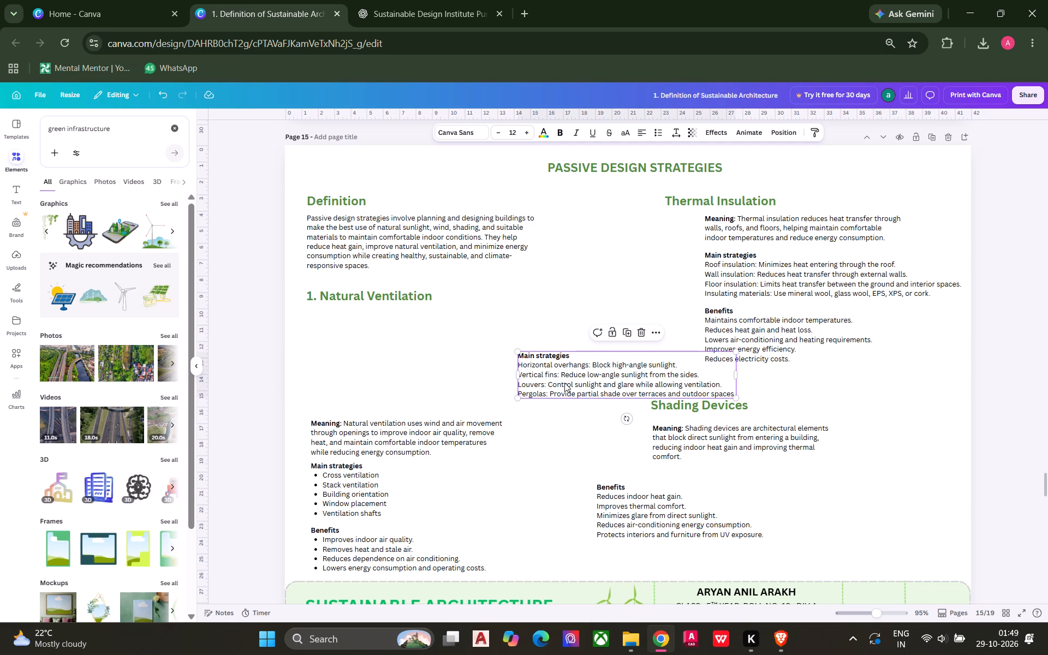
{"action": "left_click", "coordinate": [613, 502]}
{"action": "left_click_drag", "start_coordinate": [634, 521], "coordinate": [803, 547]}
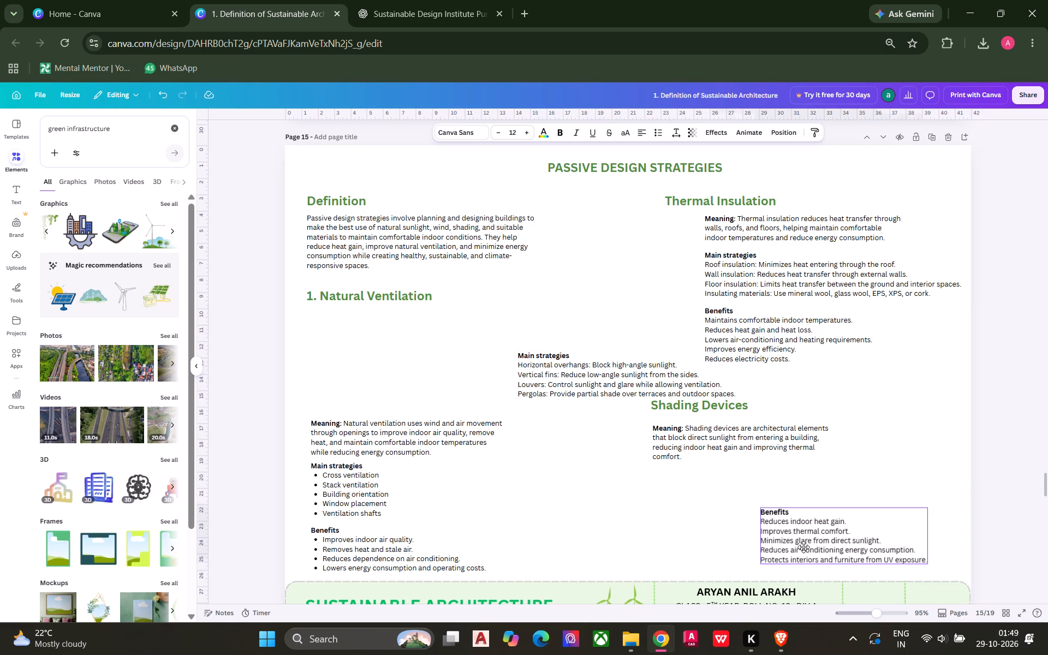
{"action": "left_click_drag", "start_coordinate": [803, 547], "coordinate": [828, 557]}
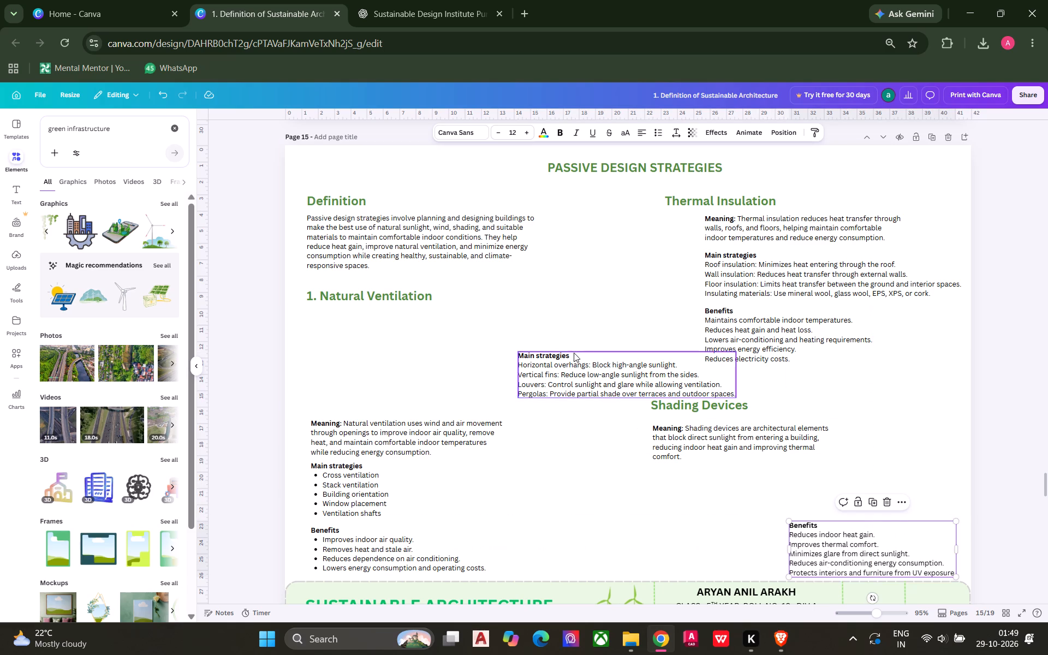
{"action": "left_click", "coordinate": [574, 372]}
{"action": "left_click_drag", "start_coordinate": [573, 371], "coordinate": [612, 547]}
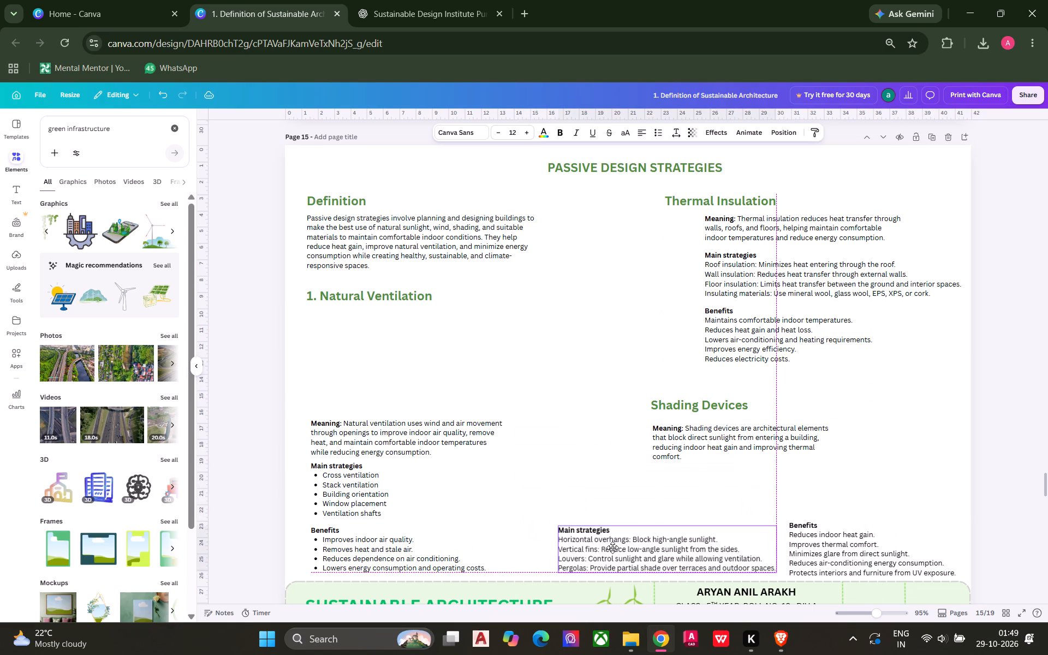
{"action": "left_click_drag", "start_coordinate": [612, 547], "coordinate": [612, 547]}
{"action": "left_click", "coordinate": [546, 451]}
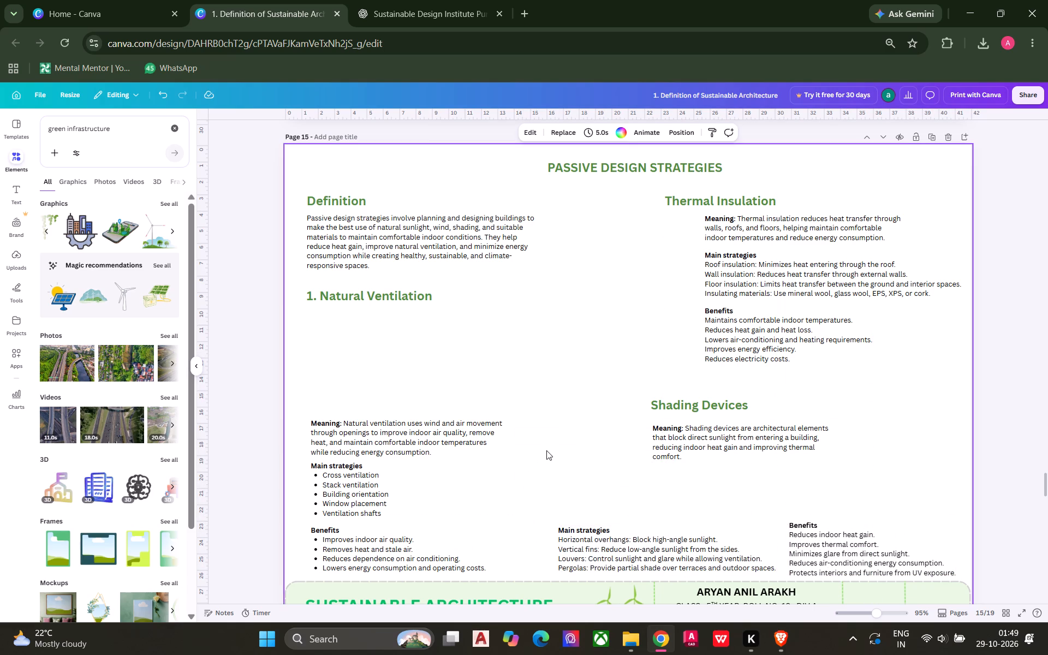
Save the design.
{"action": "key", "text": "ctrl+s"}
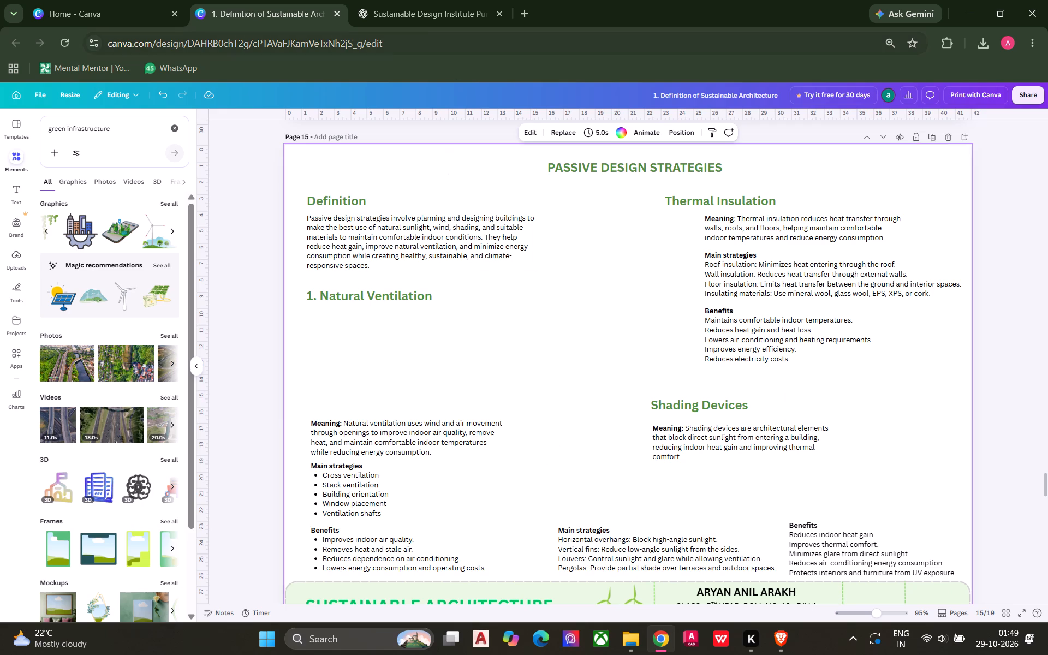
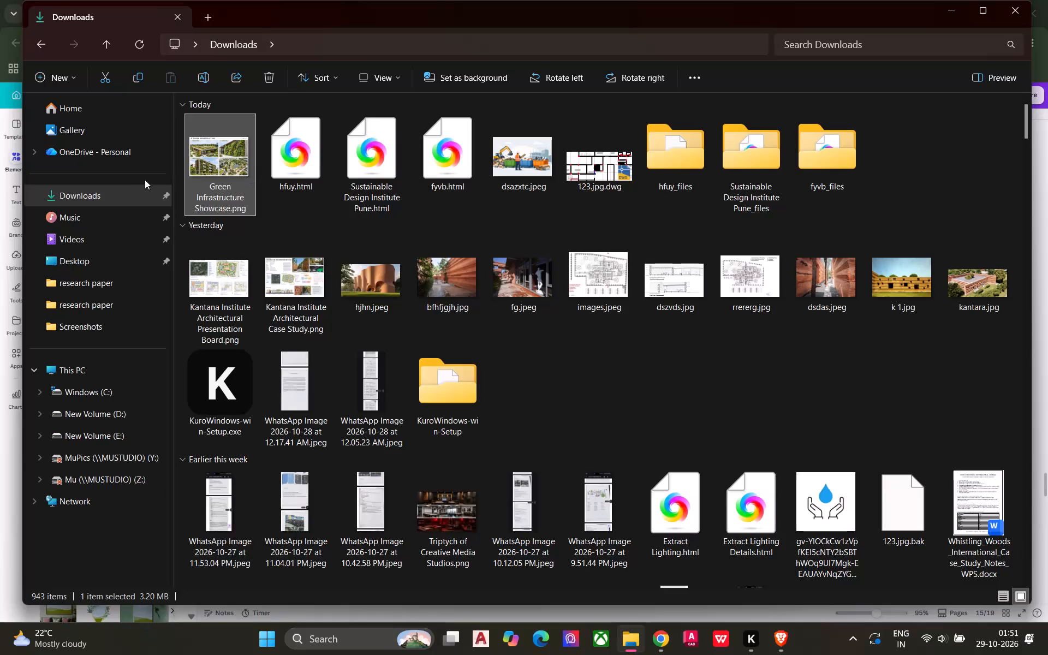
Copy the timber-slatted facade picture from the File Explorer Gallery into Canva page 15, shrink it and place it beside the "1. Natural Ventilation" heading.
{"action": "left_click", "coordinate": [108, 116]}
{"action": "left_click", "coordinate": [105, 129]}
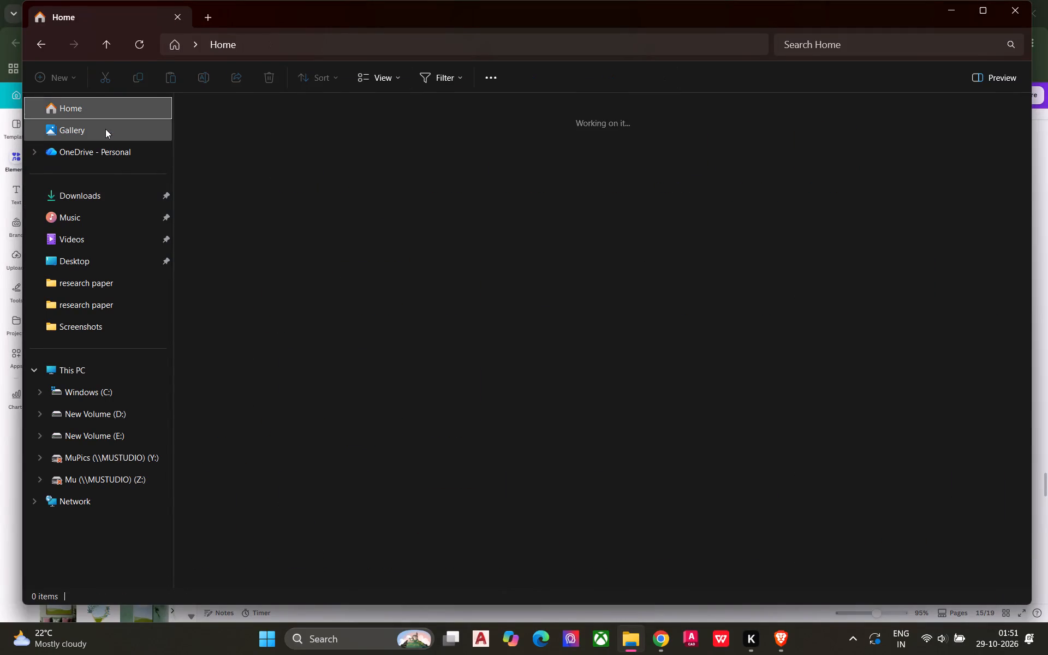
{"action": "left_click", "coordinate": [462, 189]}
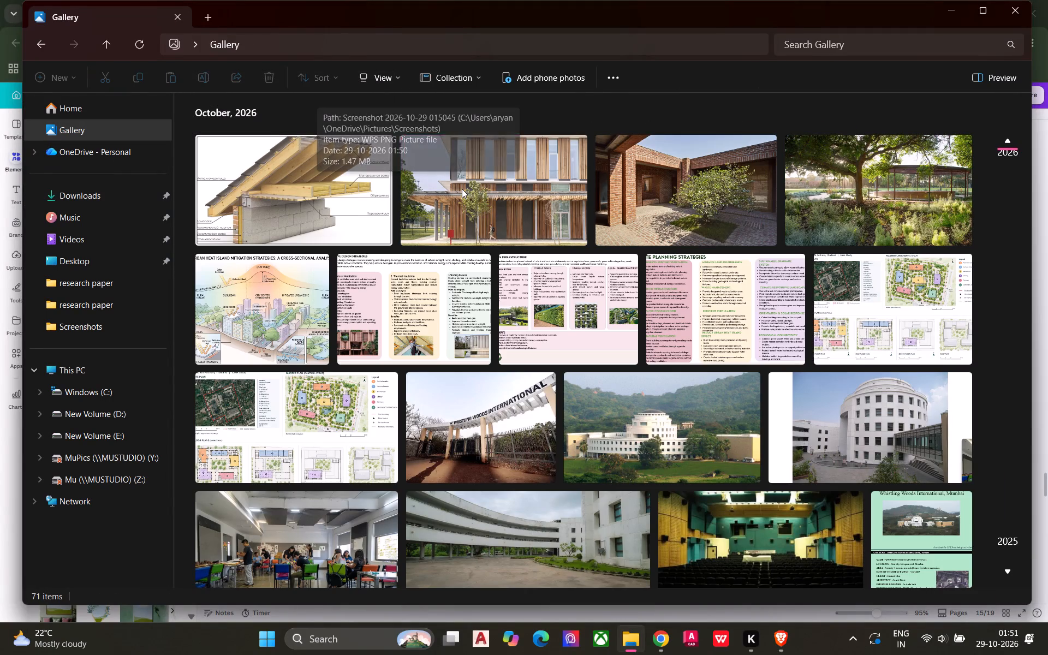
{"action": "key", "text": "ctrl+c"}
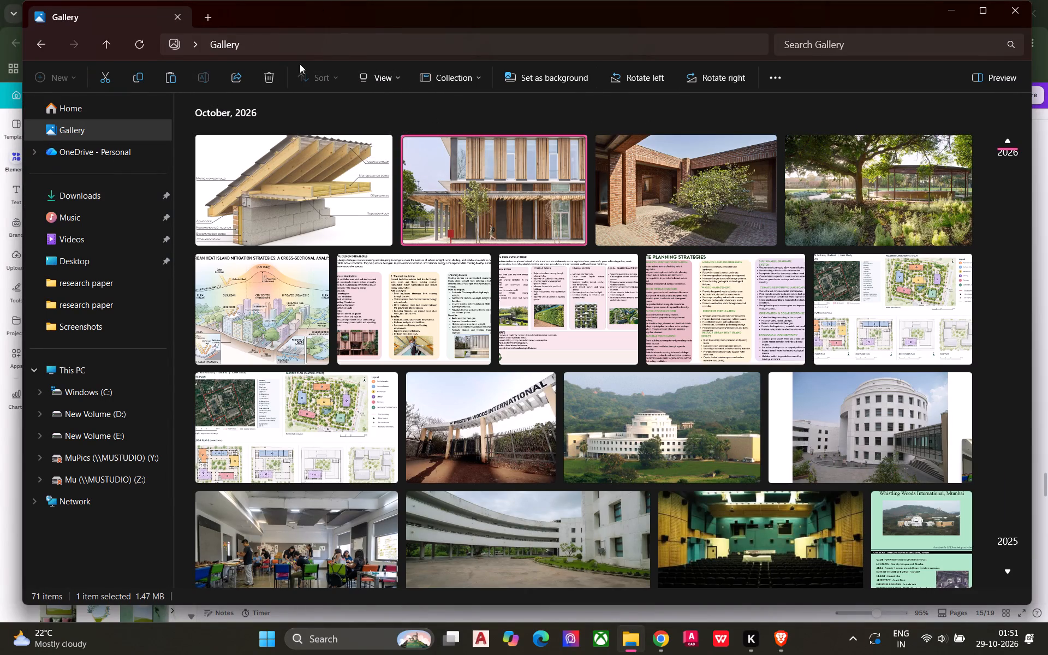
{"action": "left_click", "coordinate": [658, 645]}
{"action": "left_click", "coordinate": [536, 402]}
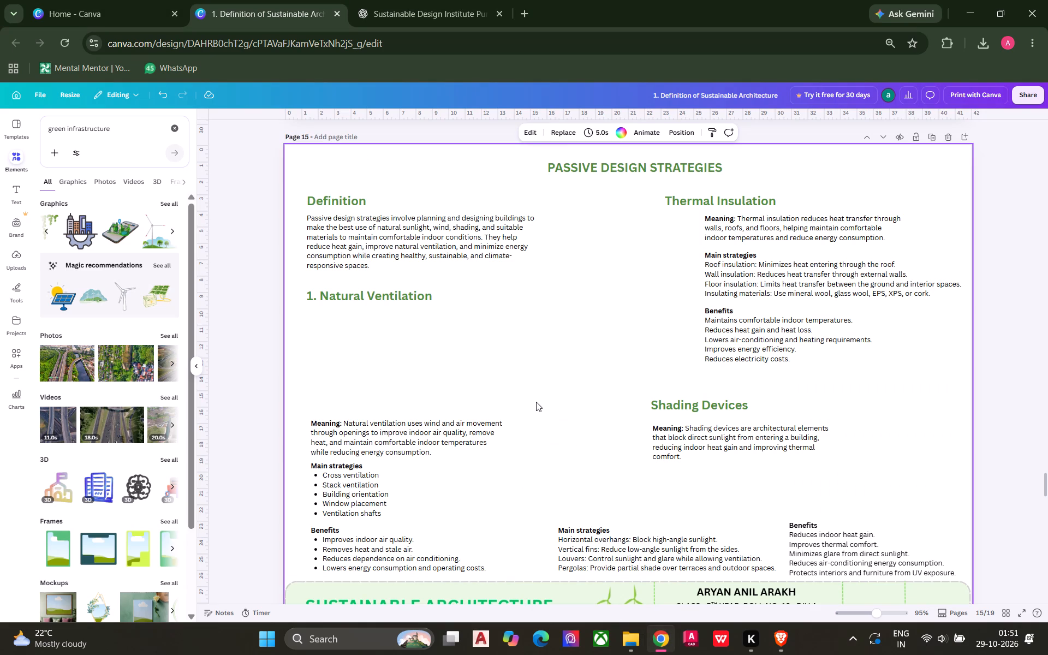
{"action": "key", "text": "ctrl+v"}
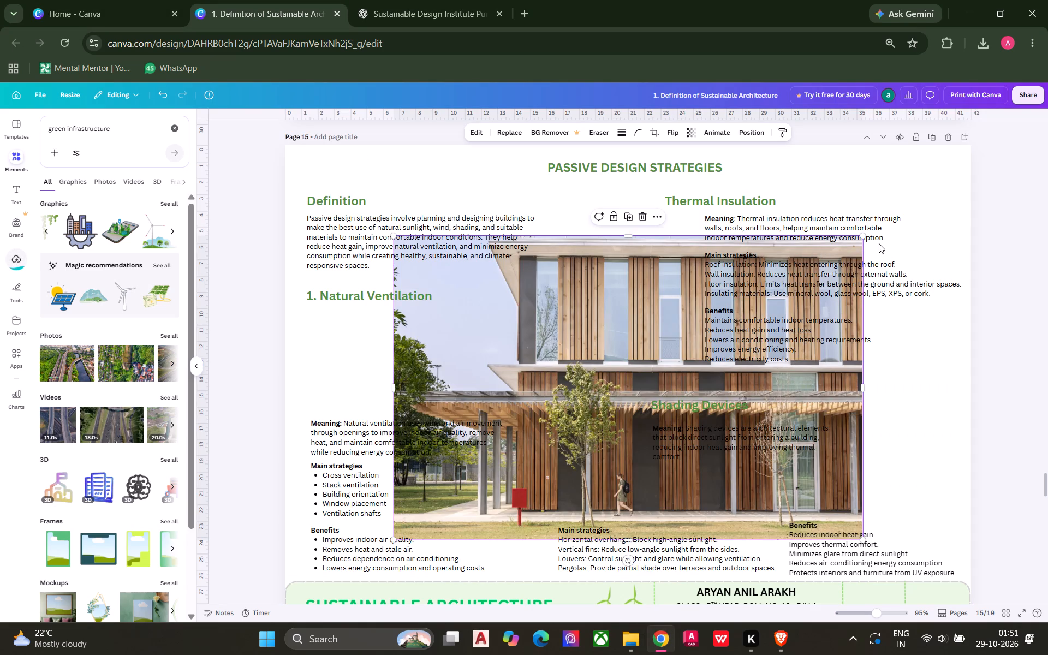
{"action": "left_click_drag", "start_coordinate": [863, 236], "coordinate": [562, 343]}
{"action": "left_click_drag", "start_coordinate": [526, 469], "coordinate": [574, 330]}
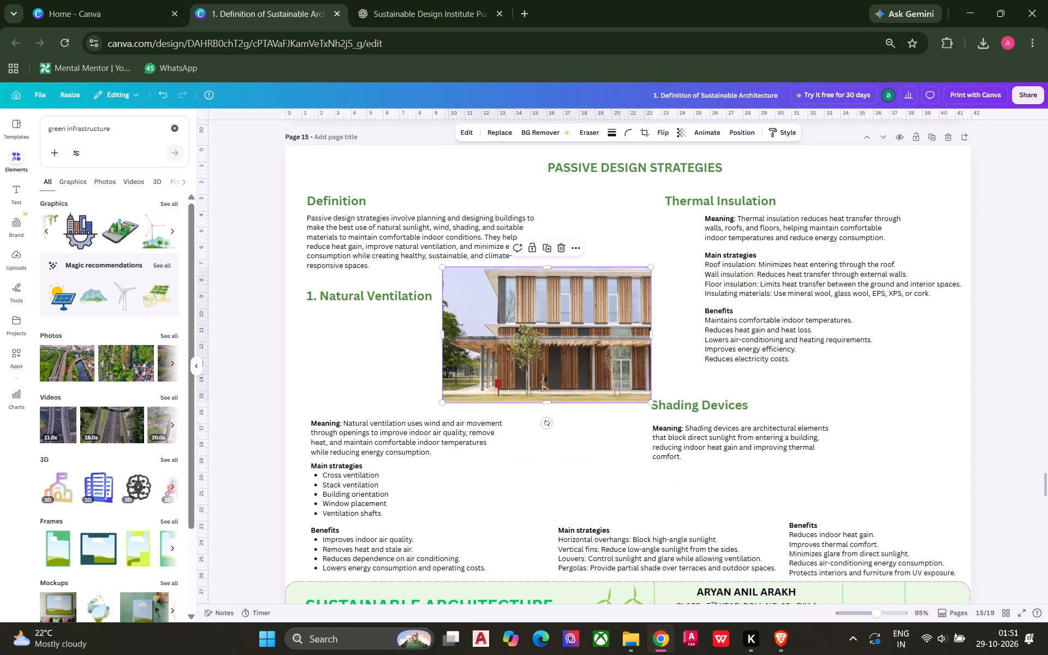
Copy the brick courtyard picture from the File Explorer Gallery into Canva page 15 and shrink it to slightly narrower than the facade image.
{"action": "left_click", "coordinate": [632, 636]}
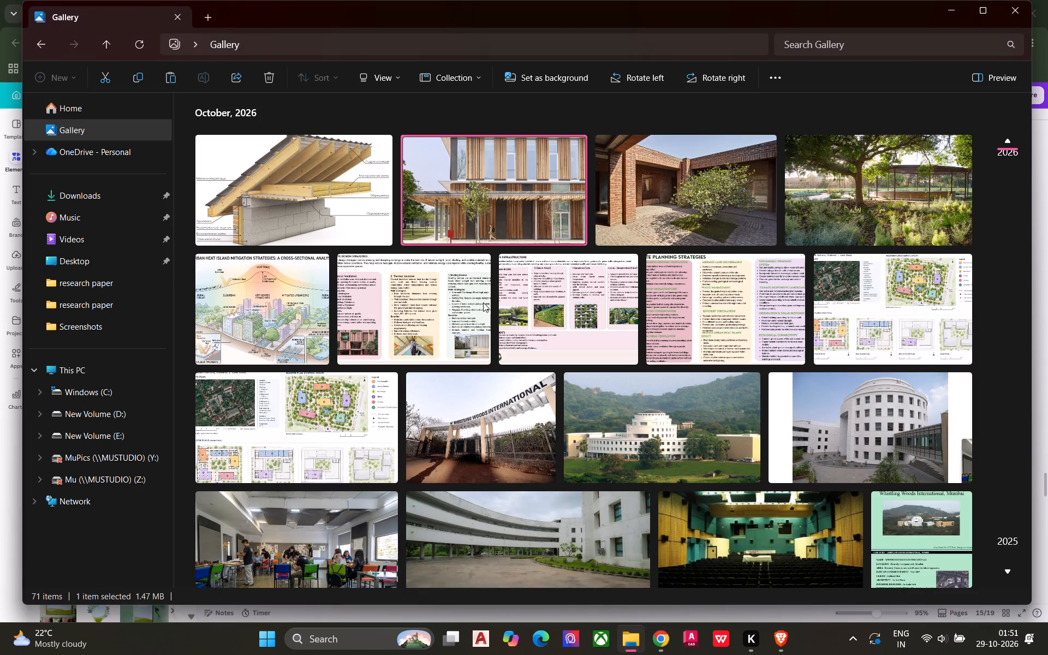
{"action": "left_click", "coordinate": [663, 206]}
{"action": "key", "text": "ctrl+c"}
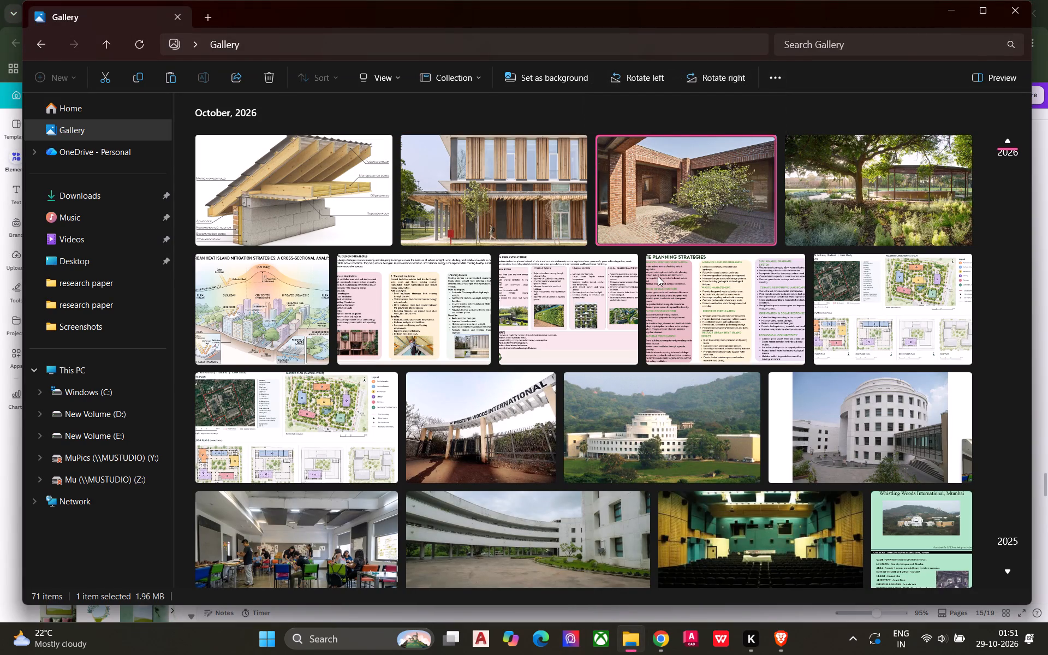
{"action": "left_click", "coordinate": [657, 644]}
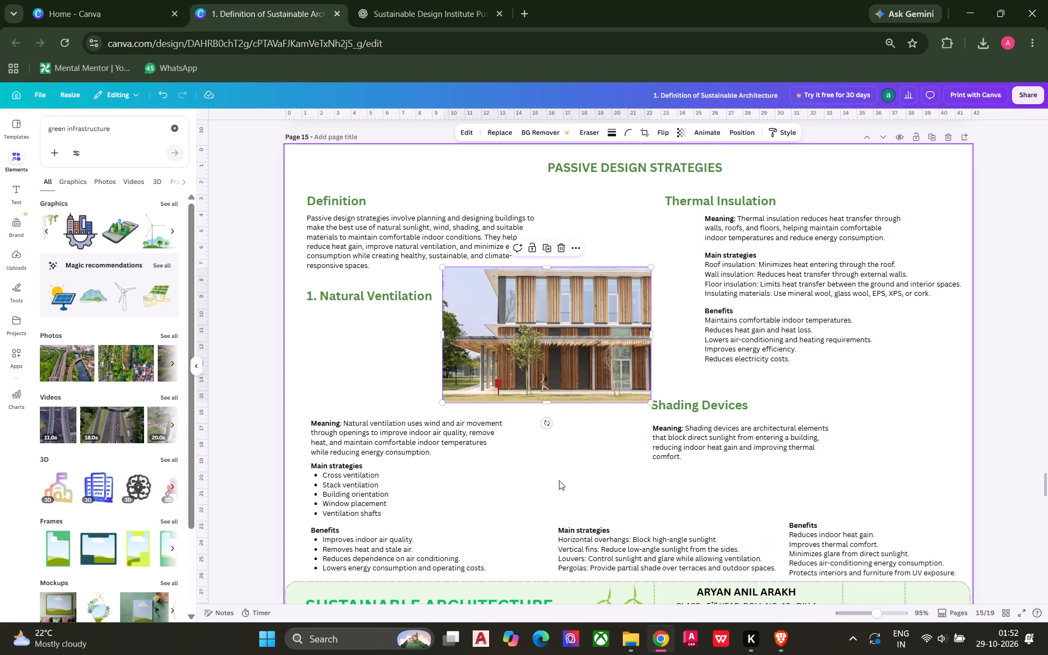
{"action": "left_click", "coordinate": [559, 480]}
{"action": "key", "text": "ctrl+v"}
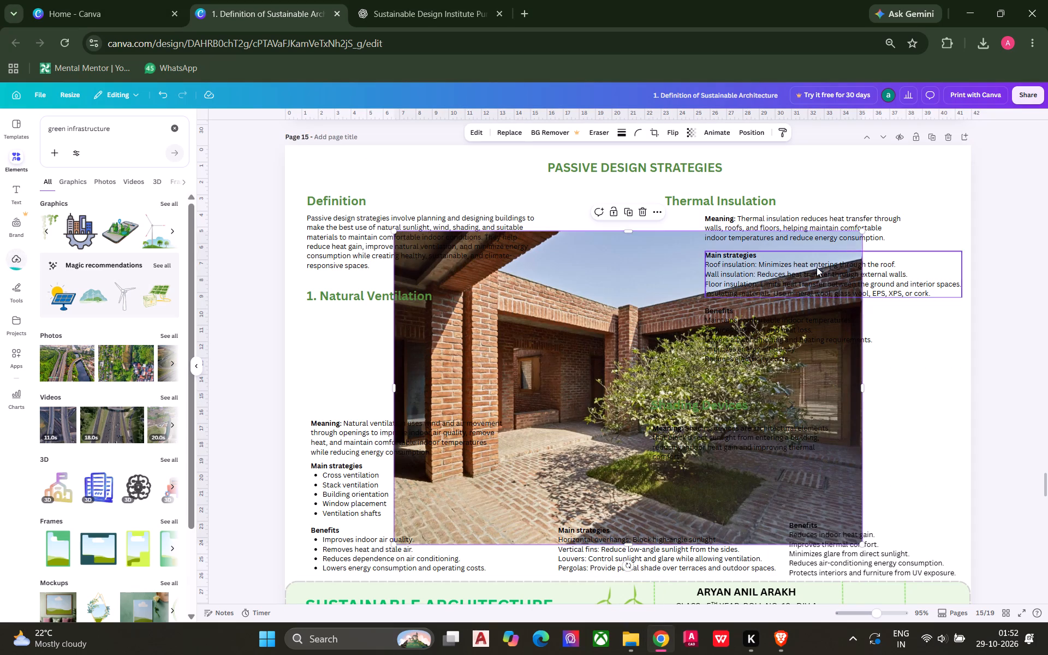
{"action": "left_click_drag", "start_coordinate": [863, 232], "coordinate": [850, 243]}
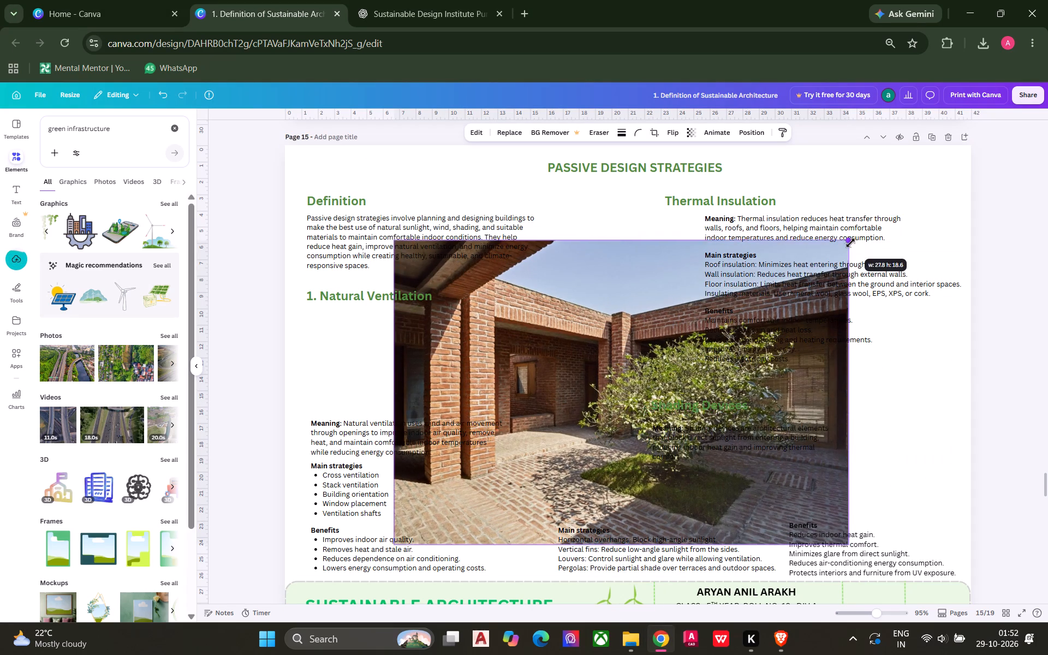
{"action": "left_click_drag", "start_coordinate": [850, 243], "coordinate": [579, 444]}
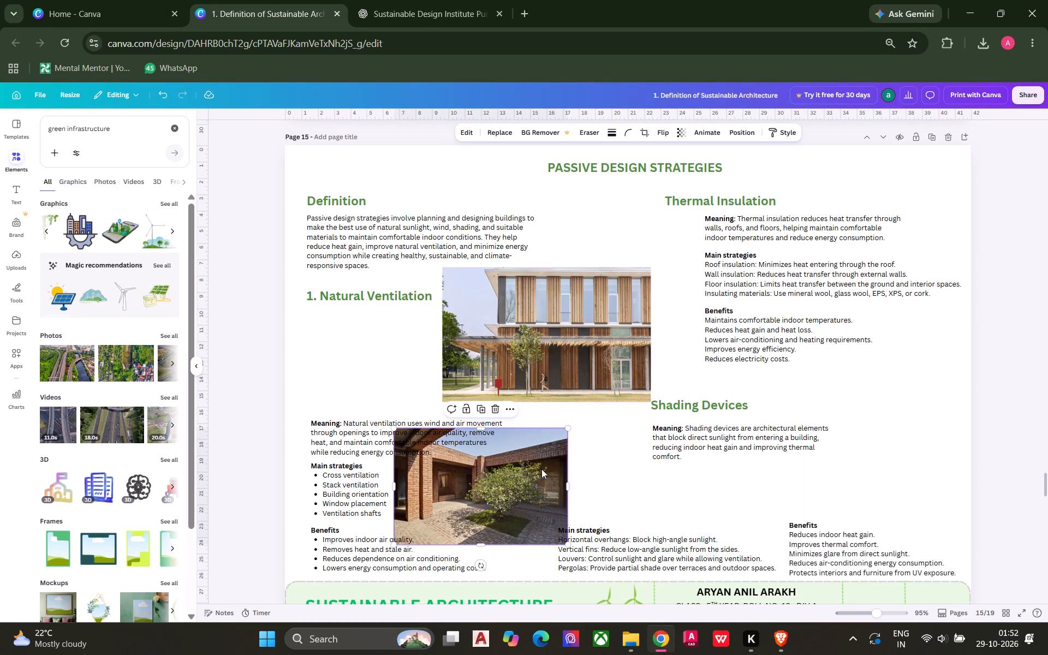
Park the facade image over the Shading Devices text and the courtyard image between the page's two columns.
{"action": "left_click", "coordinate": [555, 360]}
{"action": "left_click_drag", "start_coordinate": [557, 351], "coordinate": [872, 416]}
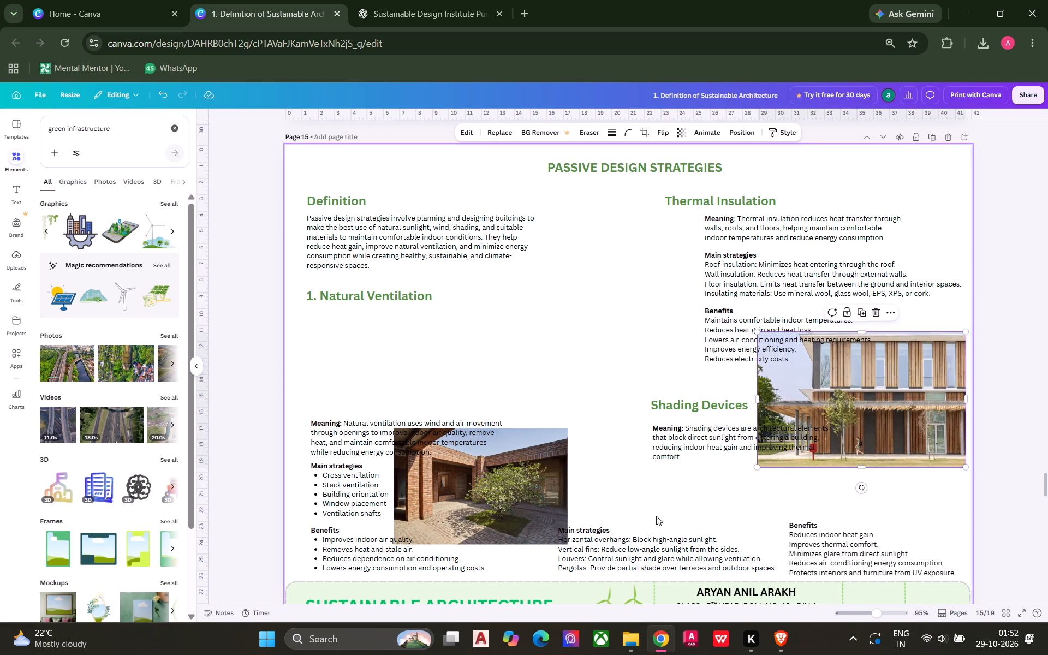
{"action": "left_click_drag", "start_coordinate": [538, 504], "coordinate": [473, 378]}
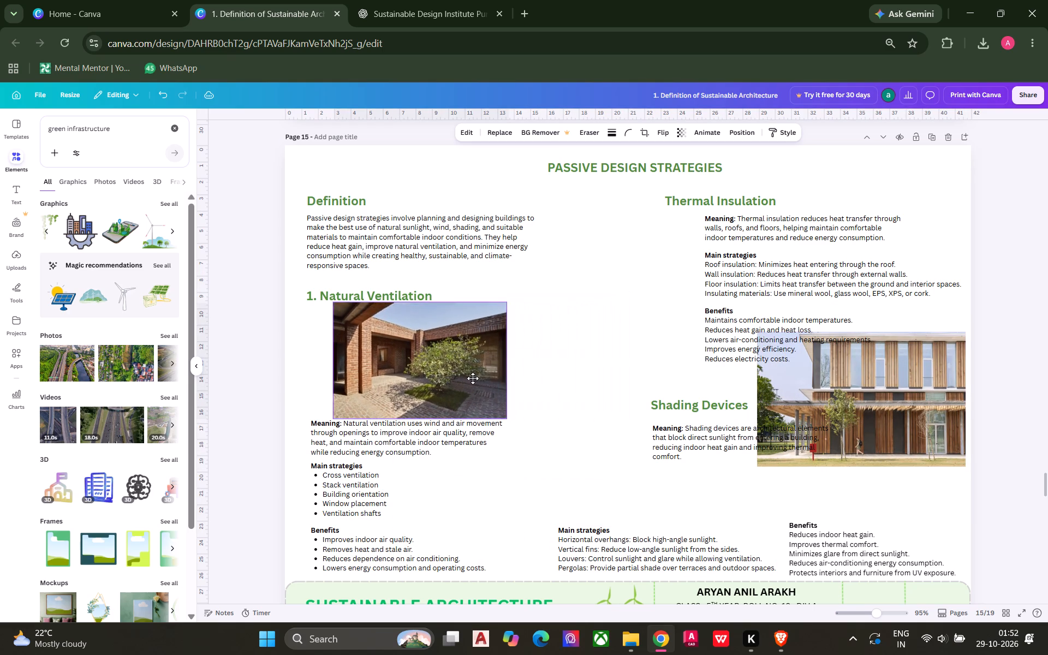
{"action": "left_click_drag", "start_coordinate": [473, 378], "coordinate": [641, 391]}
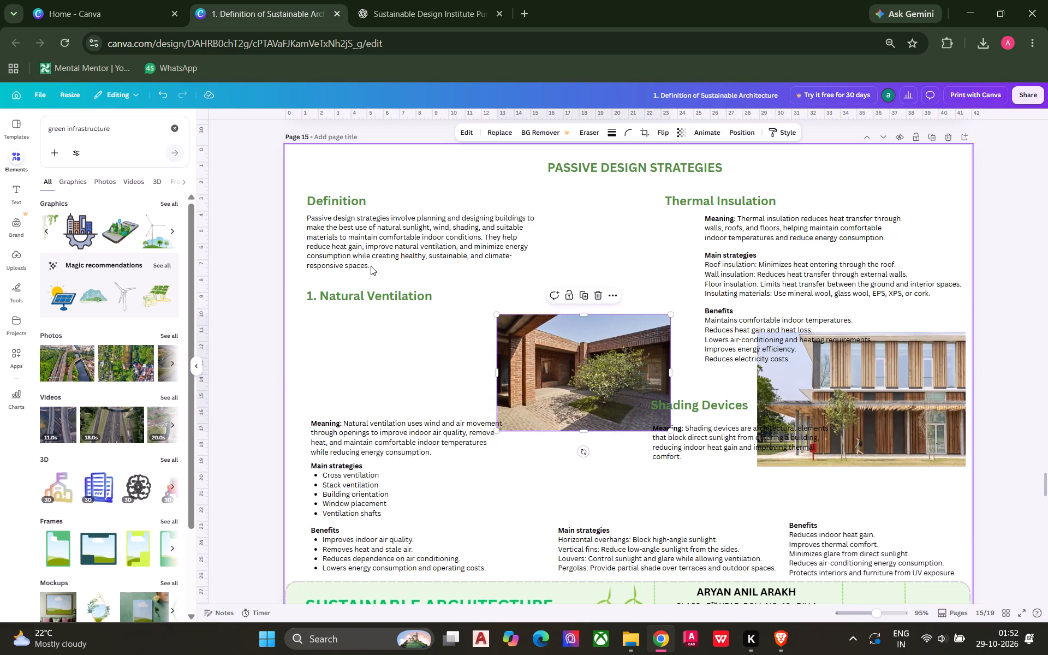
Move the "Definition" heading with its paragraph up slightly, and raise the "1. Natural Ventilation" heading to just below that paragraph.
{"action": "left_click_drag", "start_coordinate": [388, 273], "coordinate": [348, 190]}
{"action": "left_click_drag", "start_coordinate": [337, 227], "coordinate": [337, 217]}
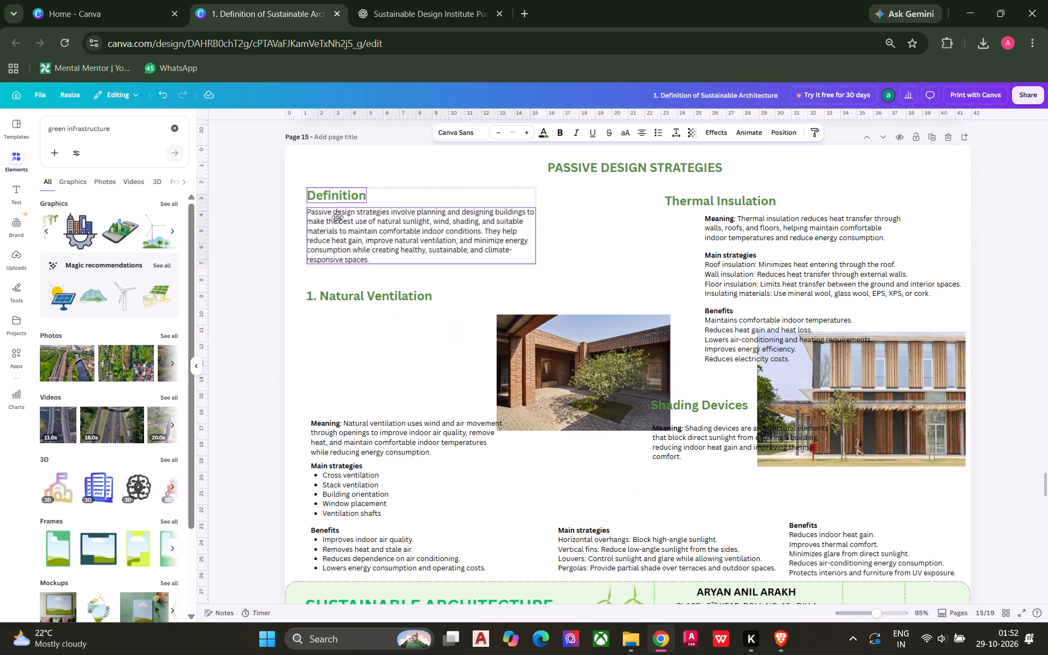
{"action": "left_click_drag", "start_coordinate": [337, 217], "coordinate": [337, 212]}
{"action": "left_click", "coordinate": [272, 295]}
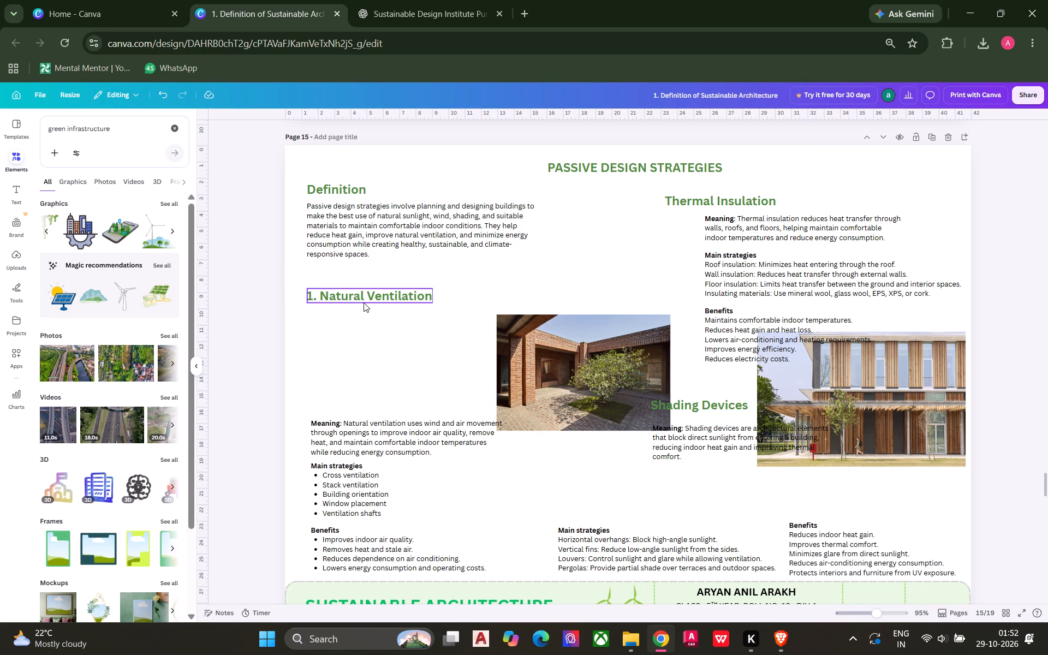
{"action": "left_click_drag", "start_coordinate": [364, 302], "coordinate": [364, 278]}
{"action": "left_click", "coordinate": [240, 318]}
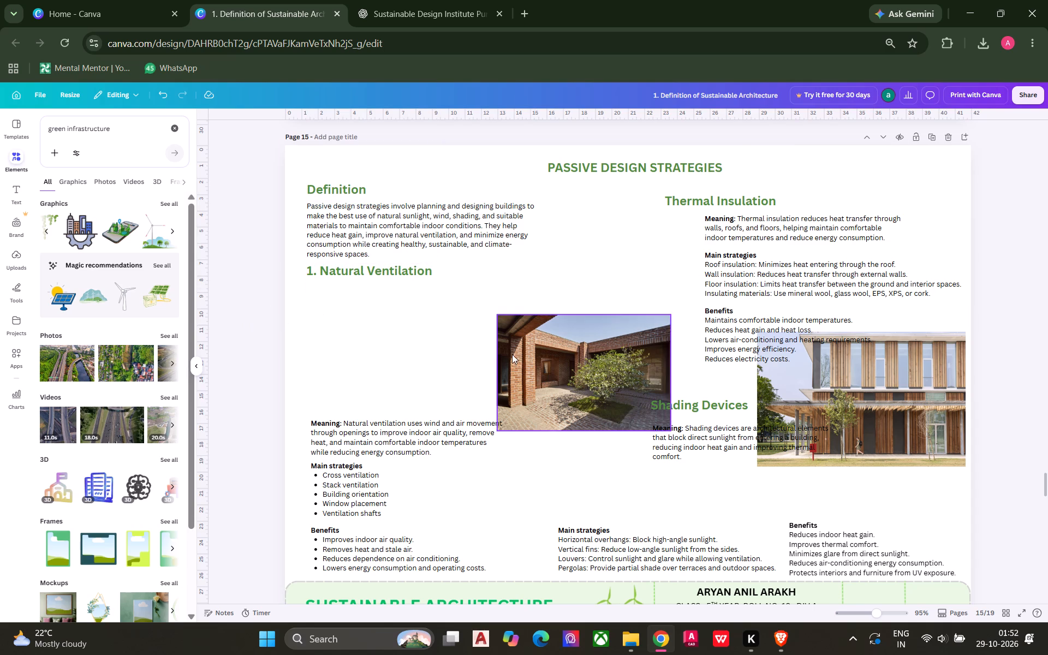
Place the courtyard image beneath the "1. Natural Ventilation" heading and enlarge it to about the width of the "Meaning" text below.
{"action": "left_click_drag", "start_coordinate": [520, 358], "coordinate": [332, 332]}
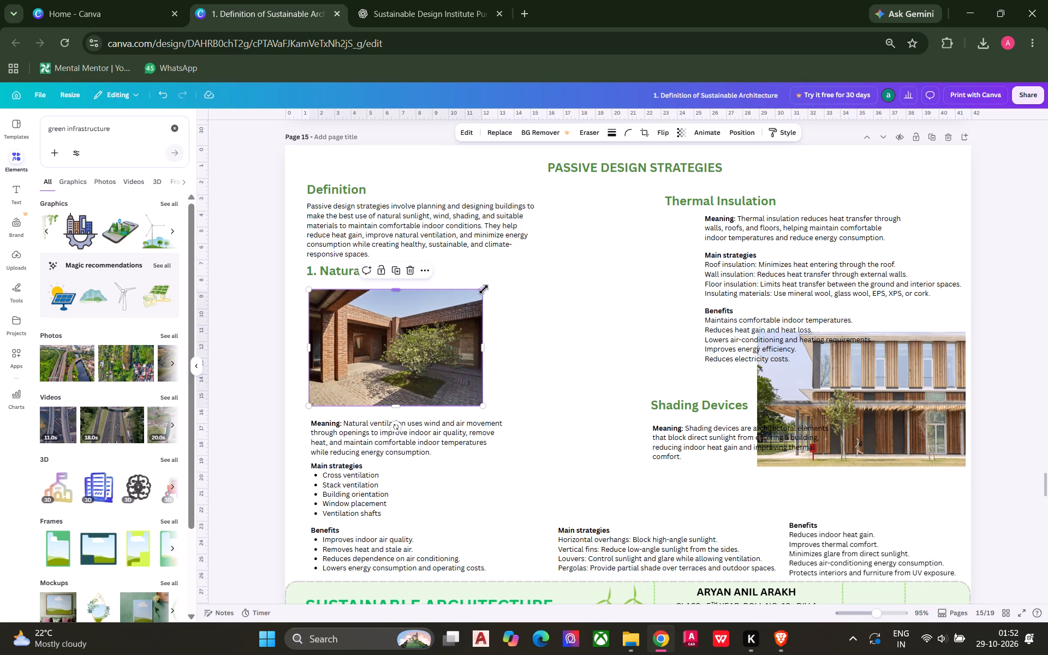
{"action": "left_click_drag", "start_coordinate": [485, 289], "coordinate": [505, 282]}
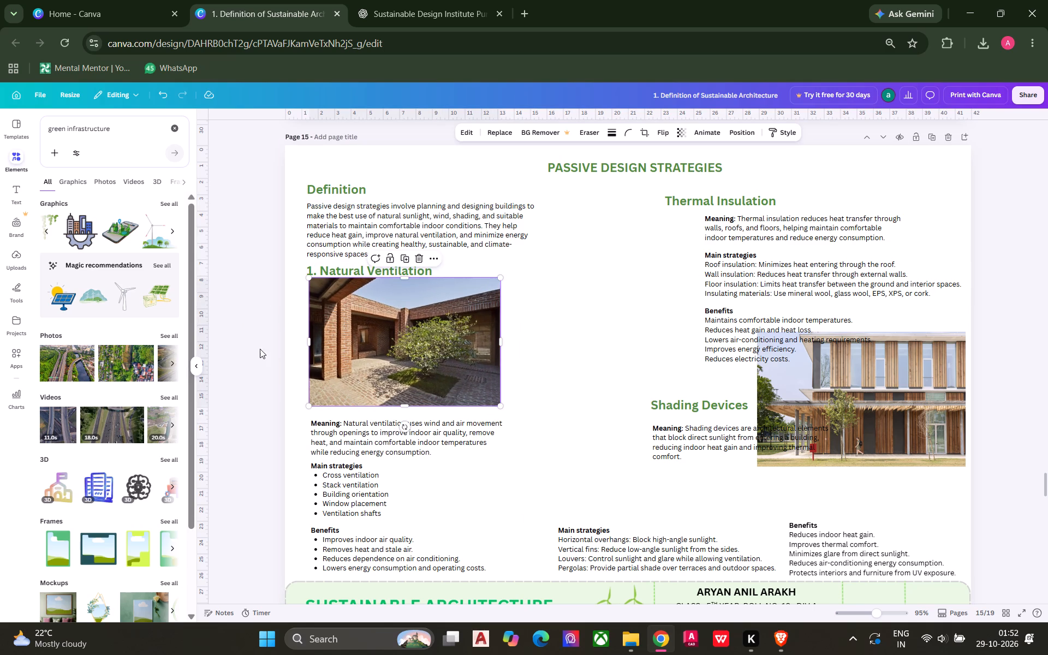
{"action": "left_click", "coordinate": [260, 349]}
Move the facade image up beside the thermal insulation text and shift the three thermal insulation text blocks toward the page's right edge.
{"action": "left_click", "coordinate": [869, 416]}
{"action": "left_click_drag", "start_coordinate": [873, 413], "coordinate": [554, 290]}
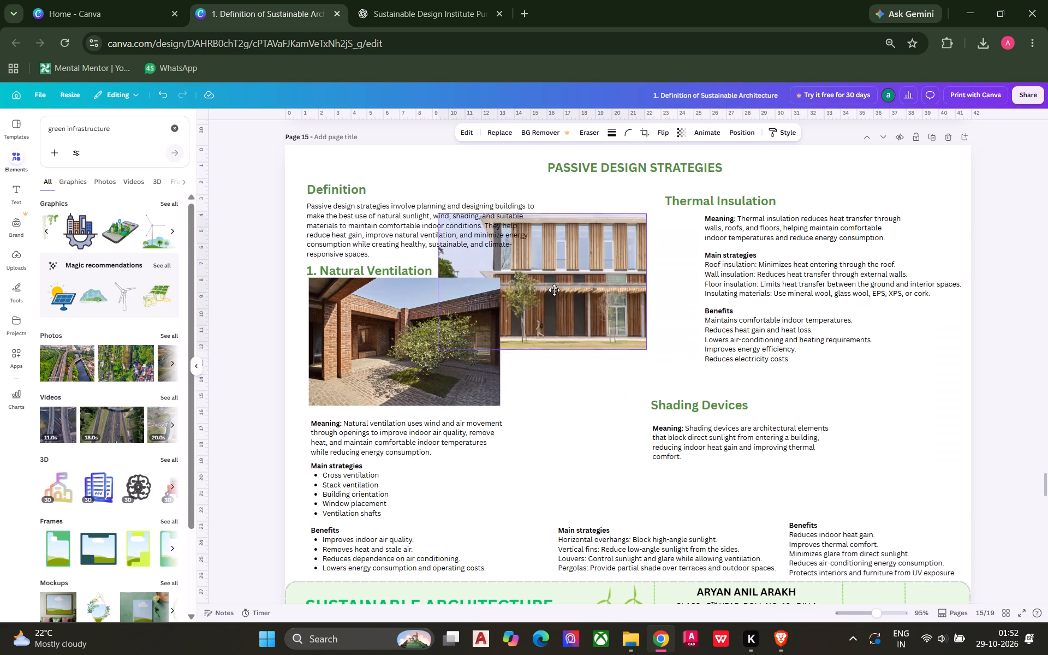
{"action": "left_click_drag", "start_coordinate": [554, 290], "coordinate": [610, 305]}
{"action": "left_click", "coordinate": [1047, 339]}
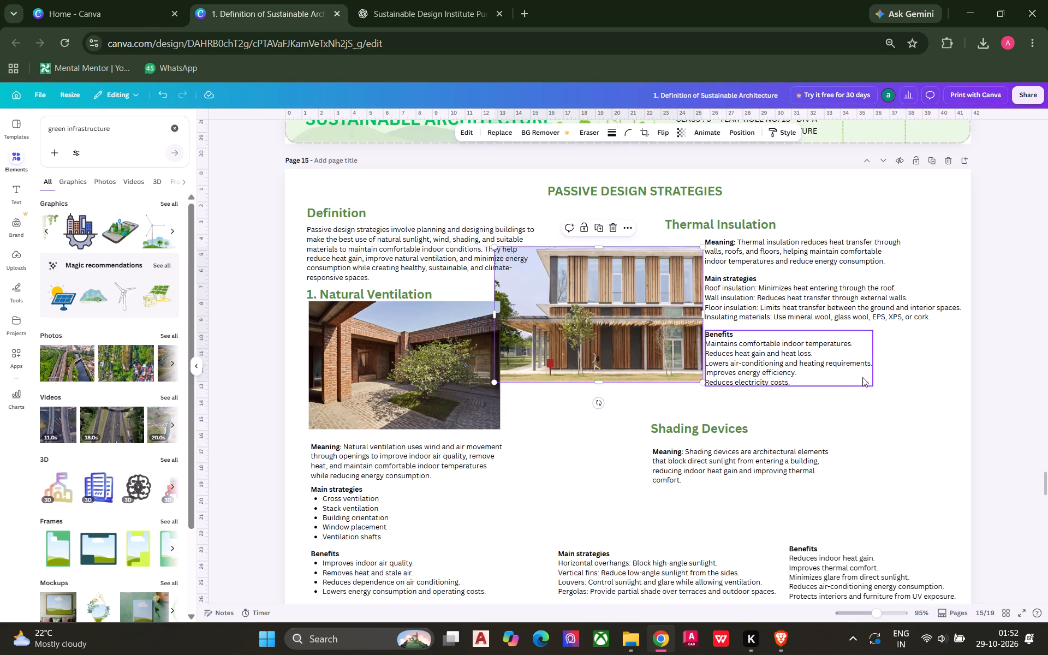
{"action": "left_click_drag", "start_coordinate": [916, 389], "coordinate": [819, 254]}
{"action": "left_click_drag", "start_coordinate": [791, 296], "coordinate": [882, 303]}
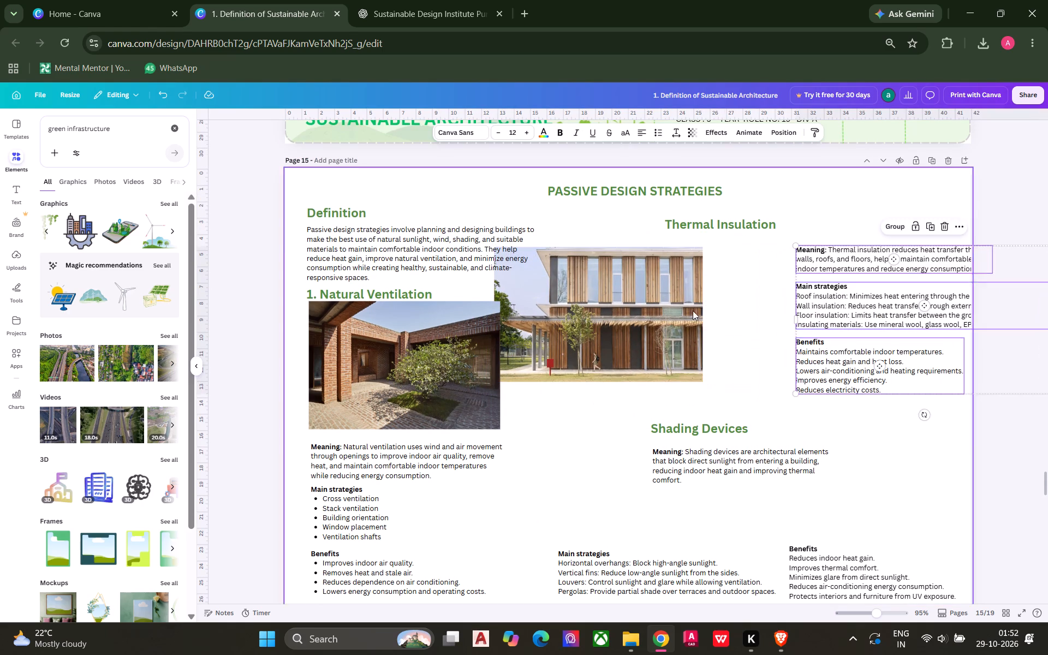
Position the facade image midway between the Definition paragraph and the thermal insulation text blocks.
{"action": "left_click", "coordinate": [658, 312]}
{"action": "left_click_drag", "start_coordinate": [652, 323], "coordinate": [716, 315]}
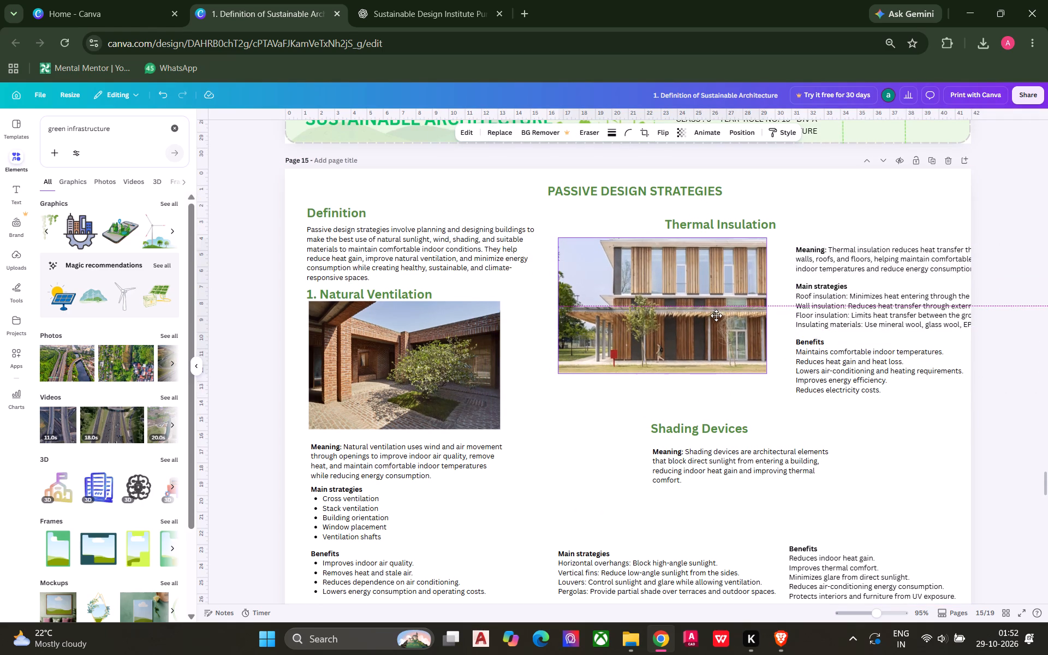
{"action": "left_click_drag", "start_coordinate": [716, 315], "coordinate": [719, 311]}
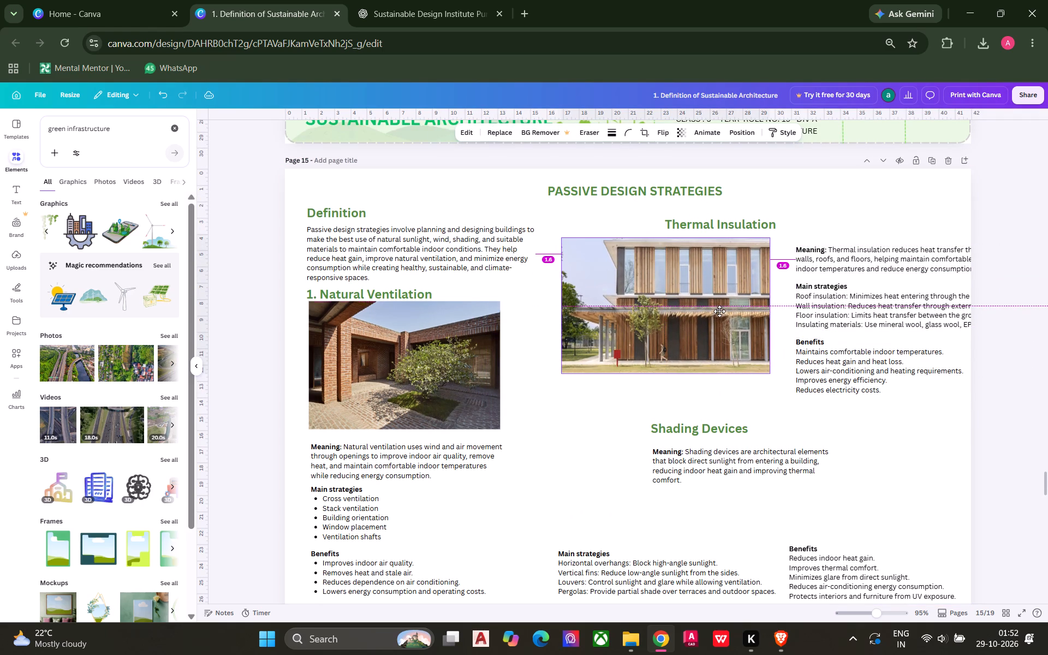
{"action": "left_click_drag", "start_coordinate": [719, 311], "coordinate": [719, 309]}
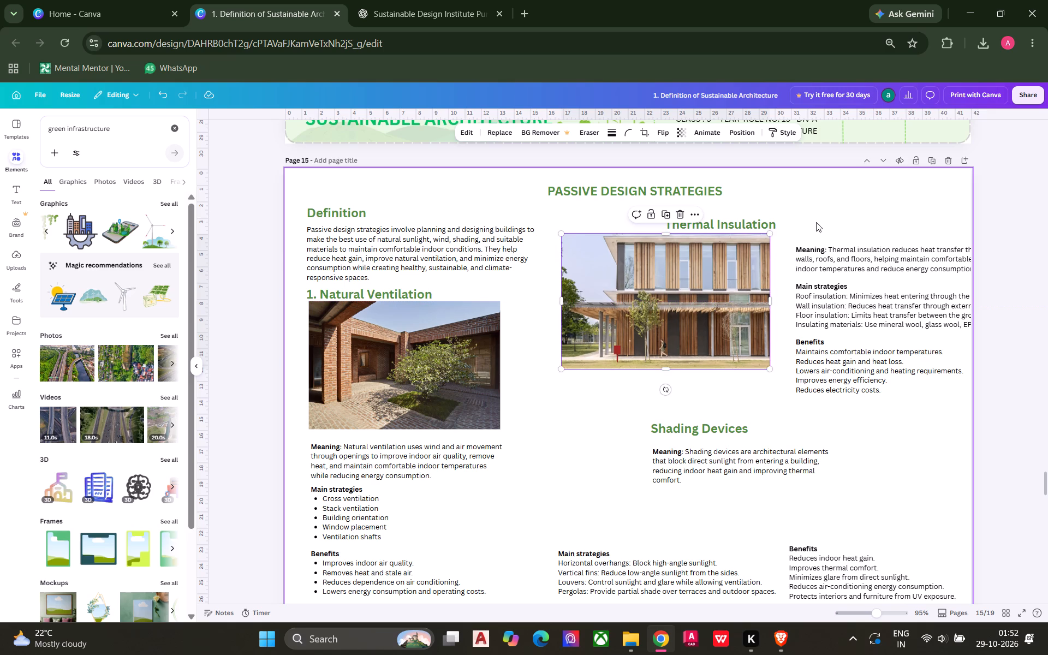
Move the "Thermal Insulation" heading directly above the facade image, aligned with the image's left edge.
{"action": "left_click", "coordinate": [815, 222]}
{"action": "left_click_drag", "start_coordinate": [720, 225], "coordinate": [624, 218]}
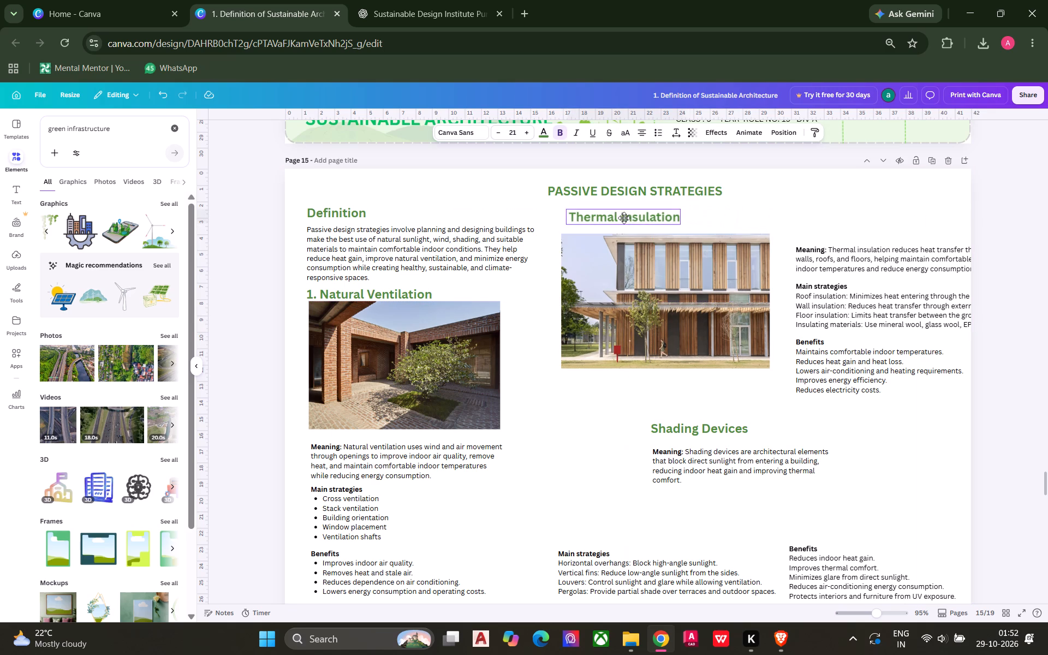
{"action": "left_click_drag", "start_coordinate": [624, 218], "coordinate": [631, 222]}
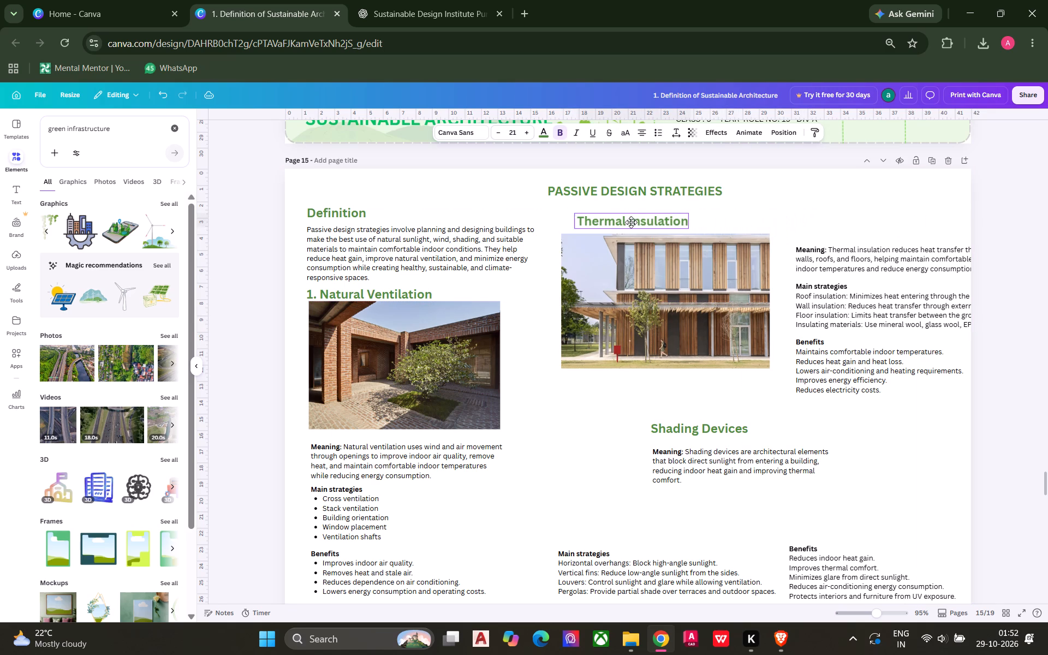
{"action": "left_click_drag", "start_coordinate": [631, 222], "coordinate": [616, 222]}
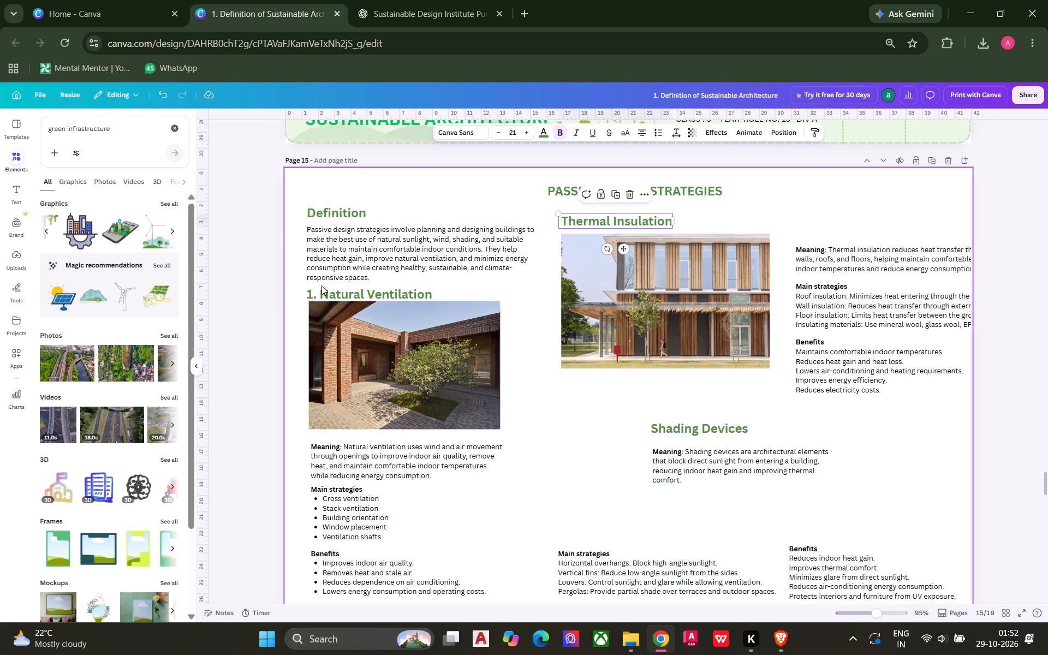
{"action": "left_click", "coordinate": [255, 289]}
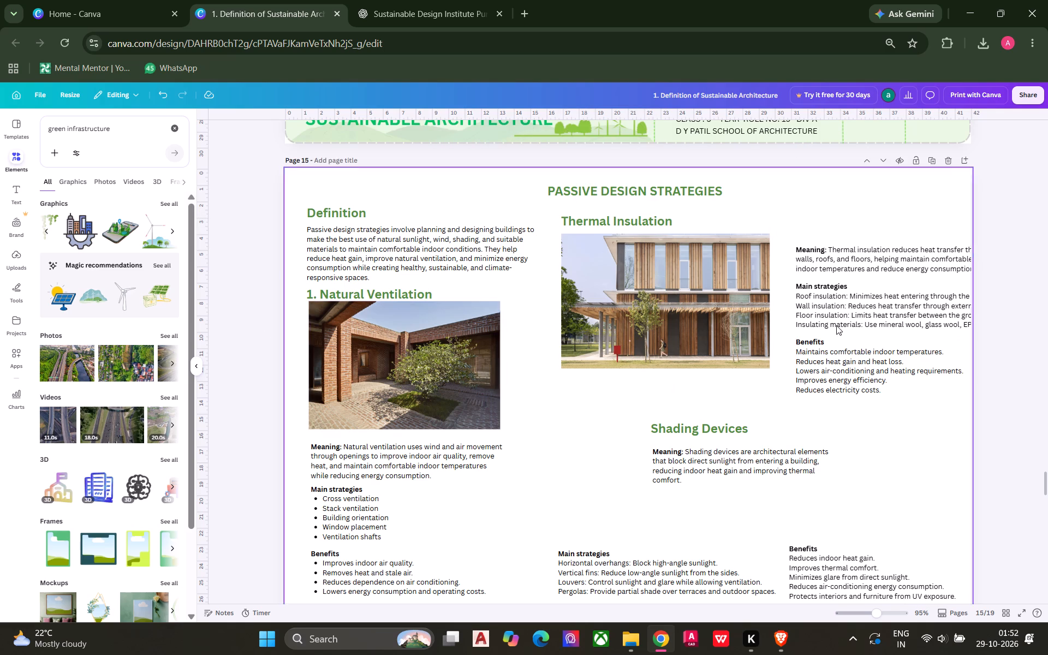
Move the three thermal insulation text blocks together close to the facade image's right edge, starting level with its top.
{"action": "left_click_drag", "start_coordinate": [899, 415], "coordinate": [813, 240]}
{"action": "left_click_drag", "start_coordinate": [821, 312], "coordinate": [816, 306]}
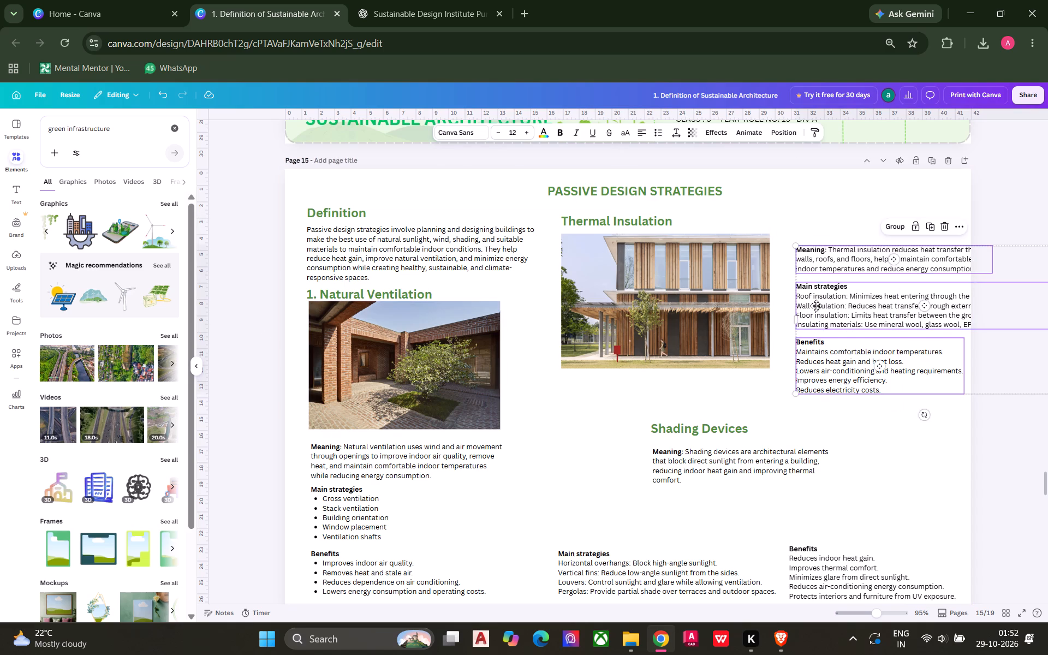
{"action": "left_click_drag", "start_coordinate": [816, 306], "coordinate": [803, 301]}
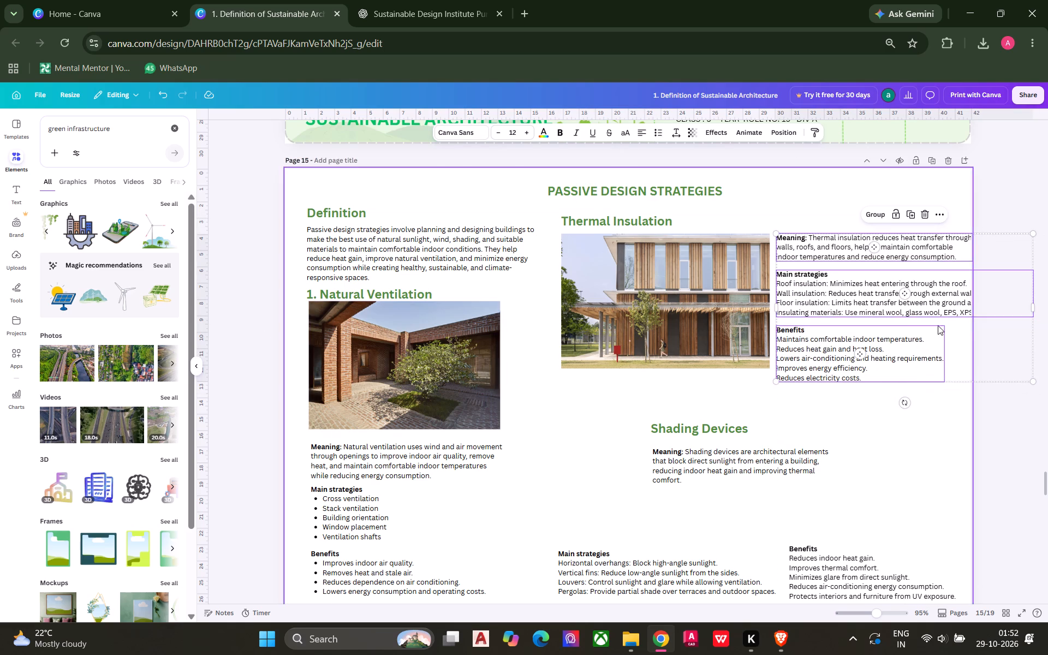
{"action": "left_click", "coordinate": [1009, 338]}
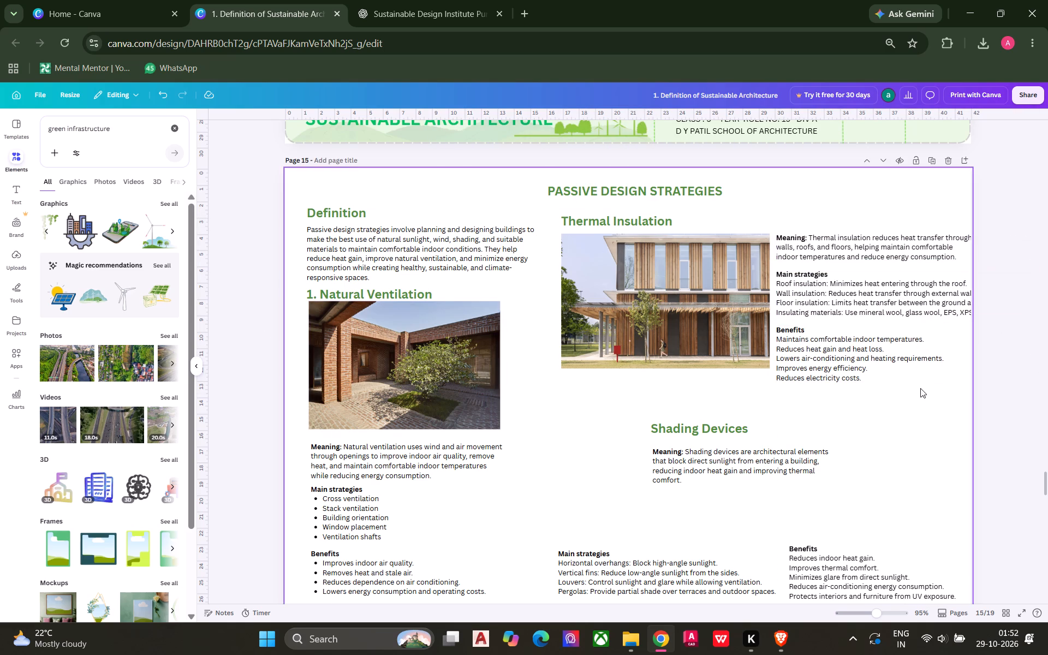
Narrow the thermal insulation Meaning text box to a width of about 11.7 so it ends inside the page edge.
{"action": "left_click", "coordinate": [889, 261]}
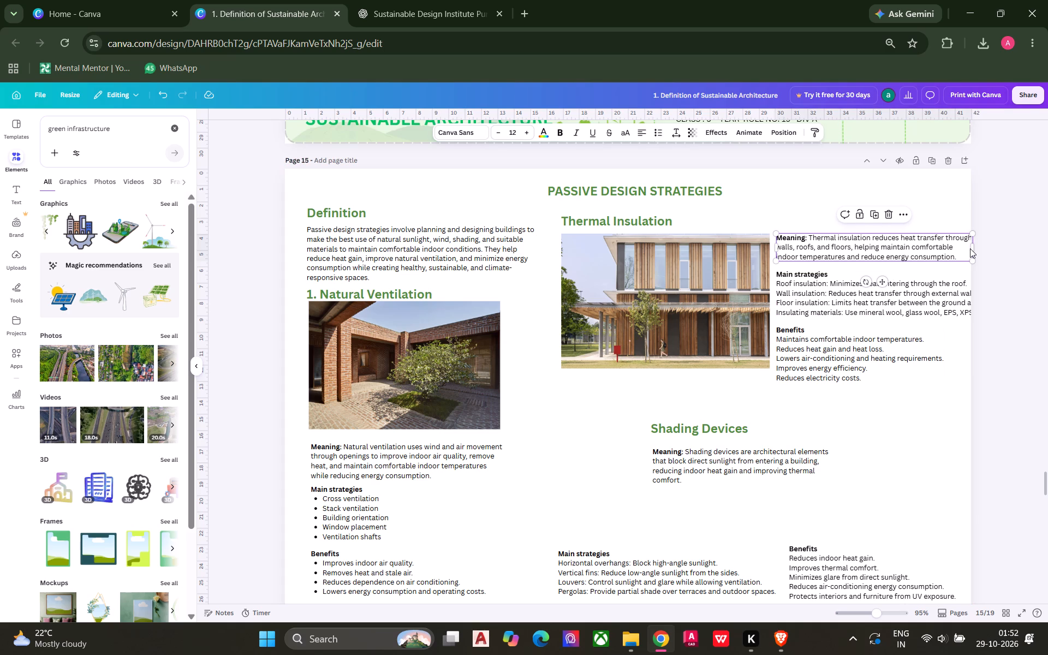
{"action": "left_click", "coordinate": [974, 246]}
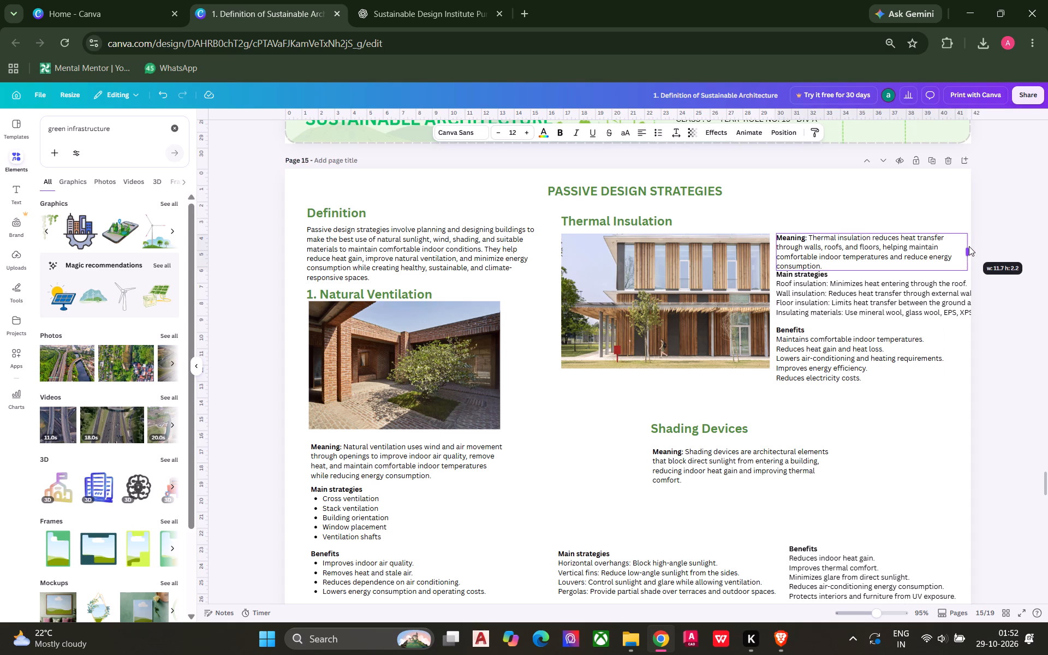
{"action": "left_click", "coordinate": [1015, 236]}
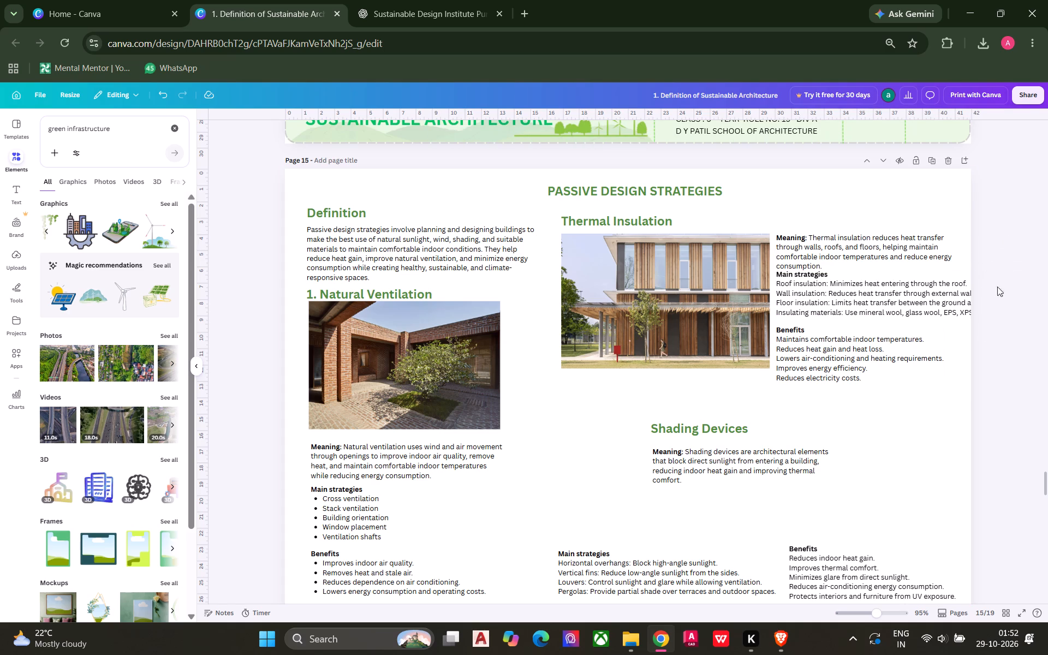
Shift the thermal insulation Main strategies and Benefits blocks down slightly together, leaving a gap below the Meaning paragraph.
{"action": "left_click_drag", "start_coordinate": [847, 405], "coordinate": [825, 294]}
{"action": "left_click_drag", "start_coordinate": [817, 301], "coordinate": [815, 309]}
{"action": "left_click", "coordinate": [1002, 341]}
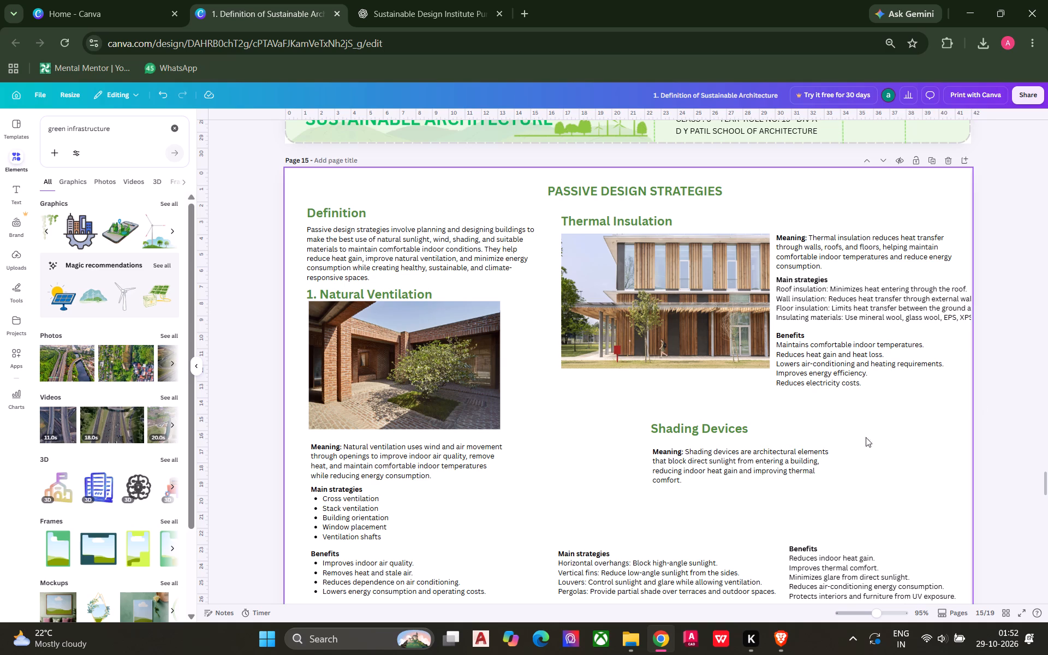
Move the "Shading Devices" heading and its Meaning paragraph together toward the page's right edge, below the thermal insulation Benefits block.
{"action": "scroll", "coordinate": [861, 439], "scroll_direction": "down", "scroll_amount": 1}
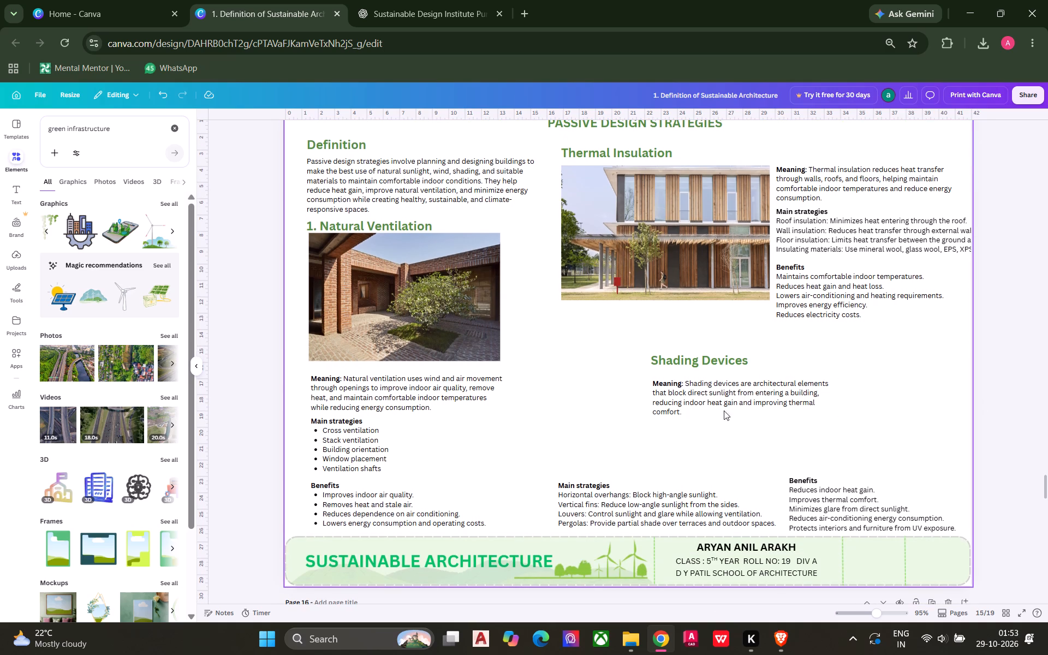
{"action": "left_click_drag", "start_coordinate": [705, 433], "coordinate": [684, 336]}
{"action": "left_click_drag", "start_coordinate": [680, 384], "coordinate": [680, 384]}
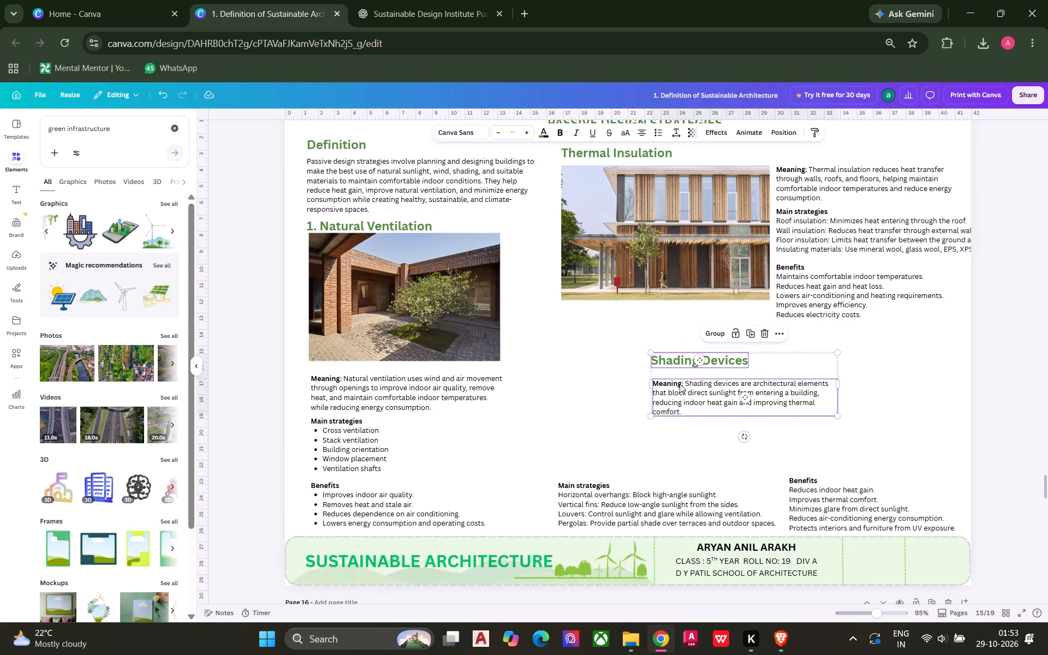
{"action": "left_click_drag", "start_coordinate": [680, 384], "coordinate": [795, 388]}
{"action": "scroll", "coordinate": [683, 391], "scroll_direction": "up", "scroll_amount": 1}
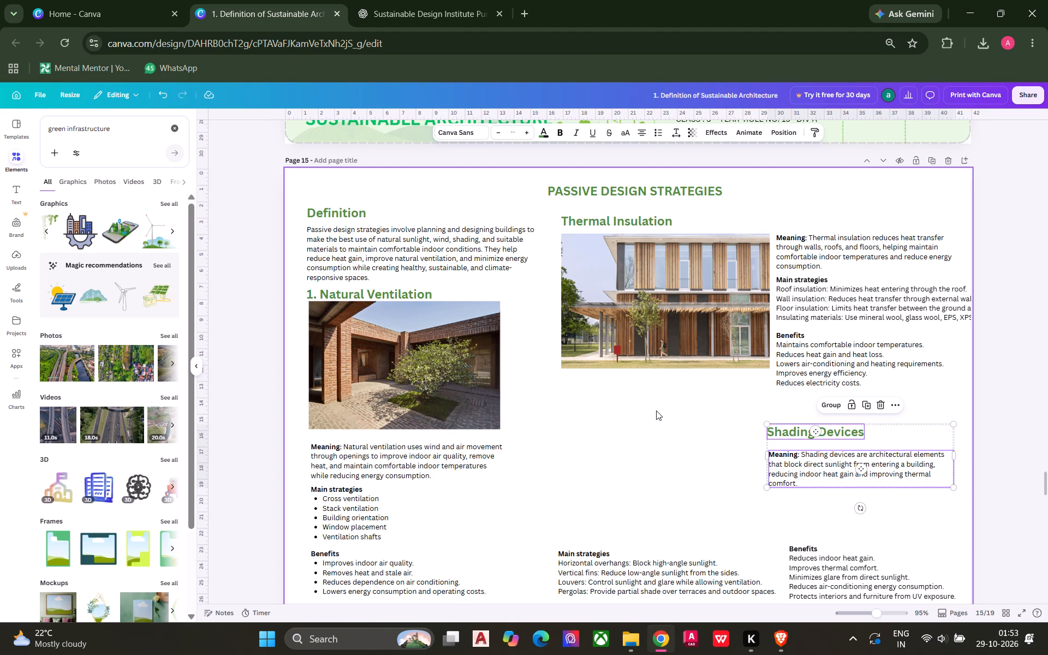
{"action": "scroll", "coordinate": [624, 421], "scroll_direction": "down", "scroll_amount": 1}
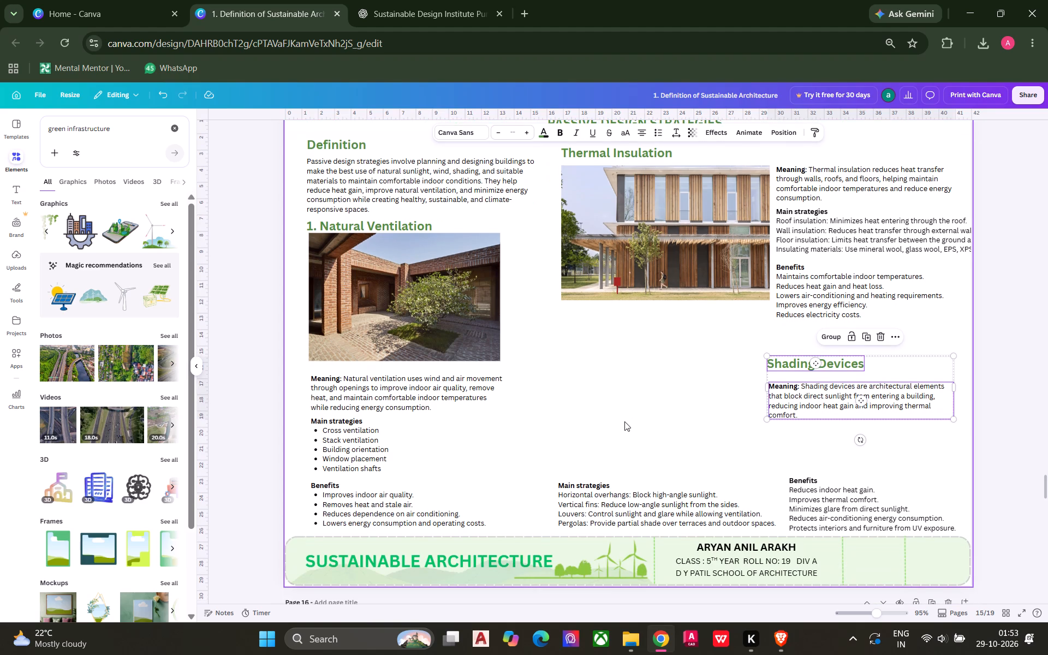
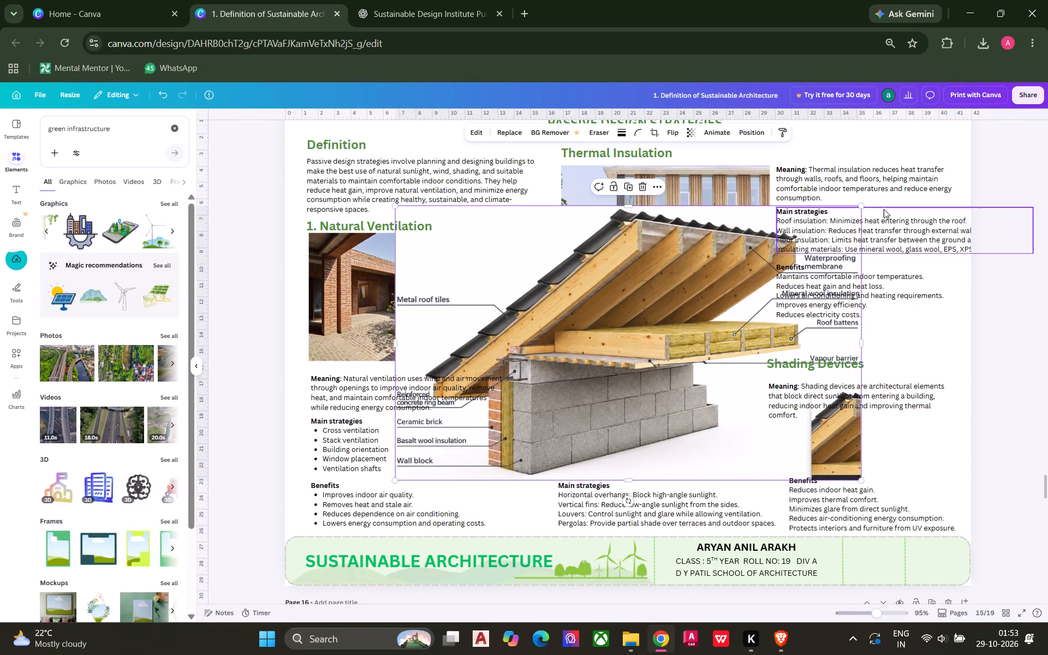
Shrink the roof insulation diagram to about 12.9 by 7.6 and place it just above the Shading Devices Main strategies block.
{"action": "left_click_drag", "start_coordinate": [864, 205], "coordinate": [768, 254]}
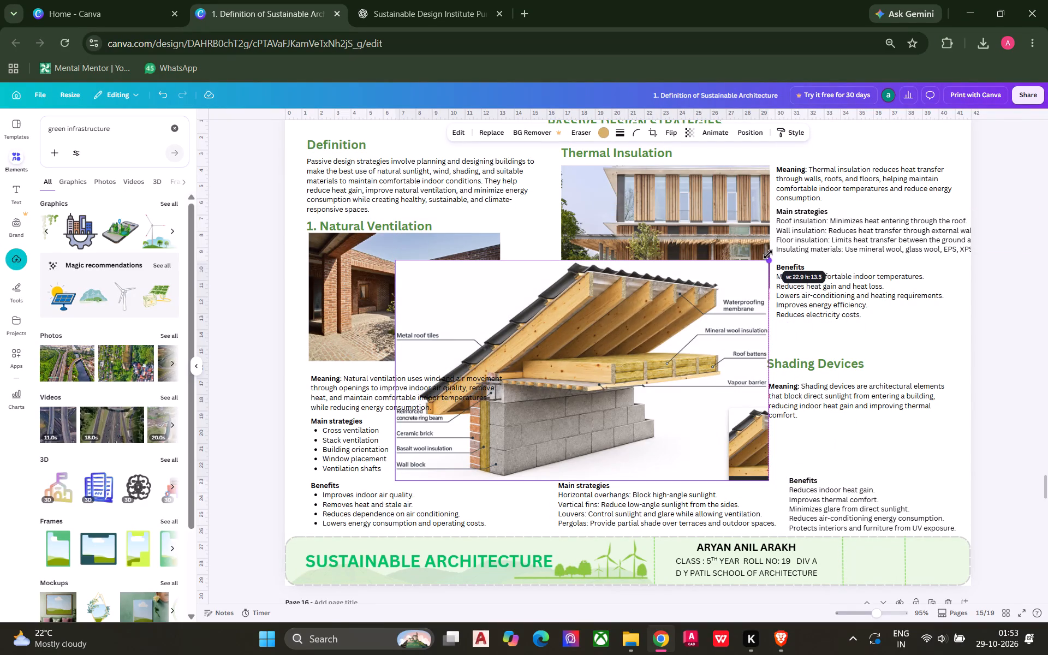
{"action": "left_click_drag", "start_coordinate": [768, 254], "coordinate": [769, 248]}
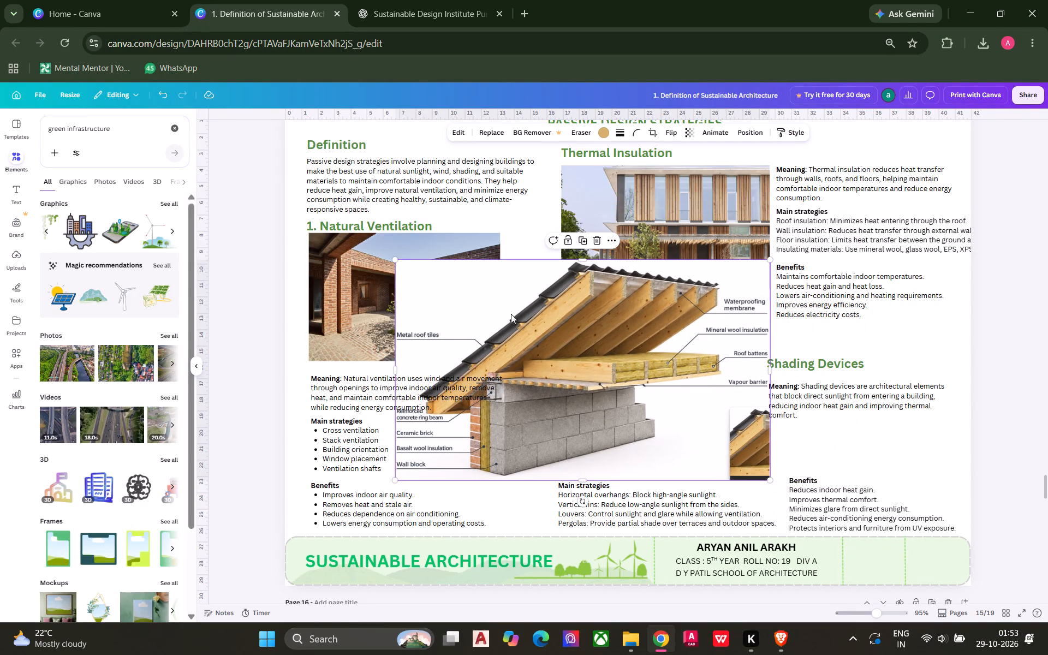
{"action": "left_click_drag", "start_coordinate": [396, 260], "coordinate": [535, 311]}
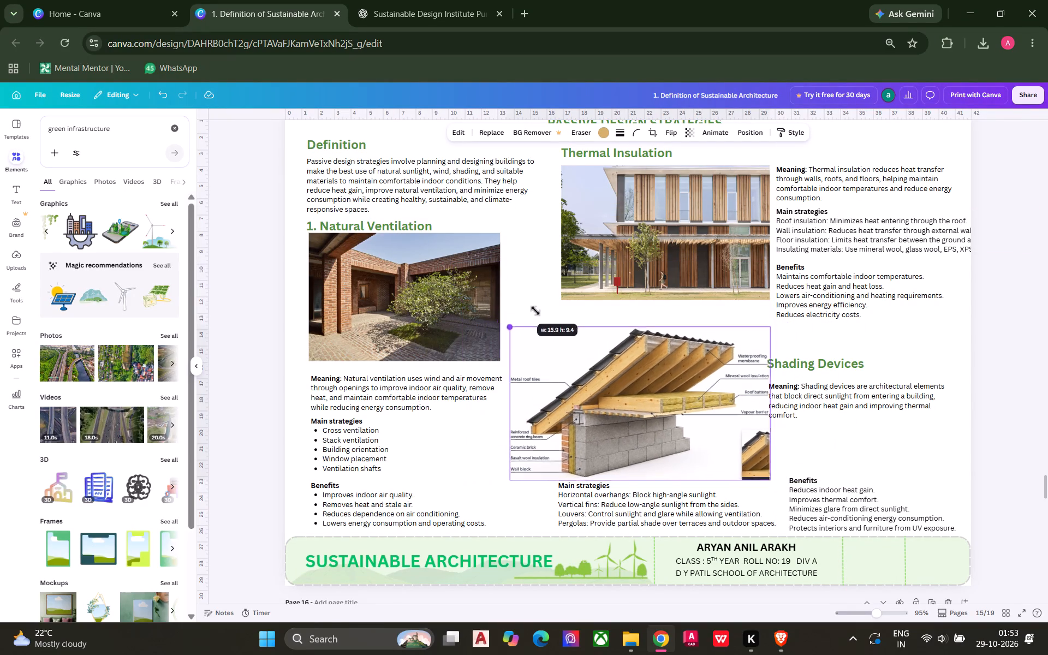
{"action": "left_click_drag", "start_coordinate": [535, 311], "coordinate": [583, 317]}
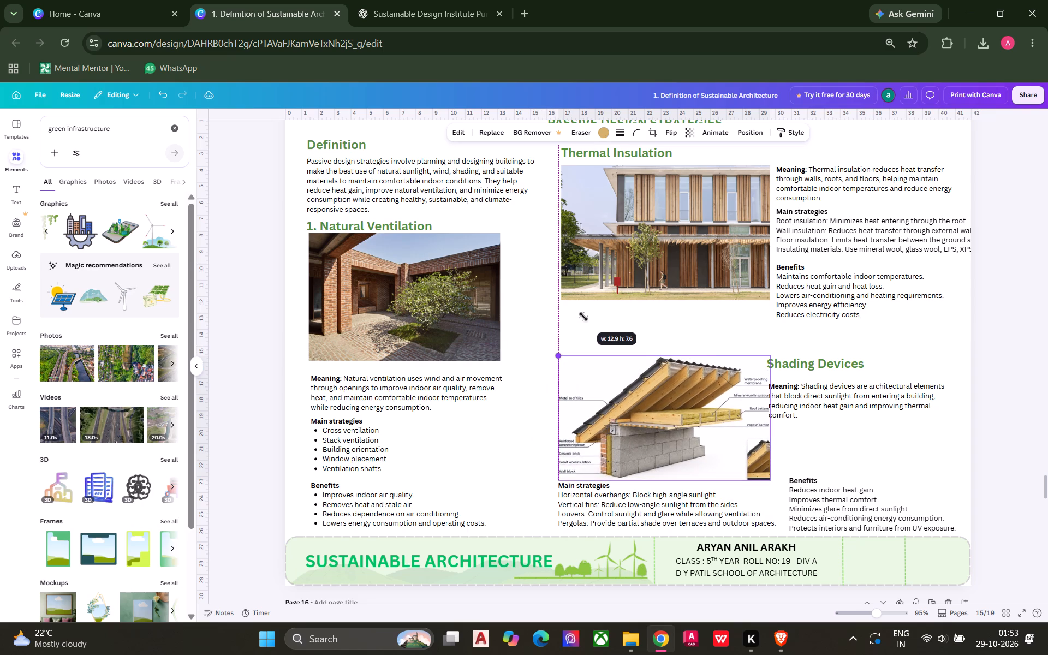
{"action": "left_click_drag", "start_coordinate": [583, 317], "coordinate": [586, 316]}
{"action": "left_click", "coordinate": [569, 332]}
{"action": "left_click_drag", "start_coordinate": [647, 435], "coordinate": [636, 426]}
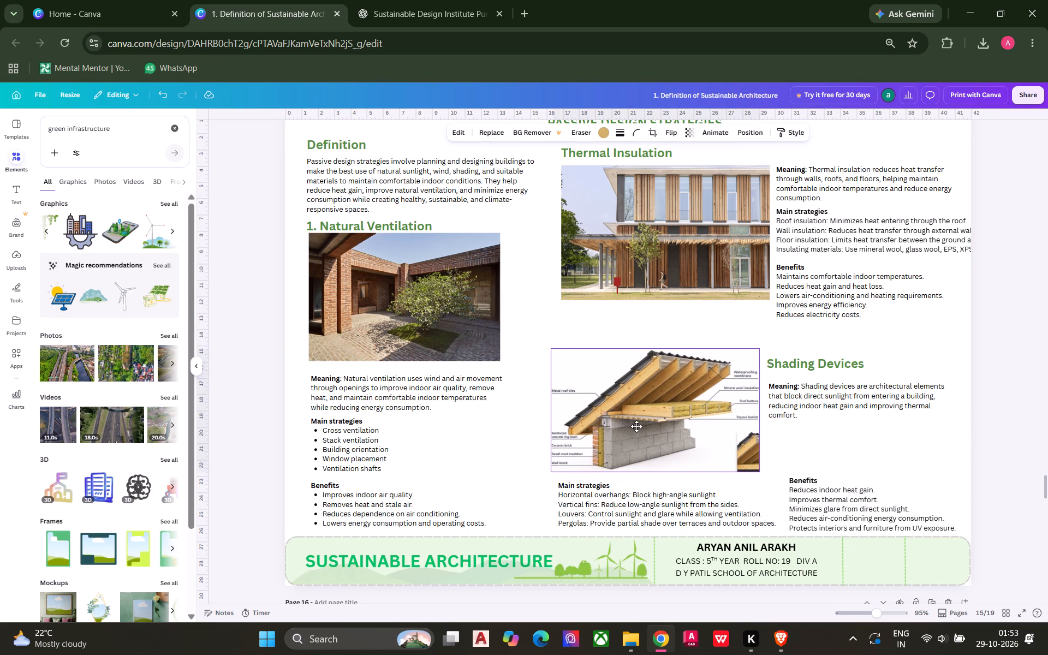
{"action": "left_click_drag", "start_coordinate": [636, 426], "coordinate": [644, 427]}
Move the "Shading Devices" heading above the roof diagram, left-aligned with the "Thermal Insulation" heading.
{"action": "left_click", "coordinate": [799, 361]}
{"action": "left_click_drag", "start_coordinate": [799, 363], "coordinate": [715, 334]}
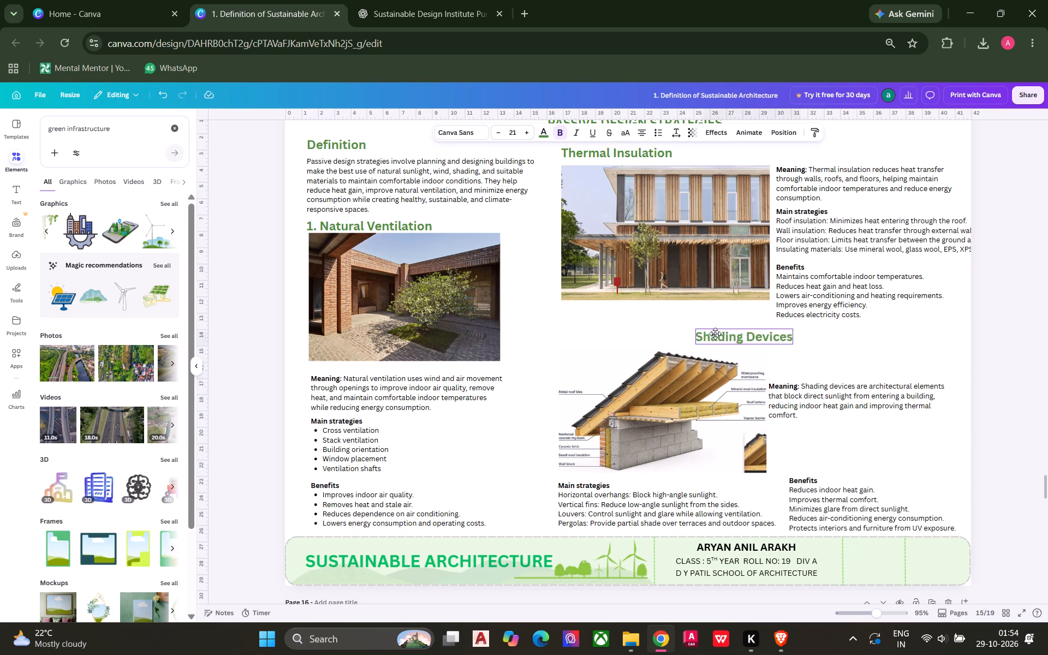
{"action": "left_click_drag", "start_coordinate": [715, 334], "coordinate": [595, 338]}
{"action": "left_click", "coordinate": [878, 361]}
Move the Shading Devices Meaning and Benefits blocks beside the roof diagram, stacked and left-aligned with the thermal insulation text.
{"action": "left_click", "coordinate": [821, 397]}
{"action": "left_click_drag", "start_coordinate": [809, 398], "coordinate": [830, 381]}
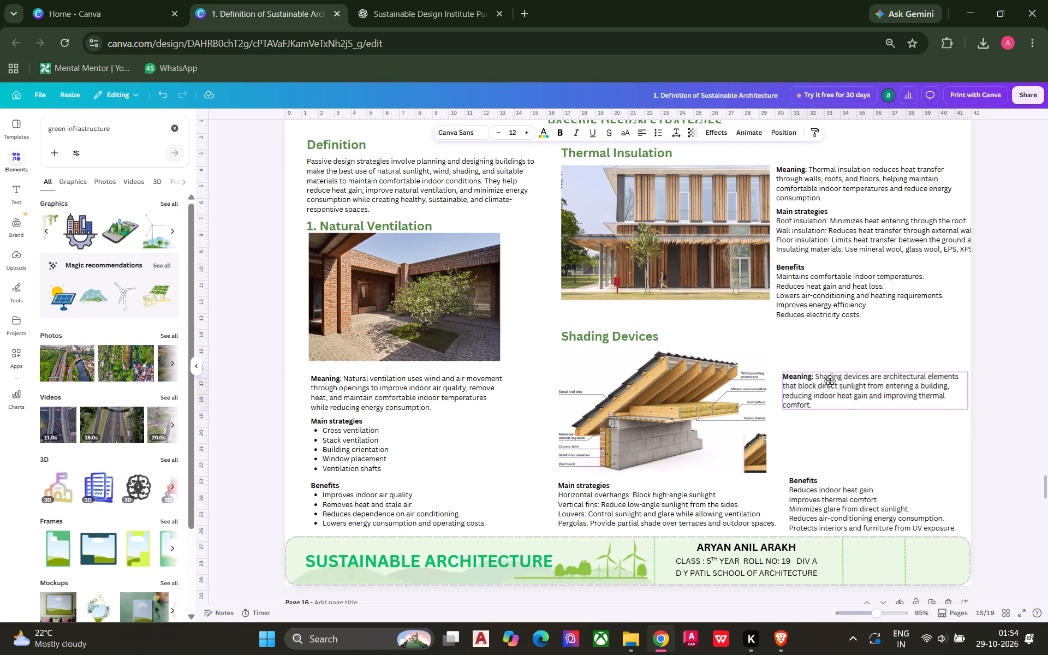
{"action": "left_click_drag", "start_coordinate": [830, 381], "coordinate": [818, 371]}
{"action": "left_click", "coordinate": [817, 424]}
{"action": "left_click", "coordinate": [814, 496]}
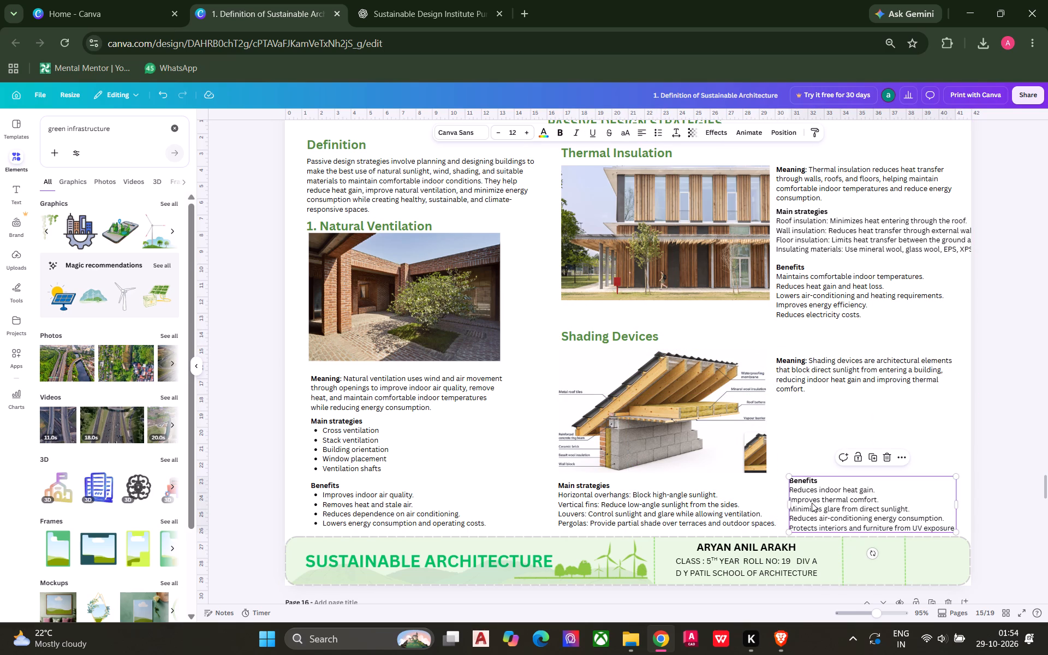
{"action": "left_click_drag", "start_coordinate": [812, 503], "coordinate": [796, 437]}
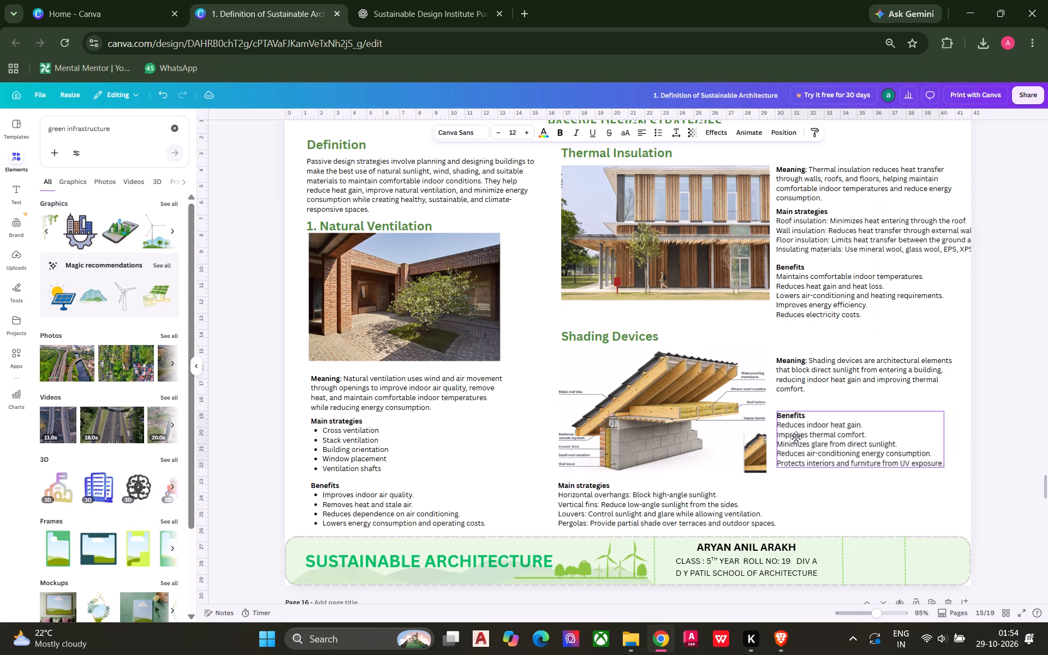
{"action": "left_click_drag", "start_coordinate": [796, 437], "coordinate": [798, 436]}
{"action": "left_click", "coordinate": [998, 440]}
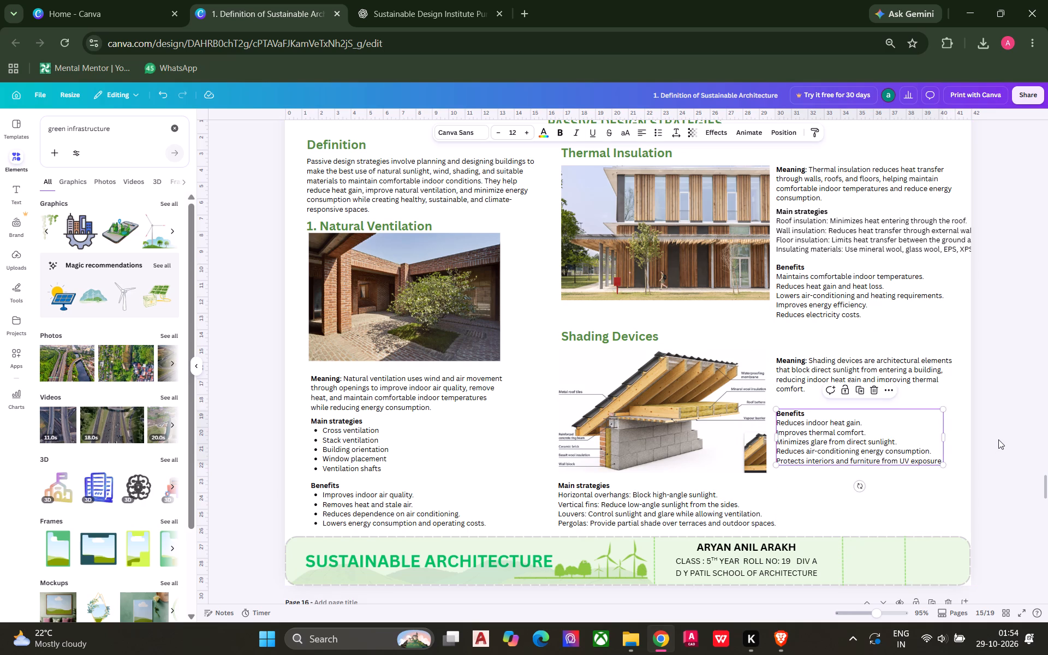
Save the design.
{"action": "scroll", "coordinate": [997, 434], "scroll_direction": "up", "scroll_amount": 2}
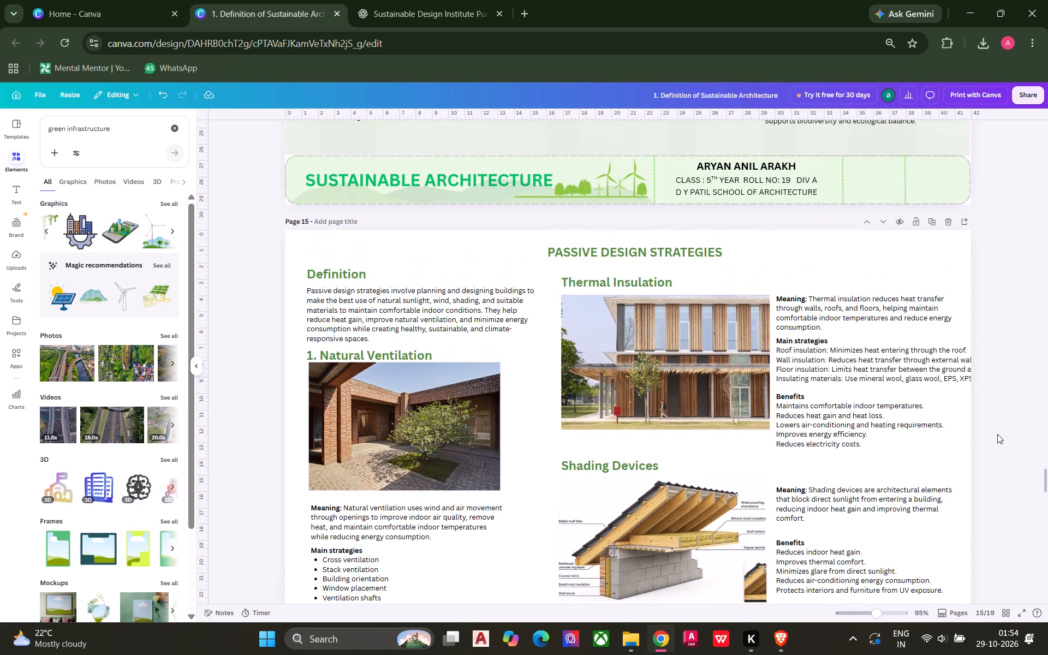
{"action": "scroll", "coordinate": [997, 434], "scroll_direction": "down", "scroll_amount": 2}
{"action": "key", "text": "ctrl+s"}
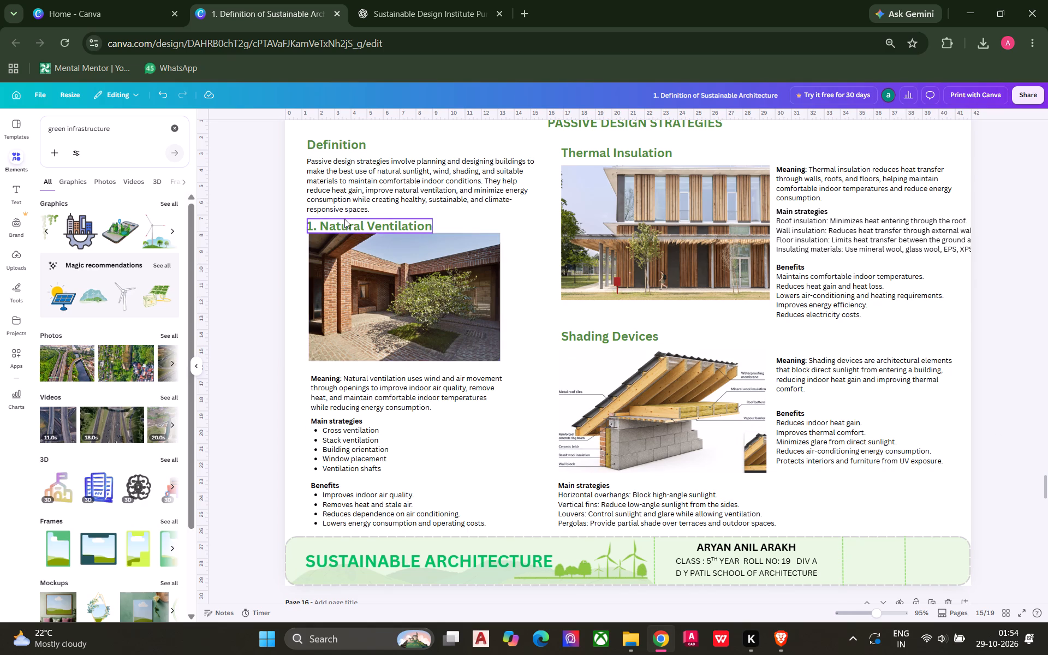
Shift the "Definition" heading, its paragraph and the "1. Natural Ventilation" heading together slightly up and left.
{"action": "scroll", "coordinate": [344, 219], "scroll_direction": "up", "scroll_amount": 2}
{"action": "scroll", "coordinate": [368, 432], "scroll_direction": "down", "scroll_amount": 3}
{"action": "scroll", "coordinate": [388, 325], "scroll_direction": "up", "scroll_amount": 2}
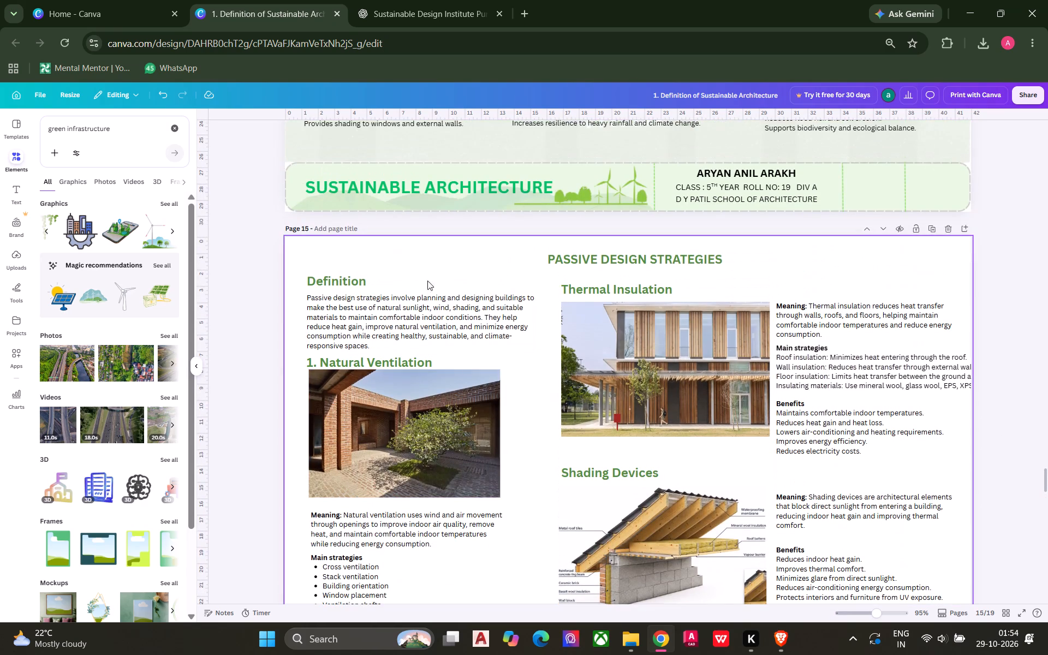
{"action": "left_click_drag", "start_coordinate": [431, 275], "coordinate": [318, 360]}
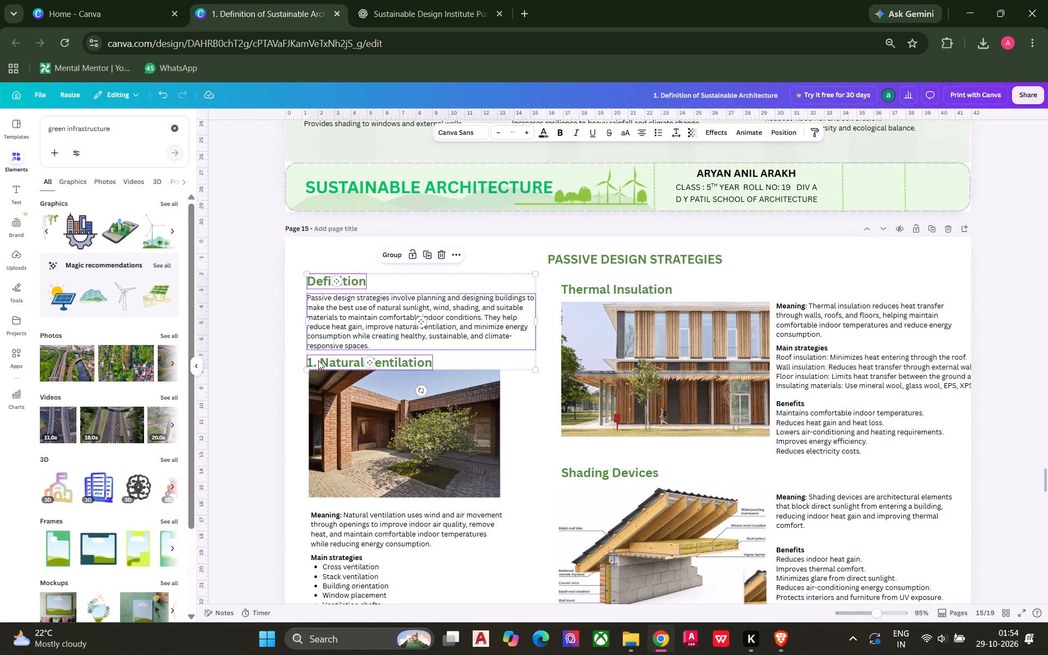
{"action": "left_click", "coordinate": [329, 363]}
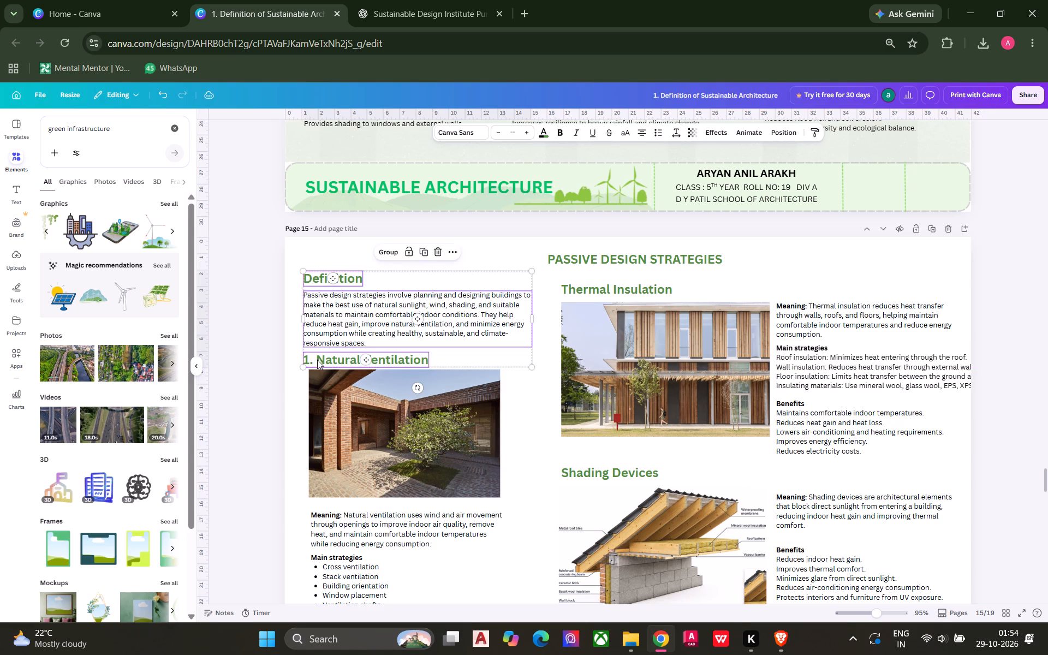
{"action": "left_click", "coordinate": [241, 361]}
Enlarge the roof insulation diagram to a width of about 14, extending it from its lower left corner.
{"action": "scroll", "coordinate": [245, 359], "scroll_direction": "down", "scroll_amount": 2}
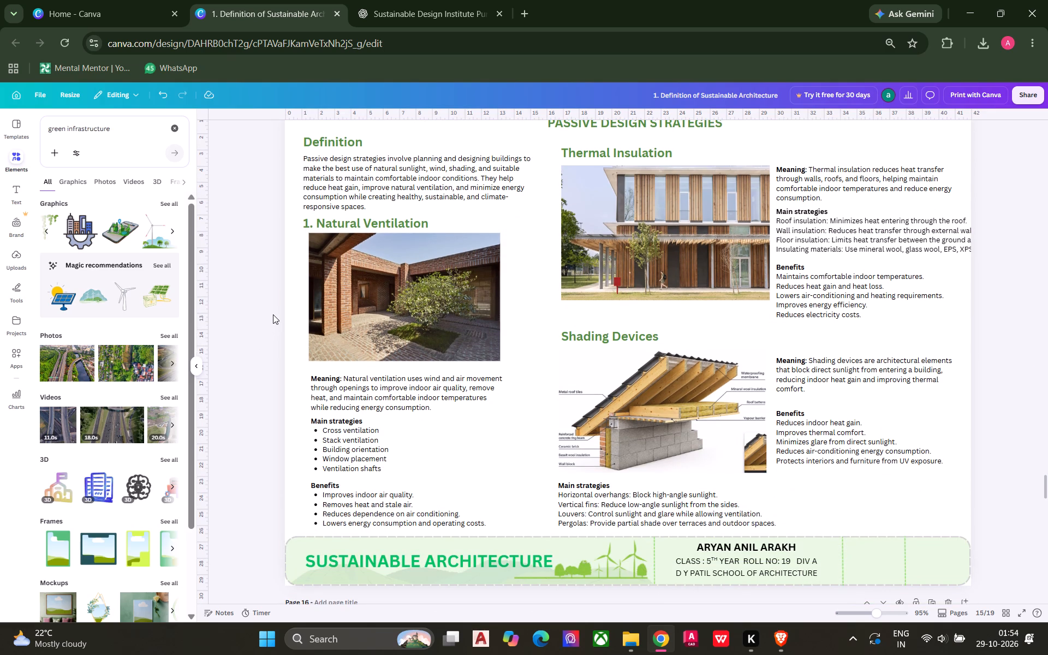
{"action": "scroll", "coordinate": [601, 472], "scroll_direction": "up", "scroll_amount": 1, "text": "ctrl"}
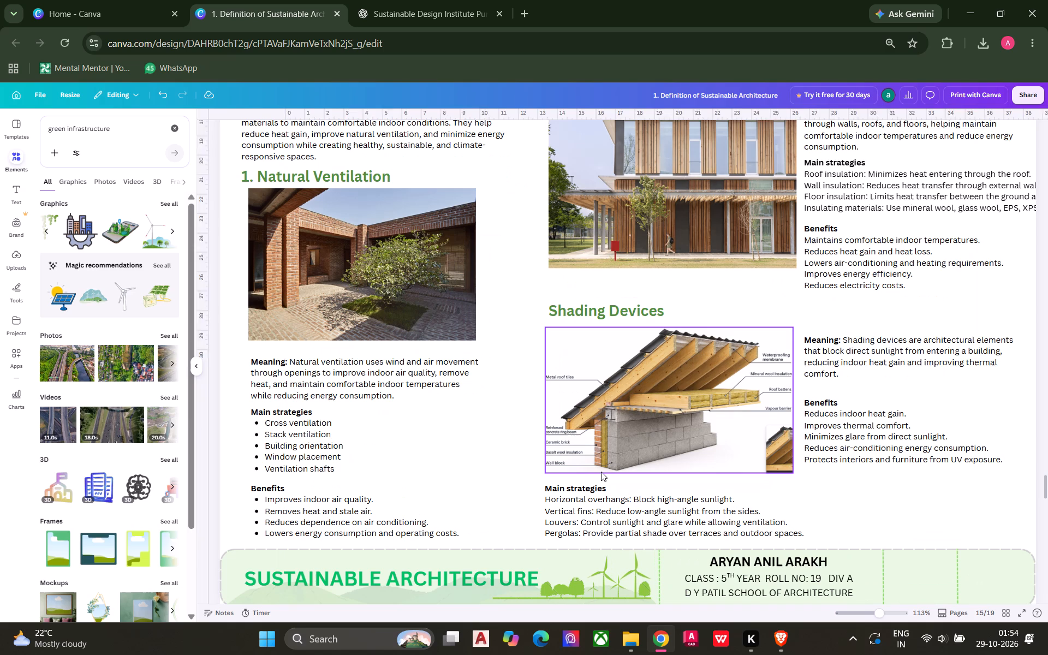
{"action": "left_click", "coordinate": [555, 465]}
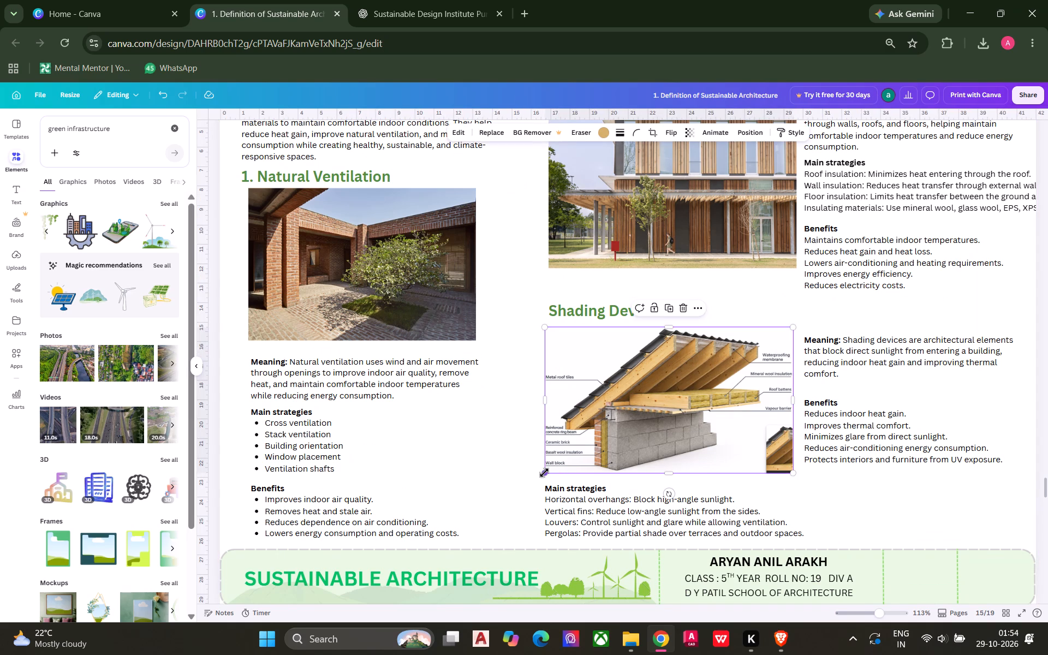
{"action": "left_click_drag", "start_coordinate": [544, 473], "coordinate": [511, 480]}
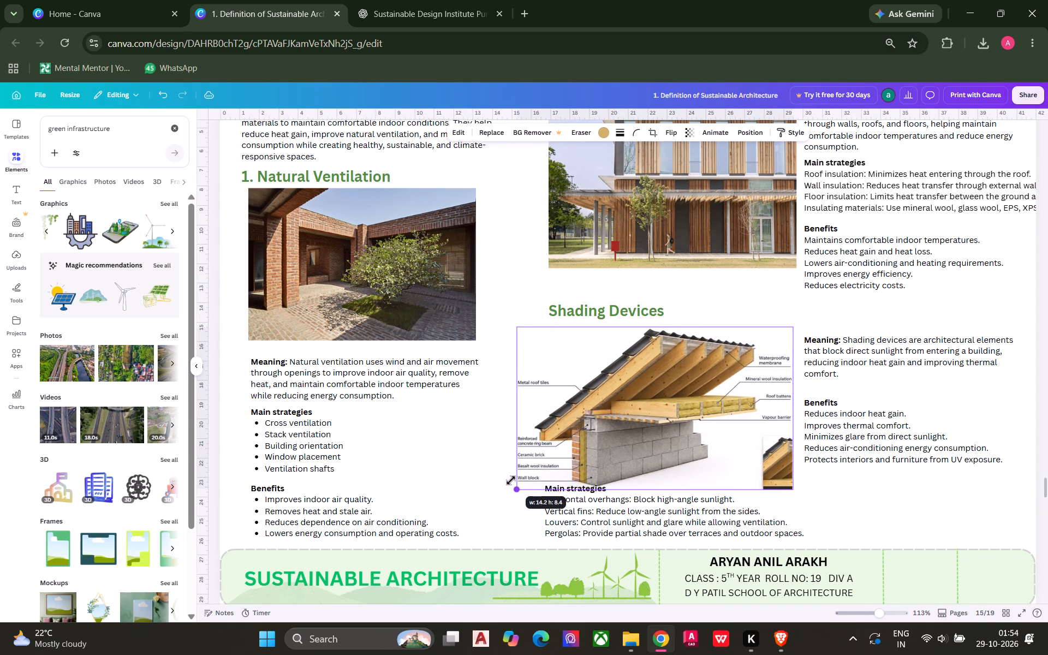
{"action": "left_click_drag", "start_coordinate": [511, 480], "coordinate": [515, 474]}
{"action": "left_click", "coordinate": [496, 481]}
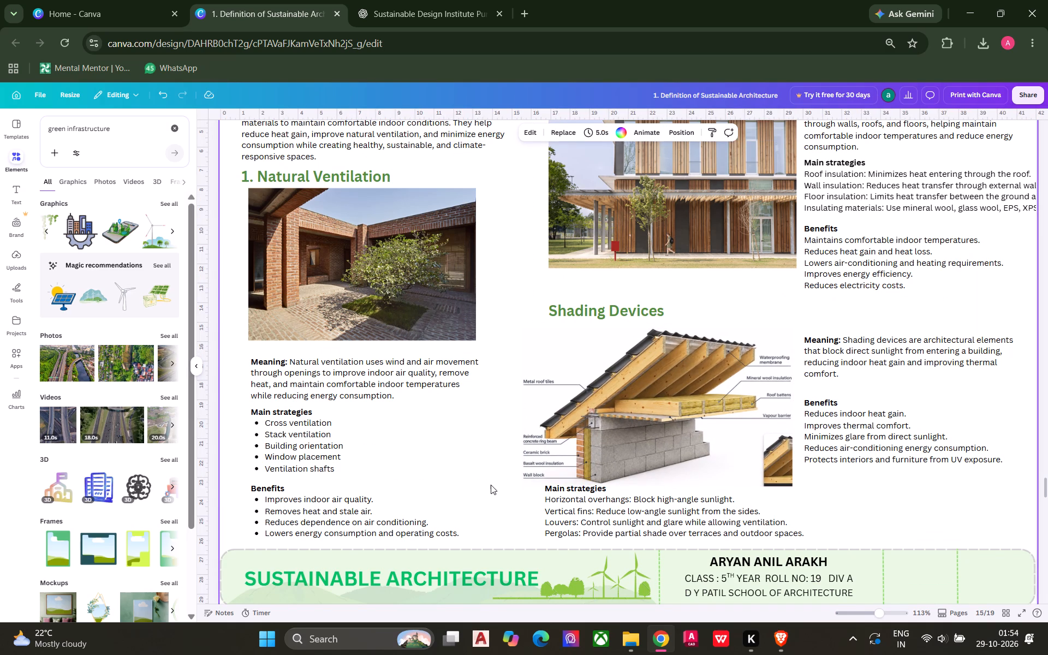
Move the "Shading Devices" heading directly above its Meaning paragraph, left-aligned with the text column.
{"action": "scroll", "coordinate": [493, 469], "scroll_direction": "up", "scroll_amount": 1}
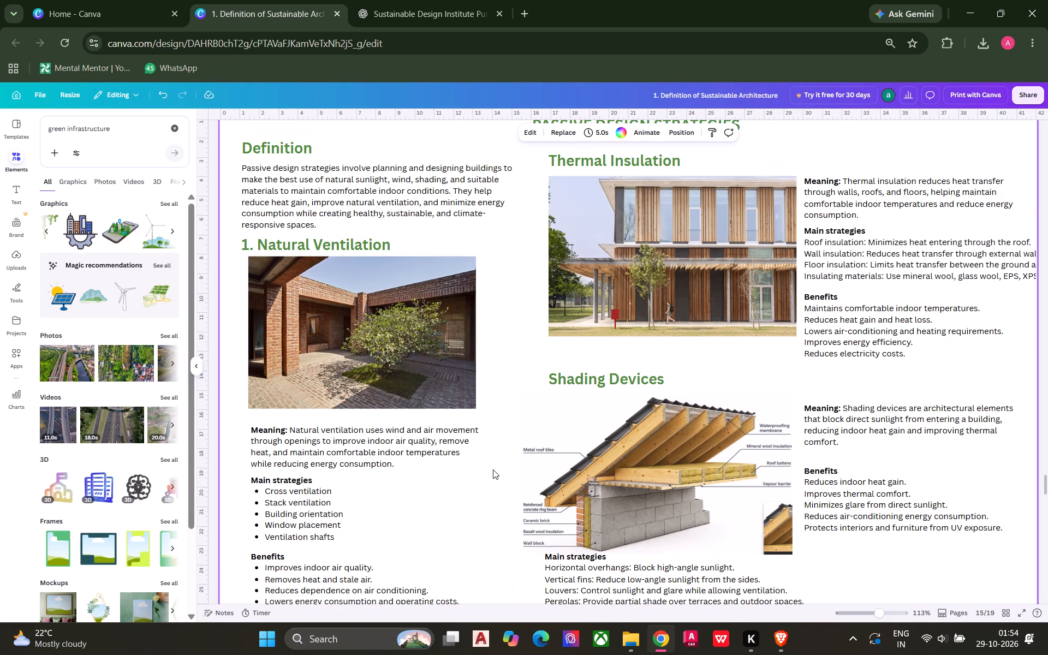
{"action": "left_click", "coordinate": [638, 385]}
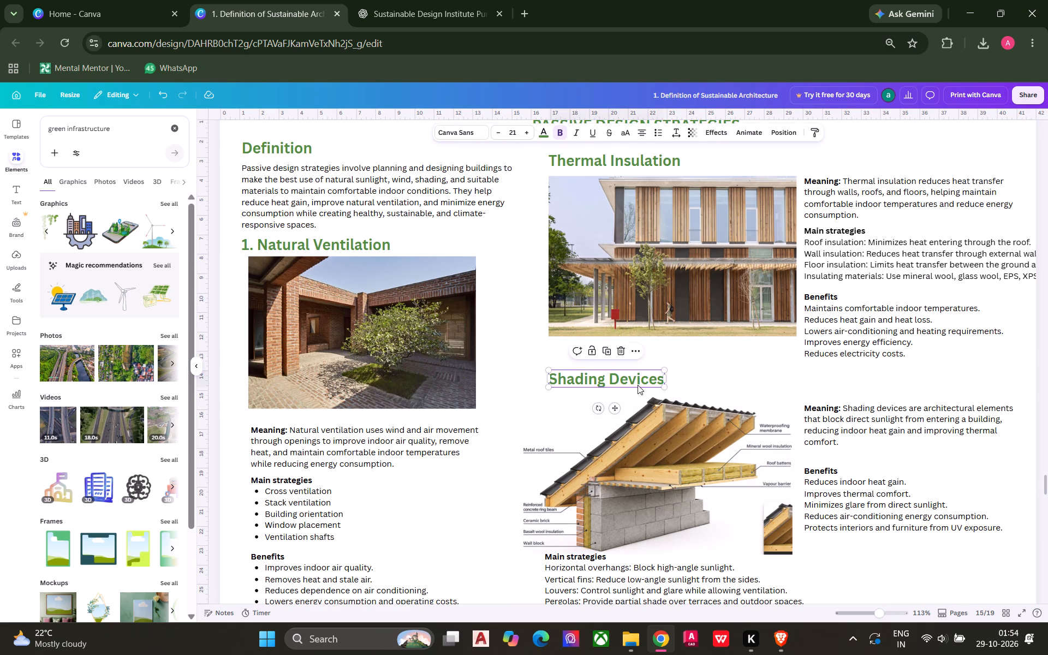
{"action": "left_click_drag", "start_coordinate": [618, 372], "coordinate": [875, 383]}
{"action": "left_click", "coordinate": [907, 583]}
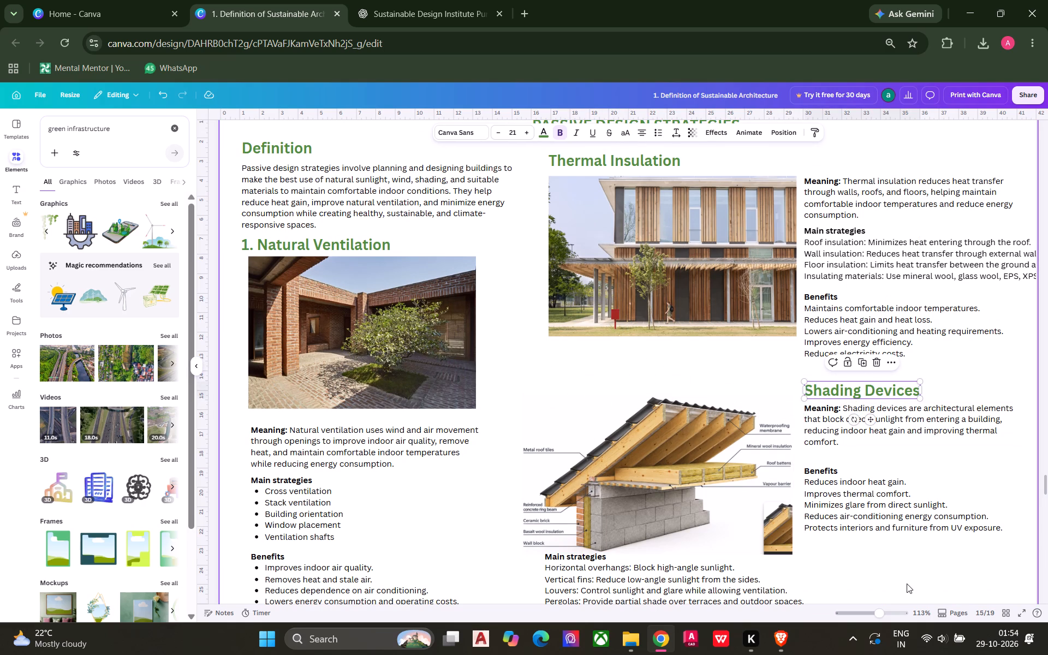
Shift the Shading Devices Meaning and Benefits blocks down slightly together, leaving a gap below the heading.
{"action": "left_click_drag", "start_coordinate": [906, 575], "coordinate": [870, 442]}
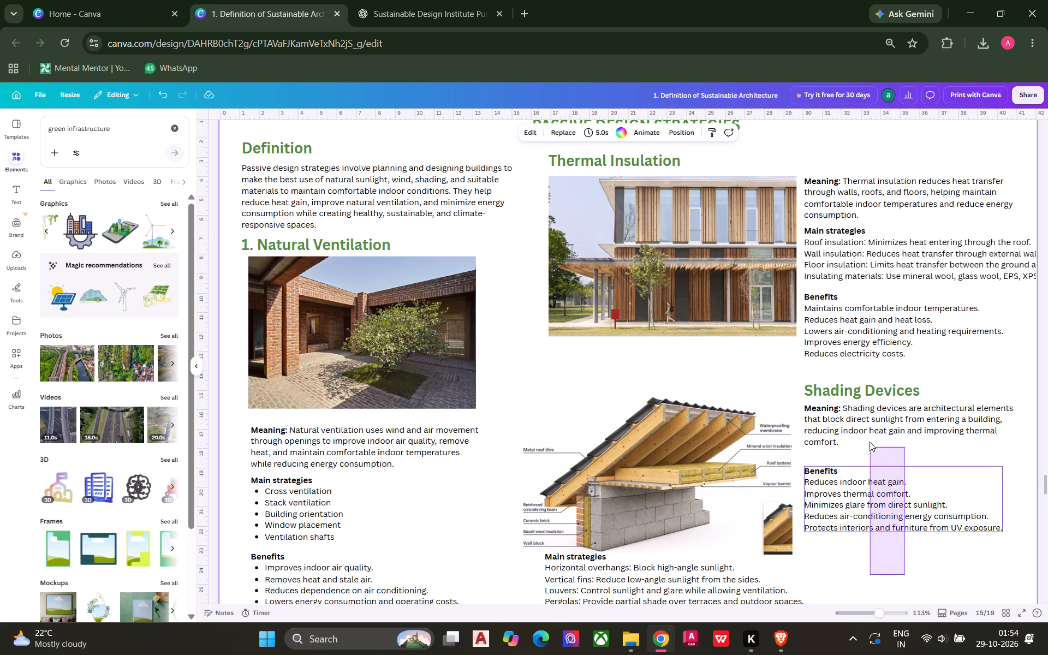
{"action": "left_click_drag", "start_coordinate": [870, 442], "coordinate": [866, 431]}
{"action": "left_click", "coordinate": [859, 429]}
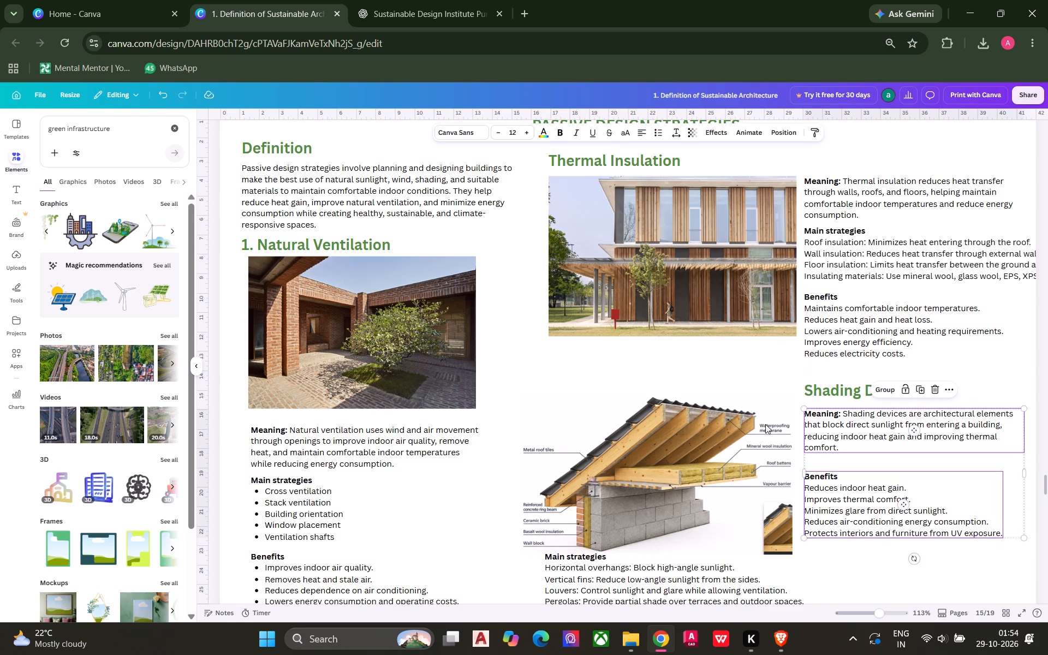
{"action": "left_click", "coordinate": [640, 365]}
Move the Shading Devices Main strategies block below its Benefits block, left-aligned with that column.
{"action": "scroll", "coordinate": [577, 474], "scroll_direction": "down", "scroll_amount": 1}
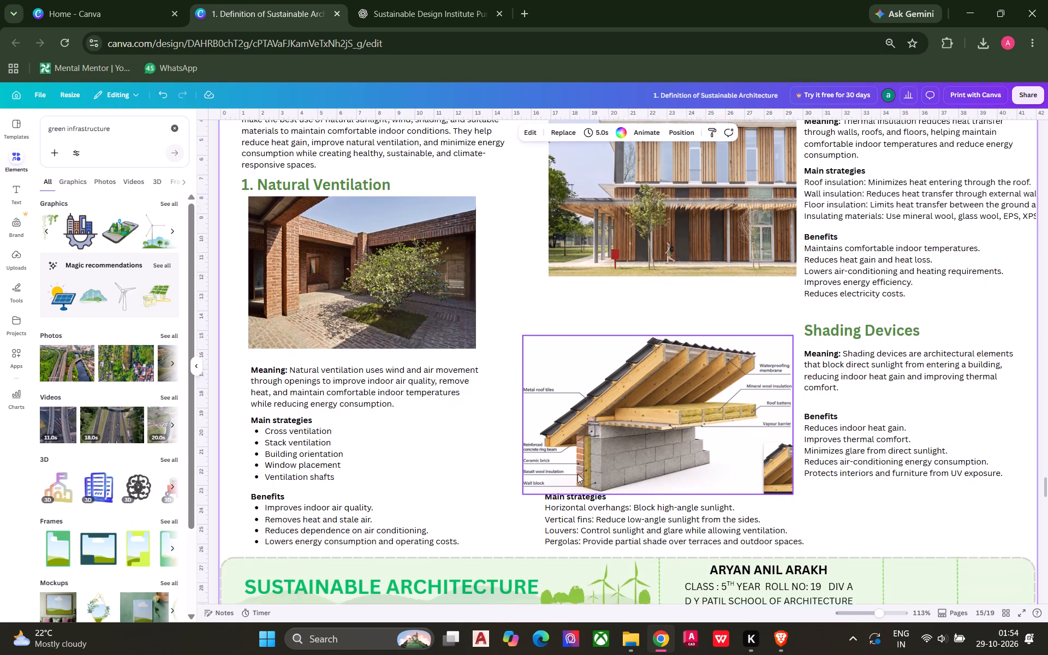
{"action": "left_click", "coordinate": [564, 520]}
{"action": "left_click_drag", "start_coordinate": [562, 523], "coordinate": [821, 517]}
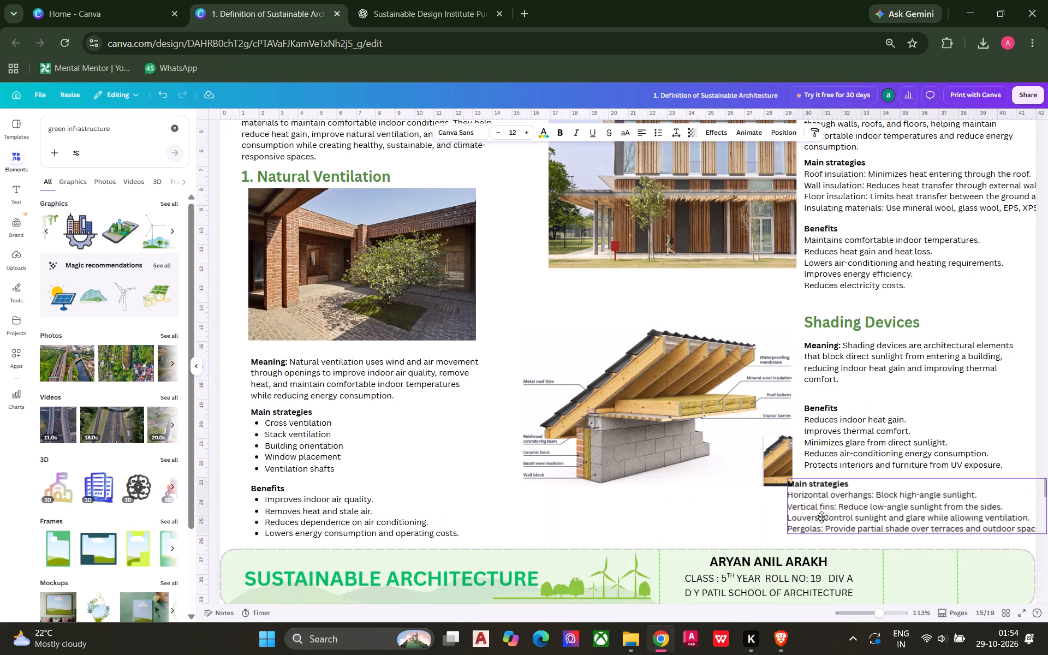
{"action": "left_click_drag", "start_coordinate": [821, 517], "coordinate": [820, 520]}
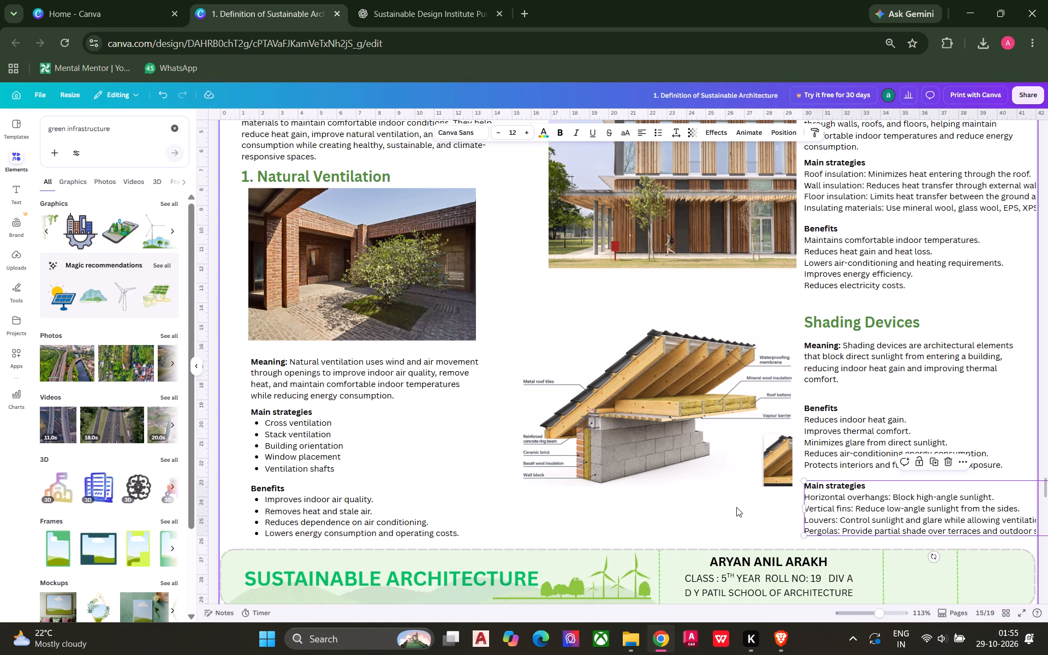
{"action": "scroll", "coordinate": [736, 507], "scroll_direction": "up", "scroll_amount": 1}
{"action": "scroll", "coordinate": [734, 507], "scroll_direction": "down", "scroll_amount": 1}
{"action": "left_click", "coordinate": [622, 511]}
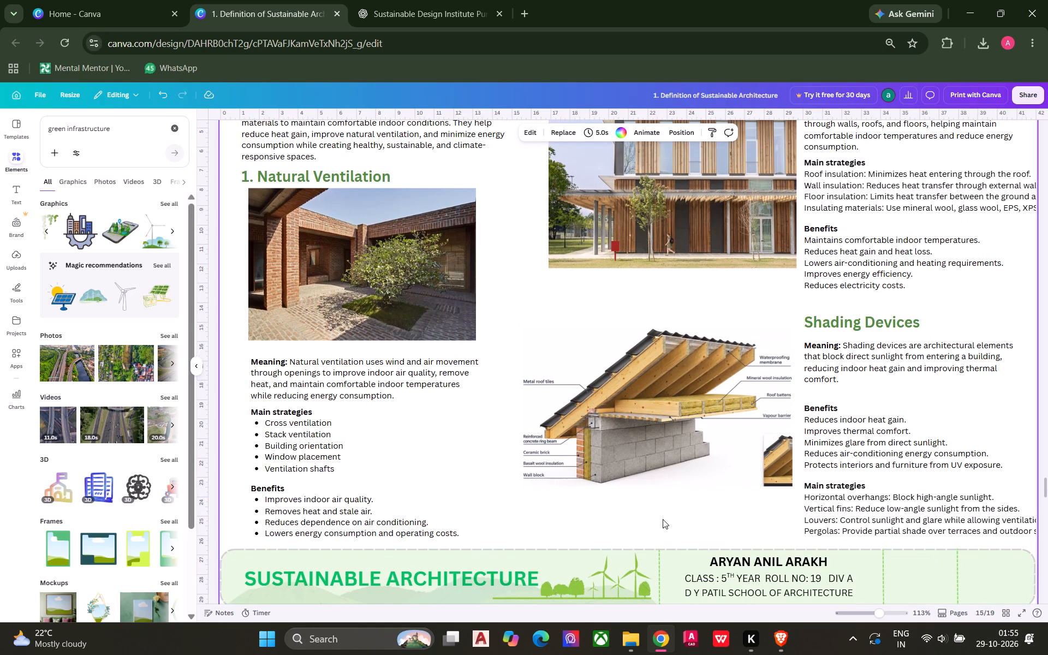
Nudge the roof insulation diagram slightly left, away from the Shading Devices text column.
{"action": "left_click", "coordinate": [665, 451]}
{"action": "left_click_drag", "start_coordinate": [652, 449], "coordinate": [642, 448]}
{"action": "left_click", "coordinate": [613, 510]}
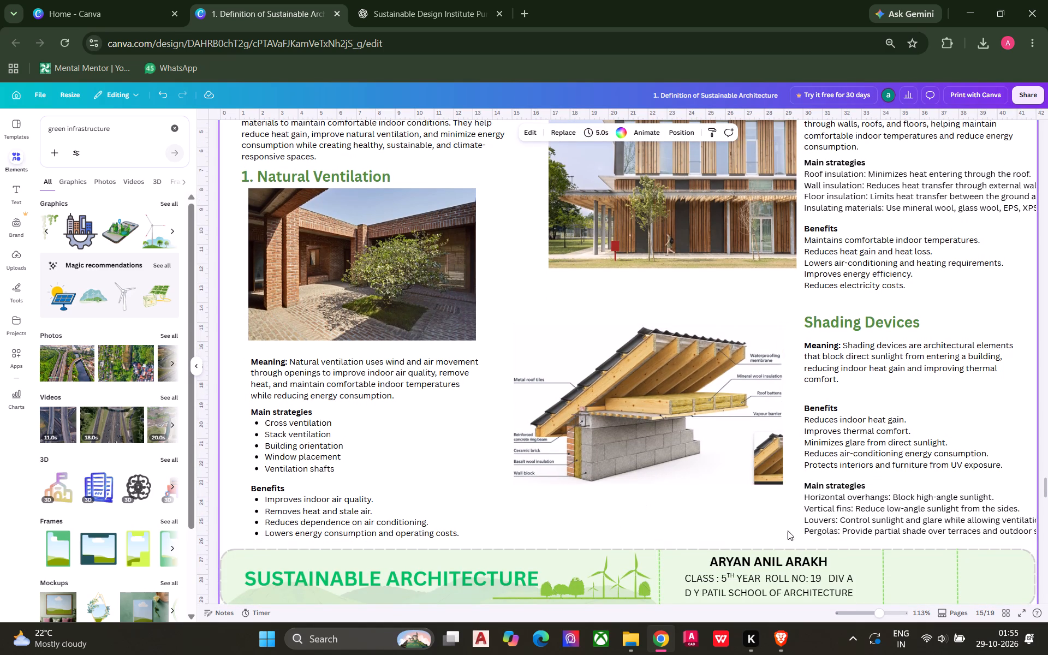
Shift the Shading Devices Meaning, Benefits and Main strategies blocks together slightly left, closer to the roof diagram.
{"action": "left_click_drag", "start_coordinate": [1019, 331], "coordinate": [983, 472]}
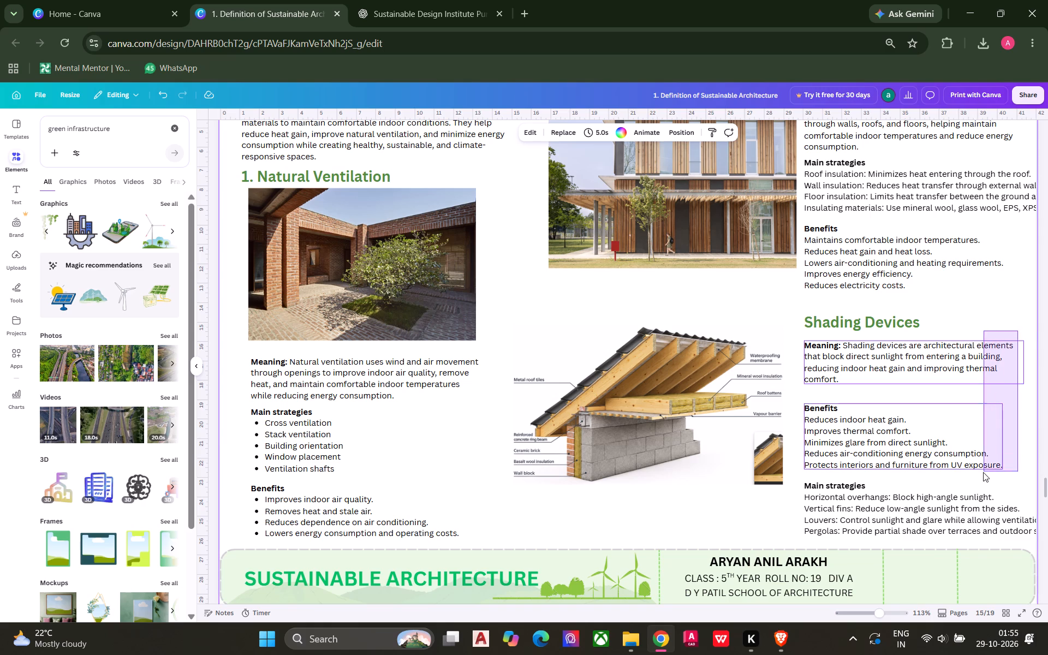
{"action": "left_click_drag", "start_coordinate": [983, 472], "coordinate": [956, 506]}
{"action": "left_click_drag", "start_coordinate": [927, 511], "coordinate": [916, 511]}
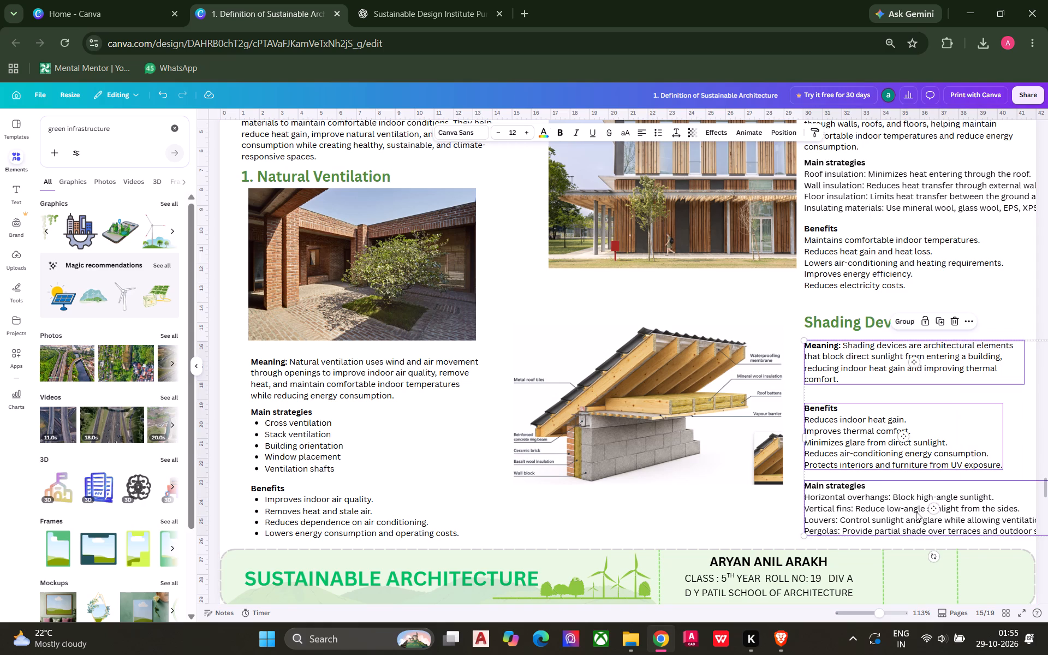
{"action": "left_click_drag", "start_coordinate": [916, 511], "coordinate": [894, 509]}
{"action": "left_click_drag", "start_coordinate": [890, 505], "coordinate": [884, 505]}
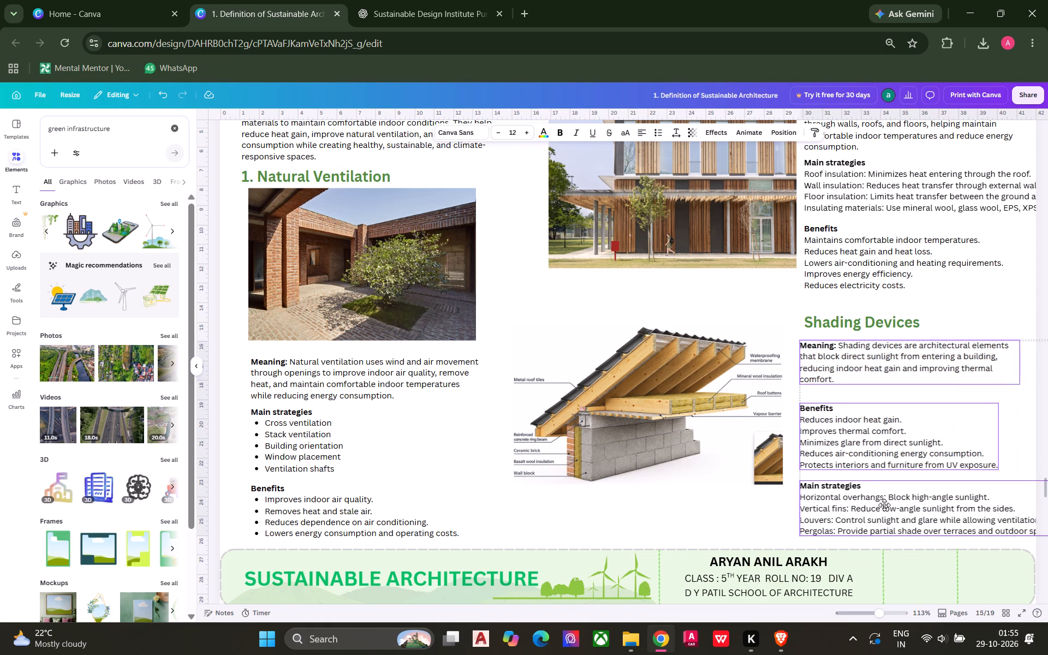
{"action": "left_click_drag", "start_coordinate": [884, 505], "coordinate": [878, 505]}
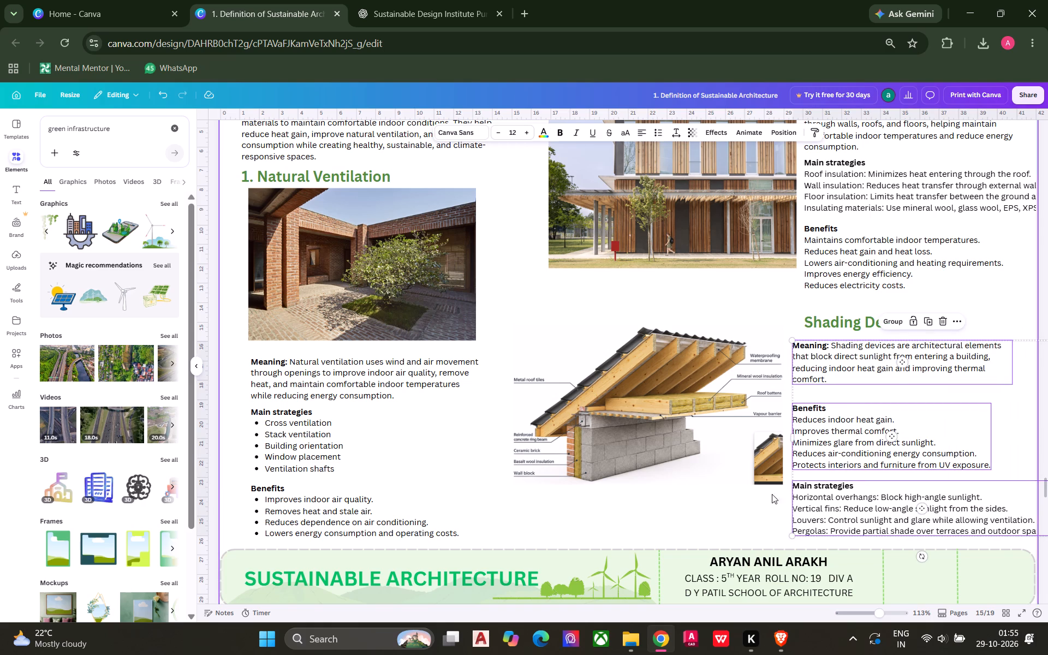
{"action": "left_click", "coordinate": [763, 505]}
Narrow the Shading Devices Main strategies text block so its lines wrap within the page's right edge.
{"action": "left_click", "coordinate": [860, 519]}
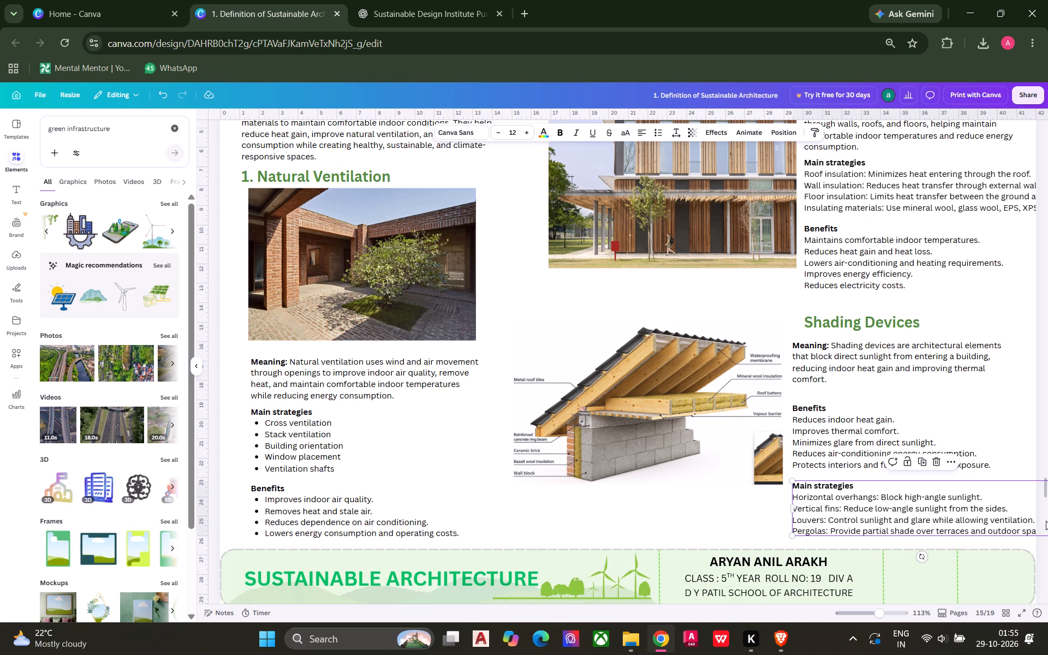
{"action": "scroll", "coordinate": [980, 501], "scroll_direction": "down", "scroll_amount": 1, "text": "ctrl"}
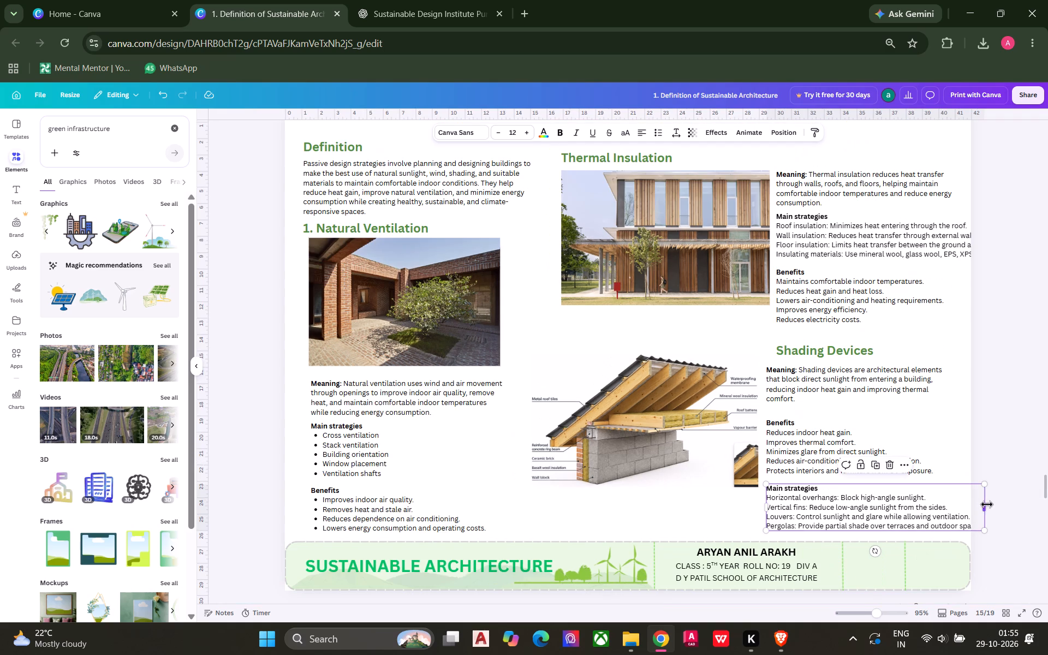
{"action": "left_click_drag", "start_coordinate": [986, 509], "coordinate": [975, 508]}
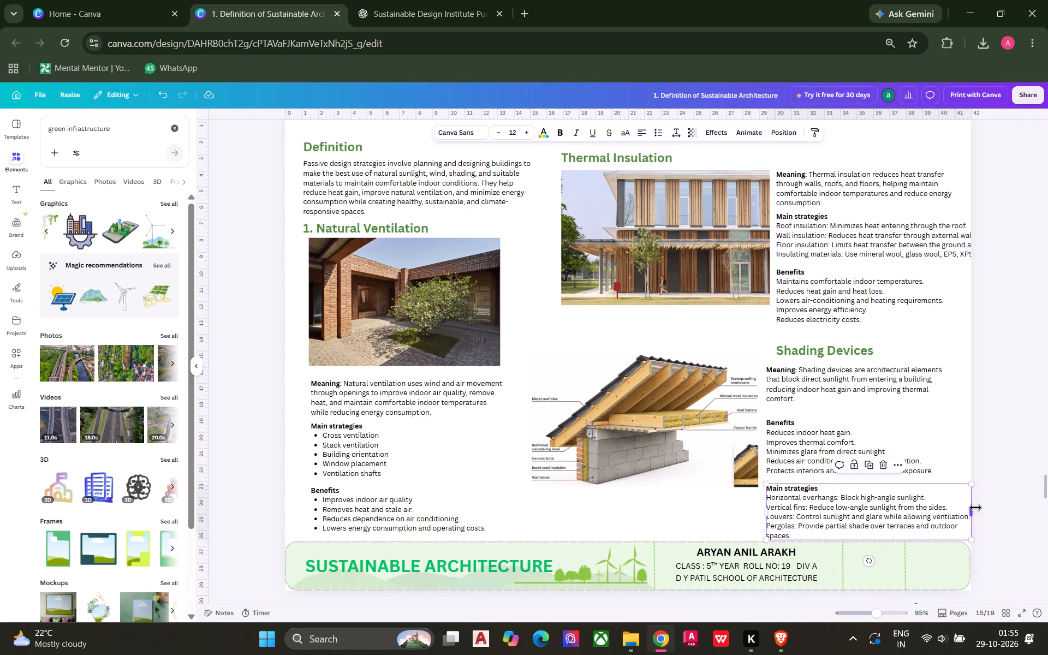
{"action": "left_click", "coordinate": [999, 492]}
Nudge the Shading Devices Benefits and Main strategies blocks slightly upward, keeping them clear of the footer, and save.
{"action": "left_click", "coordinate": [836, 509]}
{"action": "left_click", "coordinate": [820, 509]}
{"action": "left_click", "coordinate": [807, 434]}
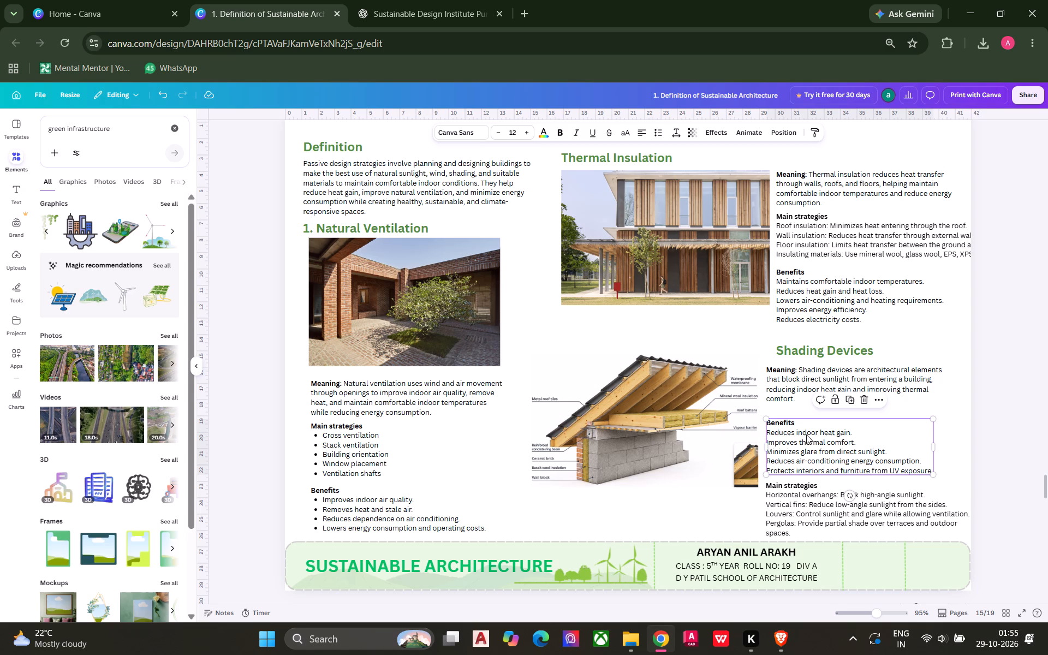
{"action": "left_click", "coordinate": [799, 440]}
{"action": "left_click", "coordinate": [789, 489]}
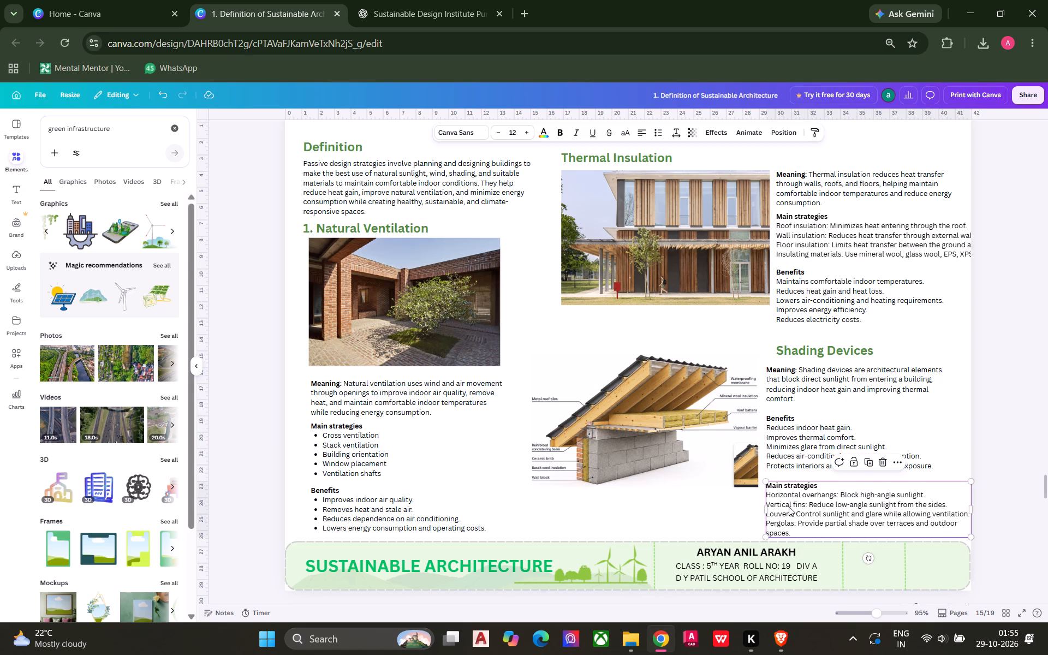
{"action": "left_click", "coordinate": [789, 506]}
{"action": "left_click", "coordinate": [1021, 398]}
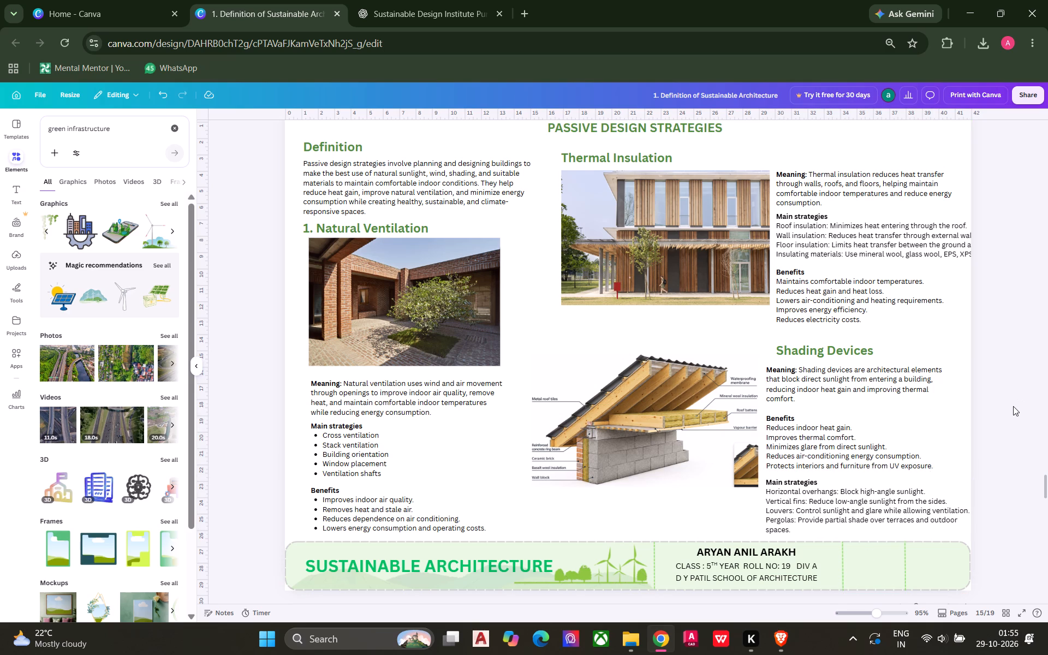
{"action": "key", "text": "ctrl+s"}
Shift the Shading Devices heading left to align with the text column below it, and save the design.
{"action": "left_click", "coordinate": [788, 354]}
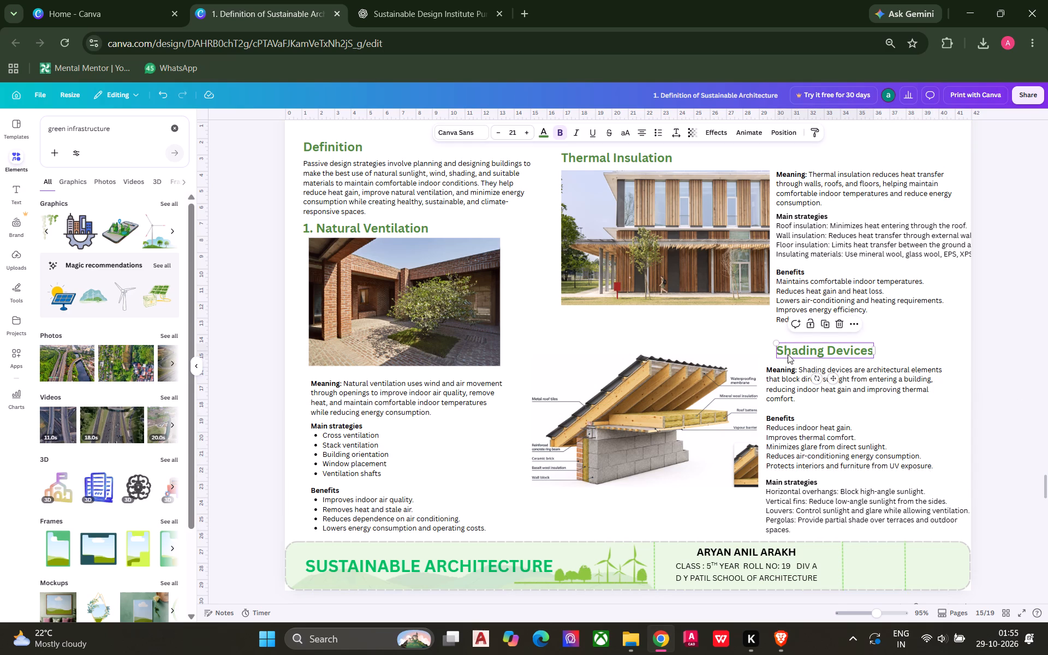
{"action": "left_click_drag", "start_coordinate": [788, 354], "coordinate": [776, 355]}
{"action": "left_click", "coordinate": [1018, 363]}
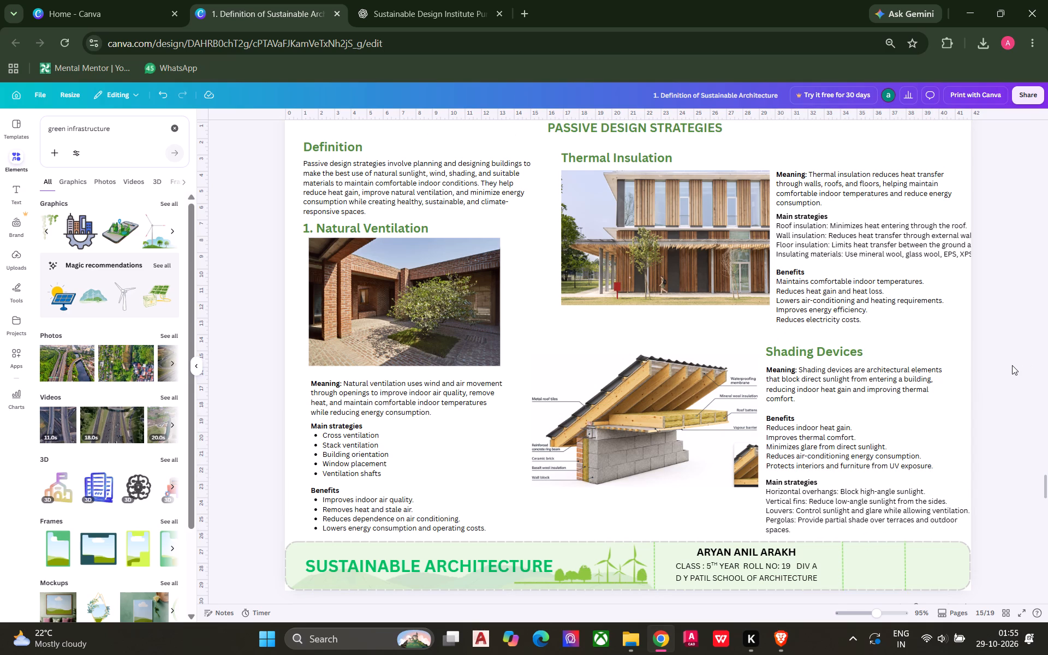
{"action": "key", "text": "ctrl+s"}
{"action": "key", "text": "ctrl+s"}
Enlarge the Thermal Insulation building photo slightly by extending its lower-left corner outward.
{"action": "left_click", "coordinate": [643, 284]}
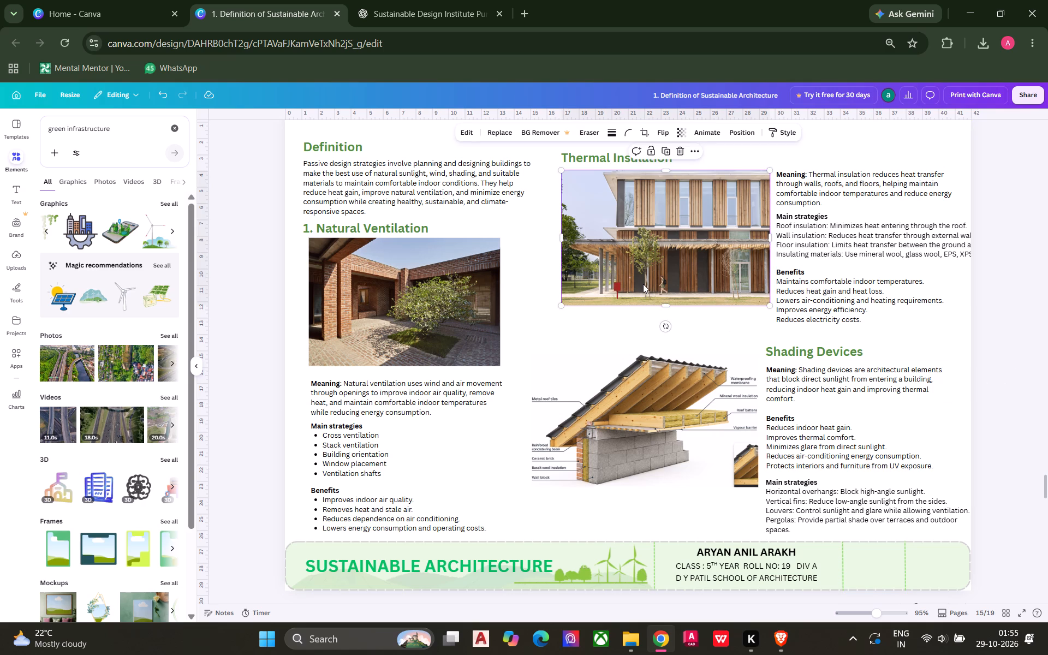
{"action": "left_click_drag", "start_coordinate": [563, 303], "coordinate": [556, 306]}
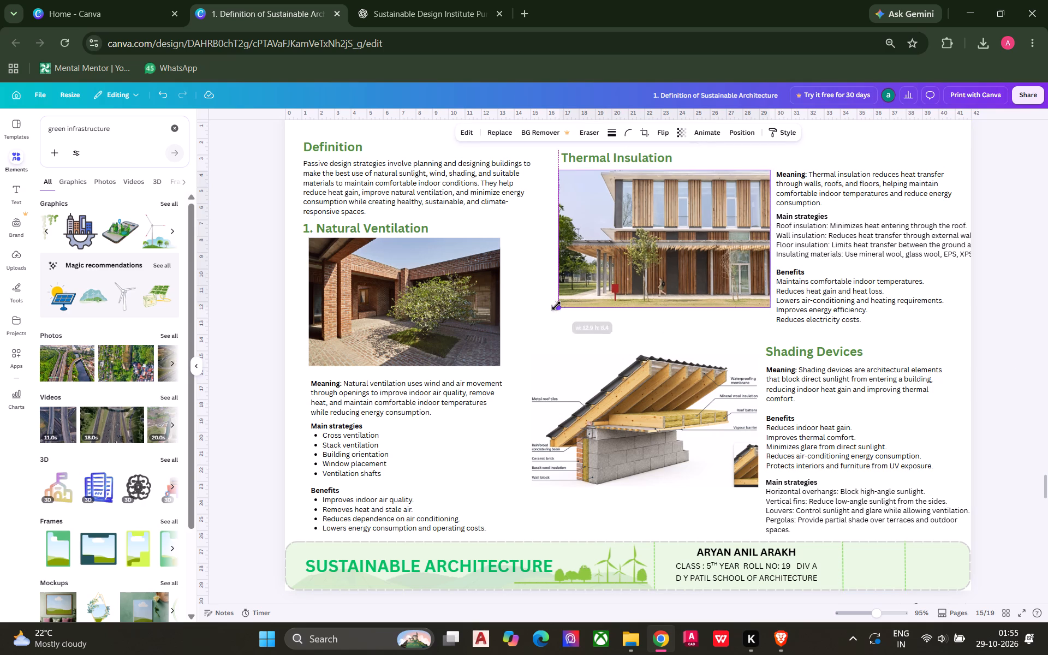
{"action": "left_click_drag", "start_coordinate": [556, 306], "coordinate": [551, 307]}
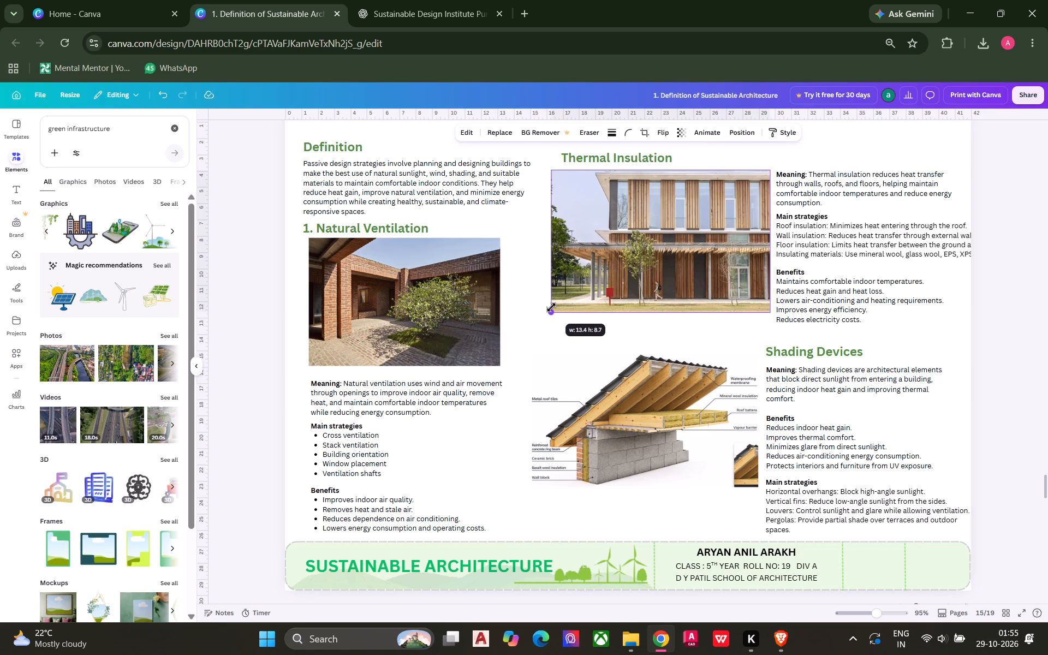
{"action": "left_click_drag", "start_coordinate": [551, 307], "coordinate": [547, 313]}
{"action": "left_click", "coordinate": [533, 335]}
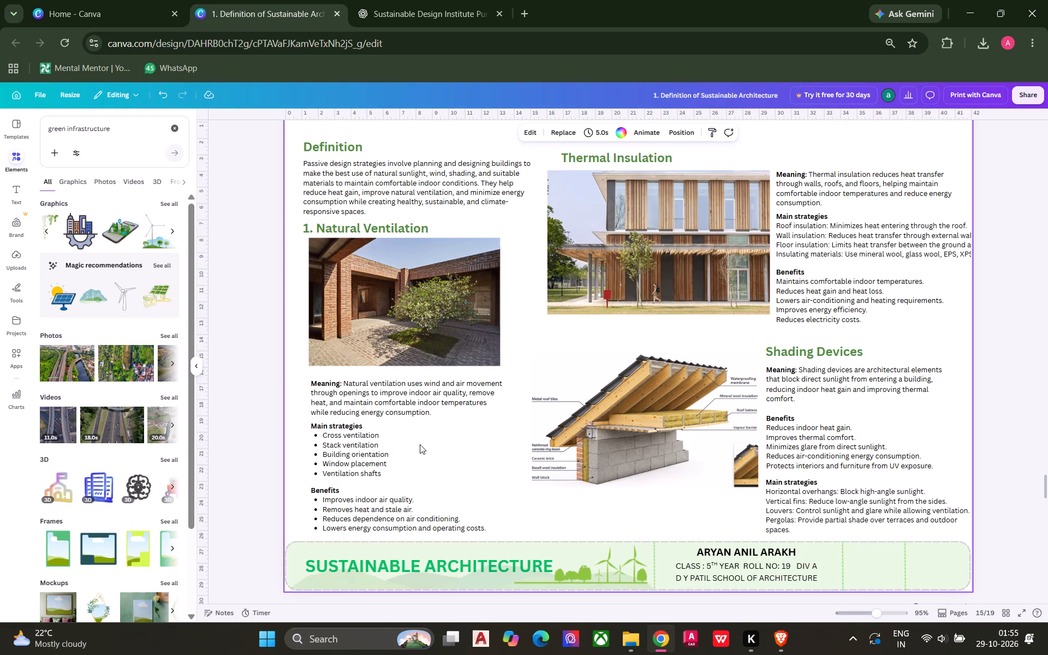
Move the Natural Ventilation Meaning and Main strategies blocks together slightly down, left-aligned with the courtyard photo.
{"action": "left_click_drag", "start_coordinate": [418, 446], "coordinate": [344, 404]}
{"action": "left_click_drag", "start_coordinate": [346, 402], "coordinate": [344, 408]}
{"action": "left_click", "coordinate": [252, 456]}
Enlarge the Natural Ventilation courtyard photo to about 12.9 by 8.6, filling the space above its Meaning text, and save.
{"action": "left_click", "coordinate": [347, 336]}
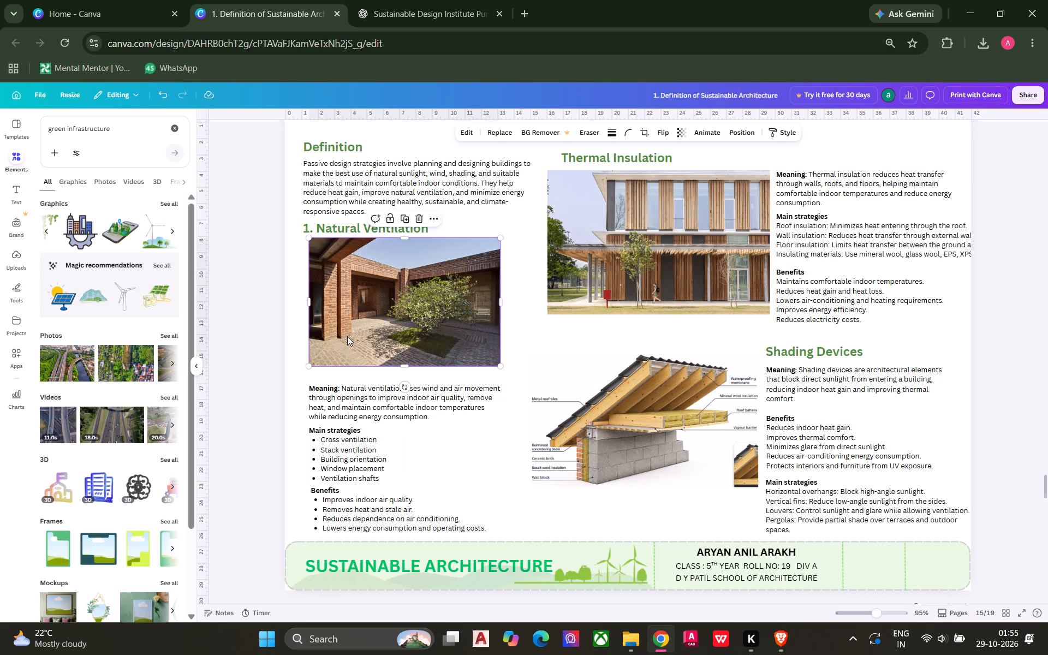
{"action": "left_click_drag", "start_coordinate": [501, 370], "coordinate": [507, 373]}
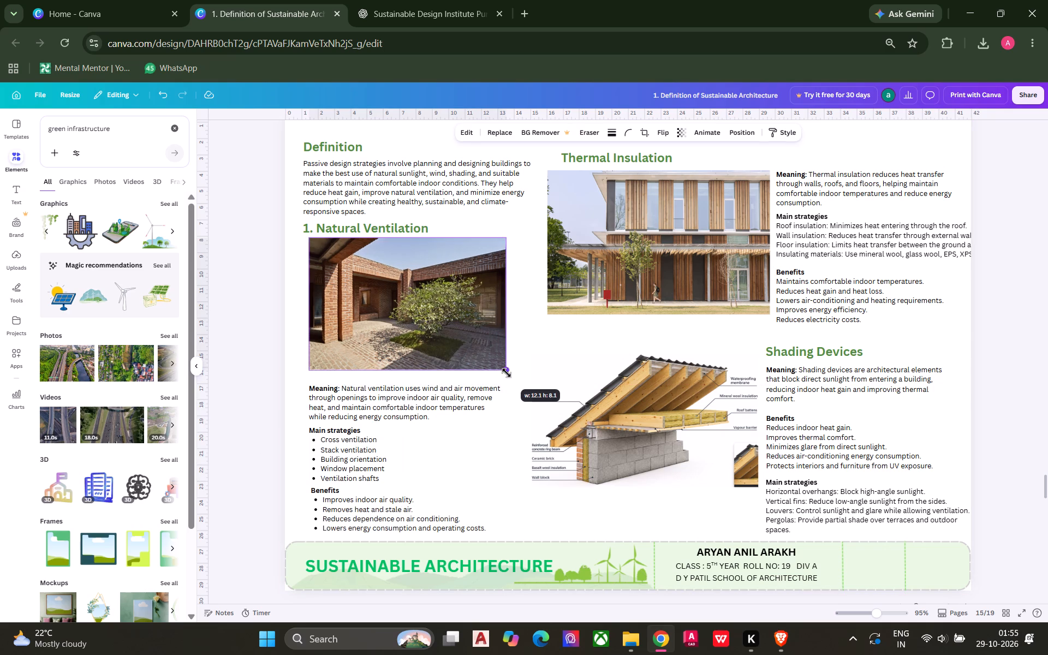
{"action": "left_click_drag", "start_coordinate": [507, 373], "coordinate": [518, 381]}
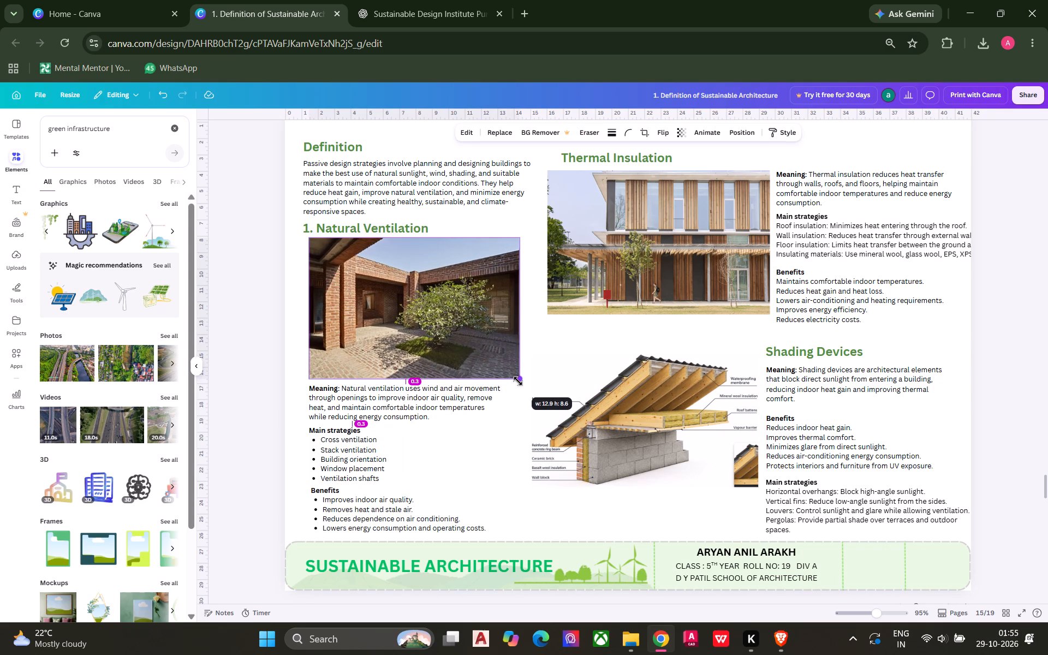
{"action": "left_click_drag", "start_coordinate": [518, 381], "coordinate": [519, 381]}
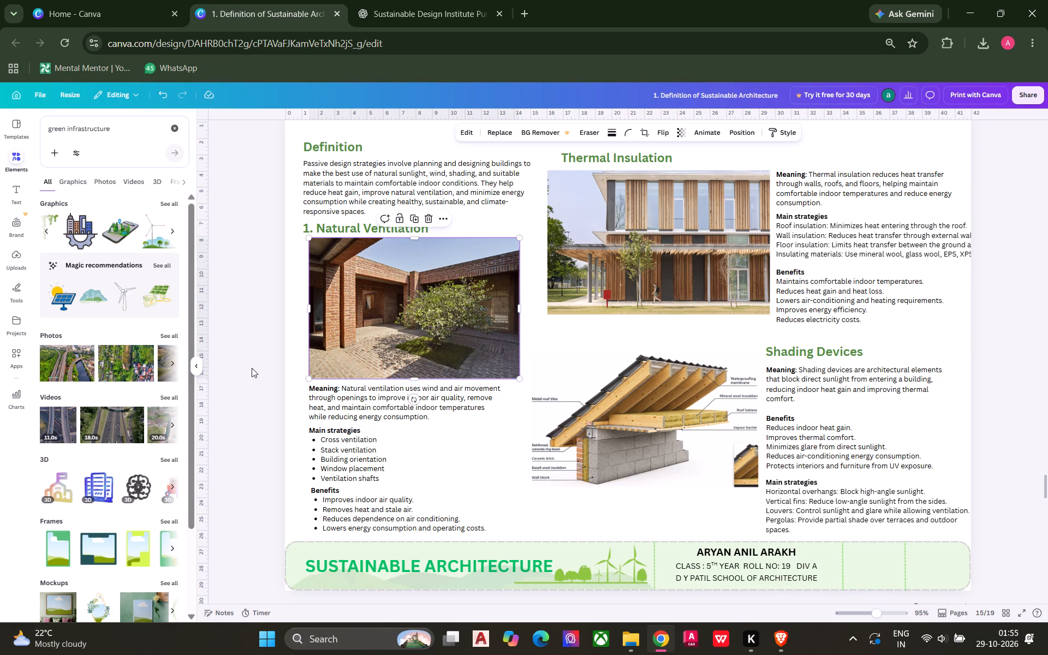
{"action": "left_click", "coordinate": [251, 368]}
{"action": "key", "text": "ctrl+s"}
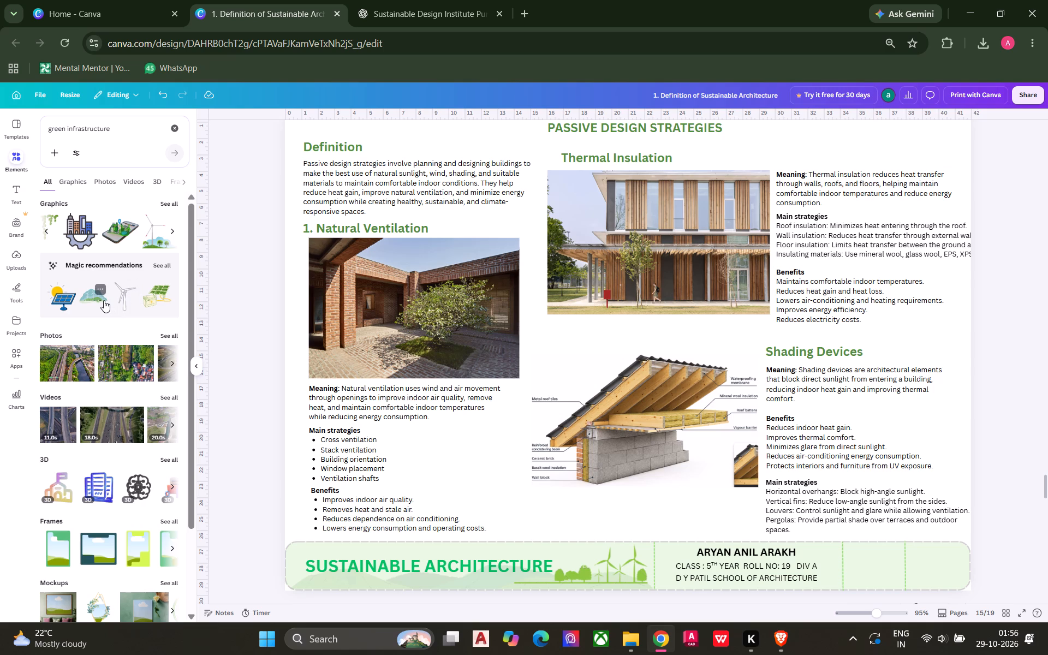
Insert the wind turbine landscape graphic with trees and place it against the page's left edge, just above the footer.
{"action": "left_click", "coordinate": [159, 242]}
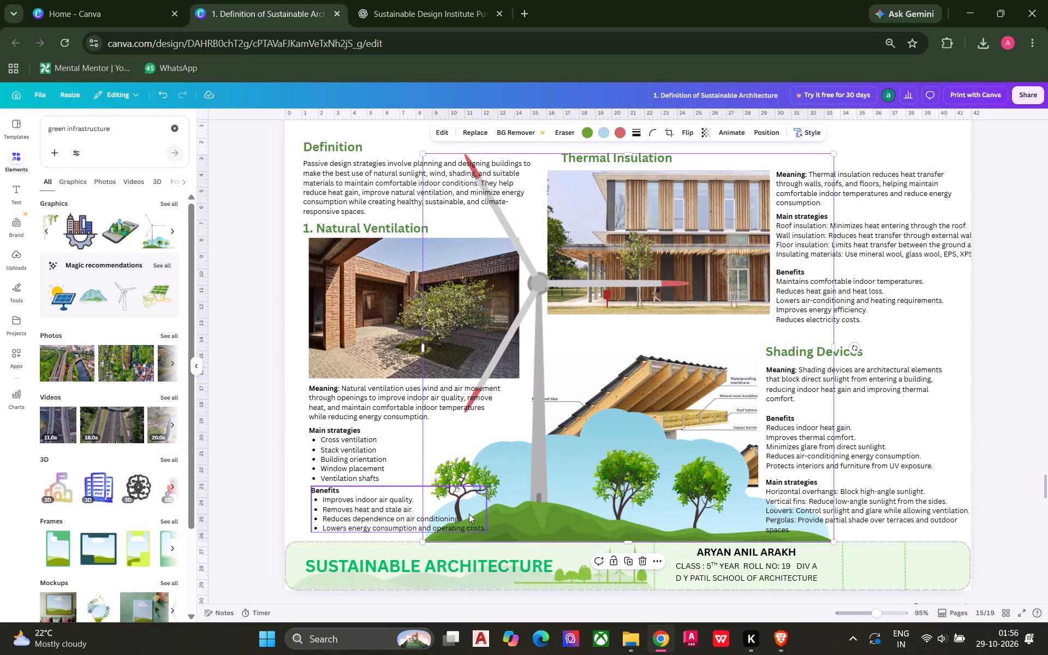
{"action": "left_click_drag", "start_coordinate": [545, 480], "coordinate": [410, 480]}
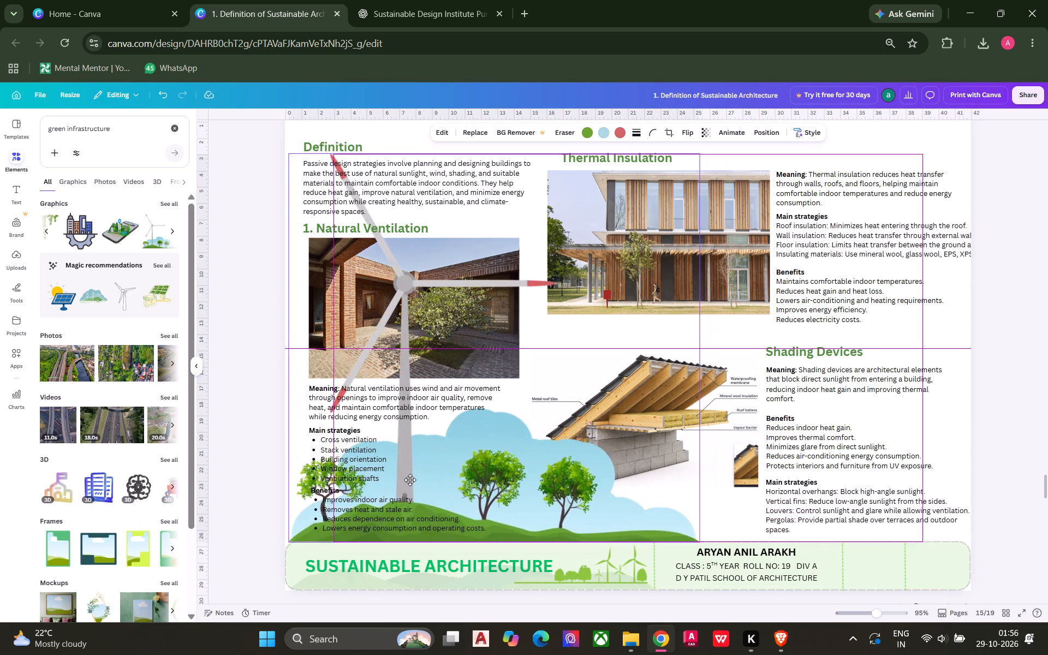
{"action": "left_click_drag", "start_coordinate": [410, 480], "coordinate": [409, 480]}
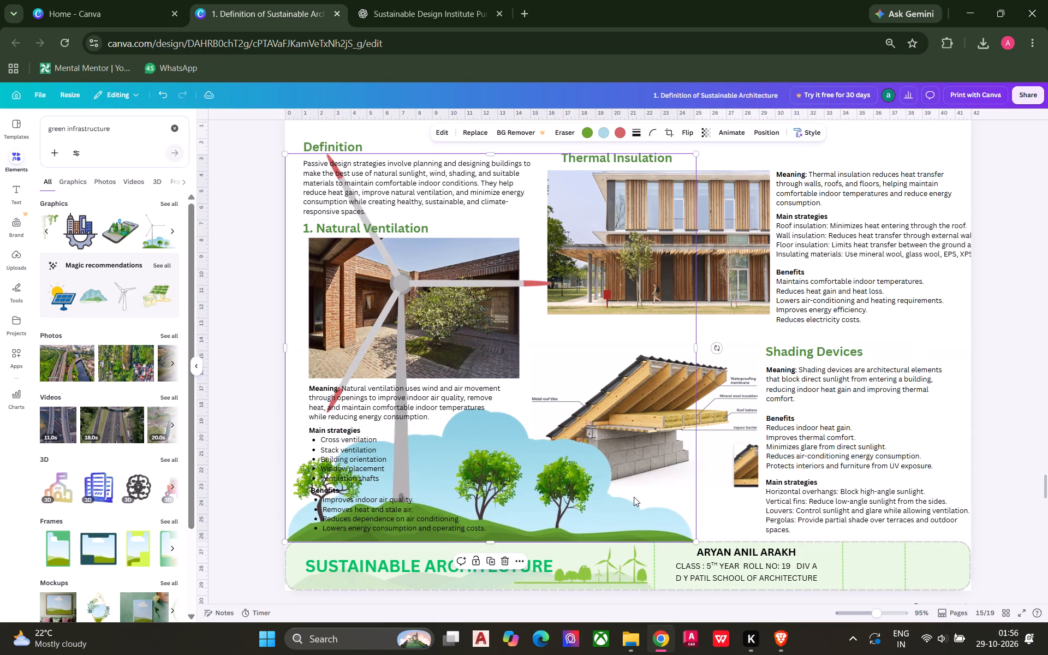
Enlarge the wind turbine graphic to about 27 wide, keeping it anchored at the page's left edge above the footer.
{"action": "left_click_drag", "start_coordinate": [694, 156], "coordinate": [702, 148]}
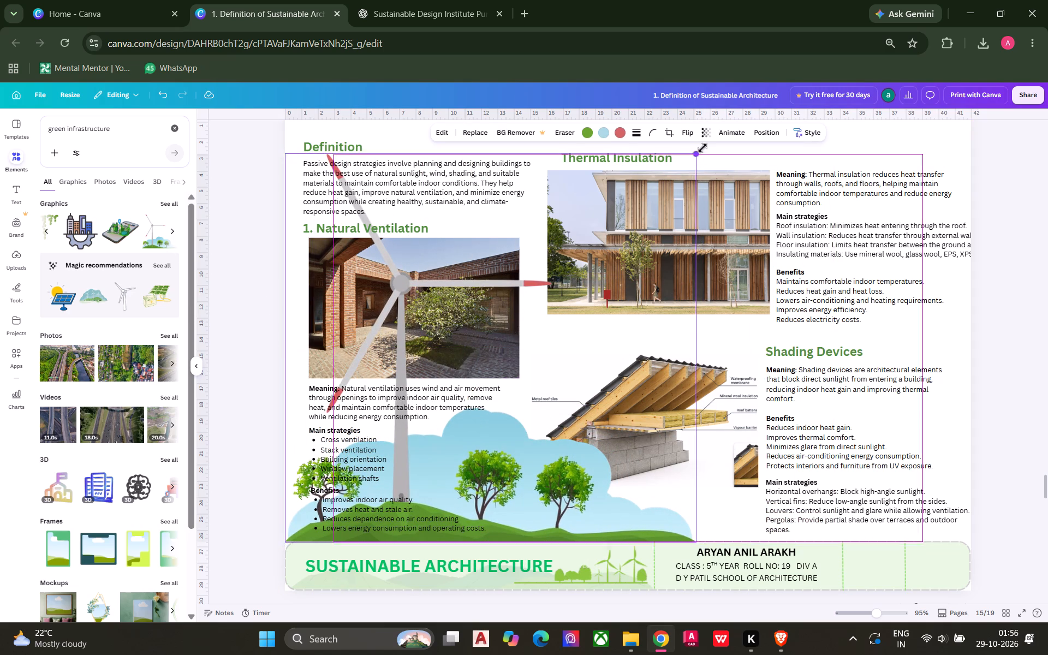
{"action": "left_click_drag", "start_coordinate": [702, 148], "coordinate": [833, 132]}
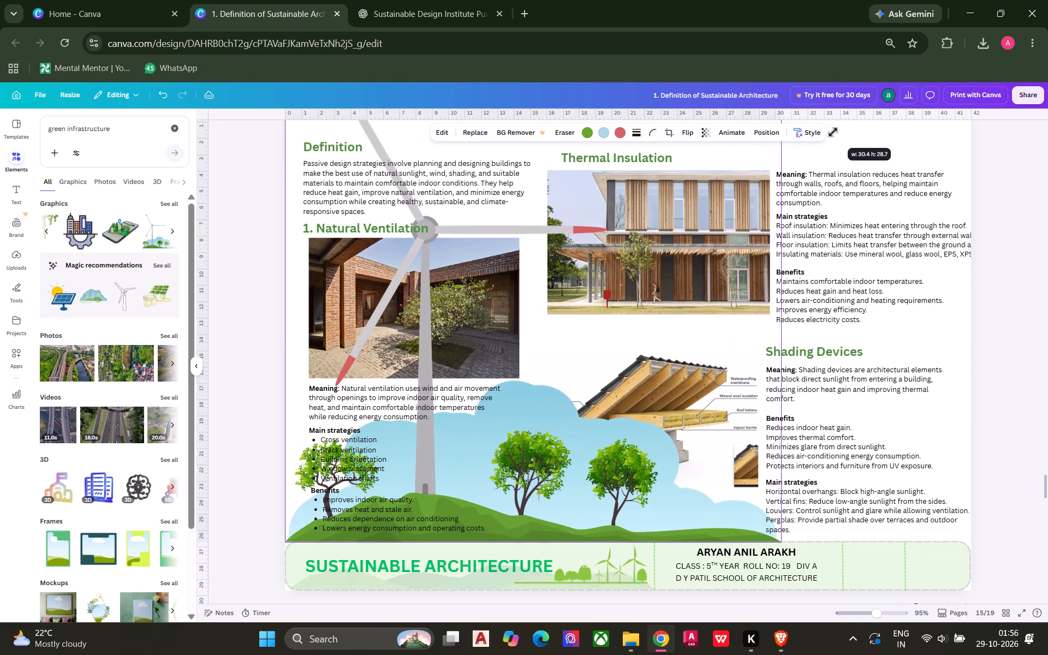
{"action": "left_click_drag", "start_coordinate": [833, 132], "coordinate": [779, 186]}
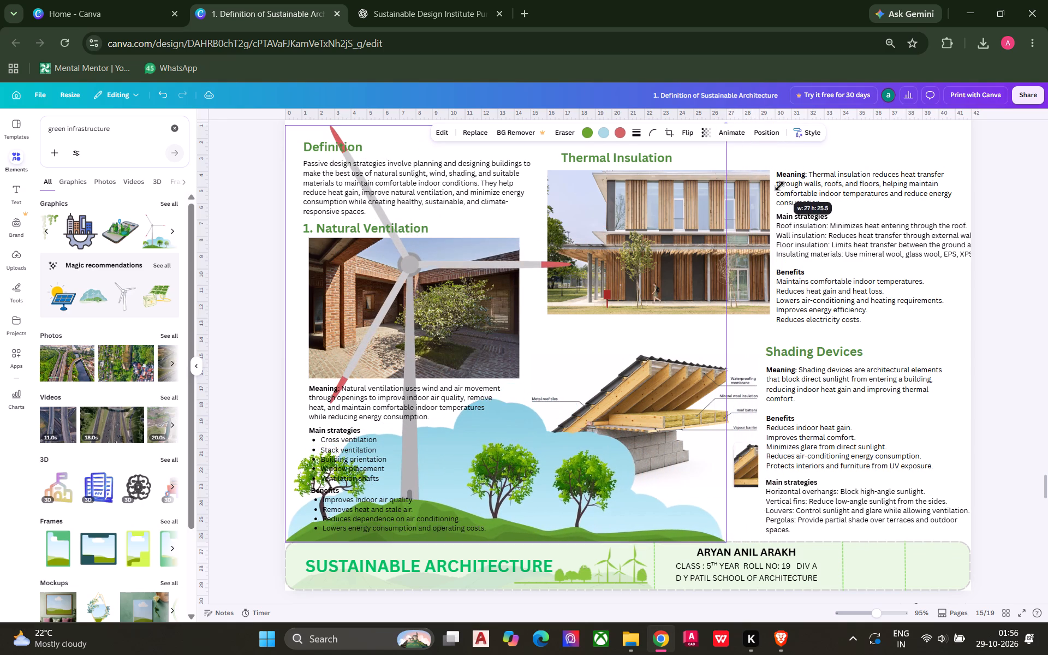
{"action": "left_click_drag", "start_coordinate": [779, 186], "coordinate": [778, 175]}
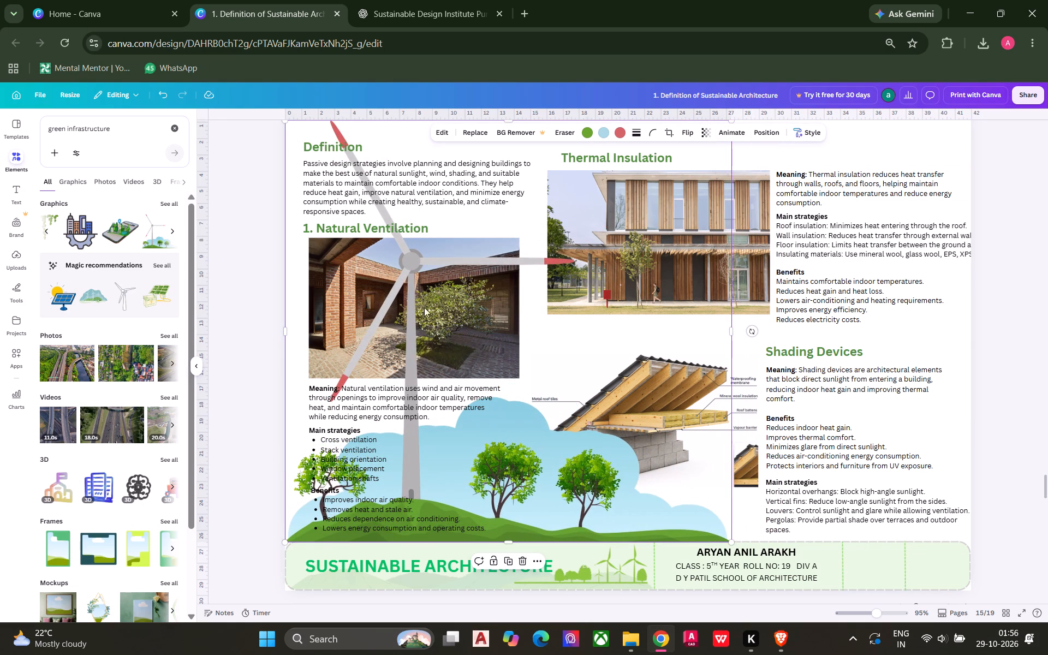
Set the wind turbine graphic's transparency to 31.
{"action": "left_click", "coordinate": [705, 134]}
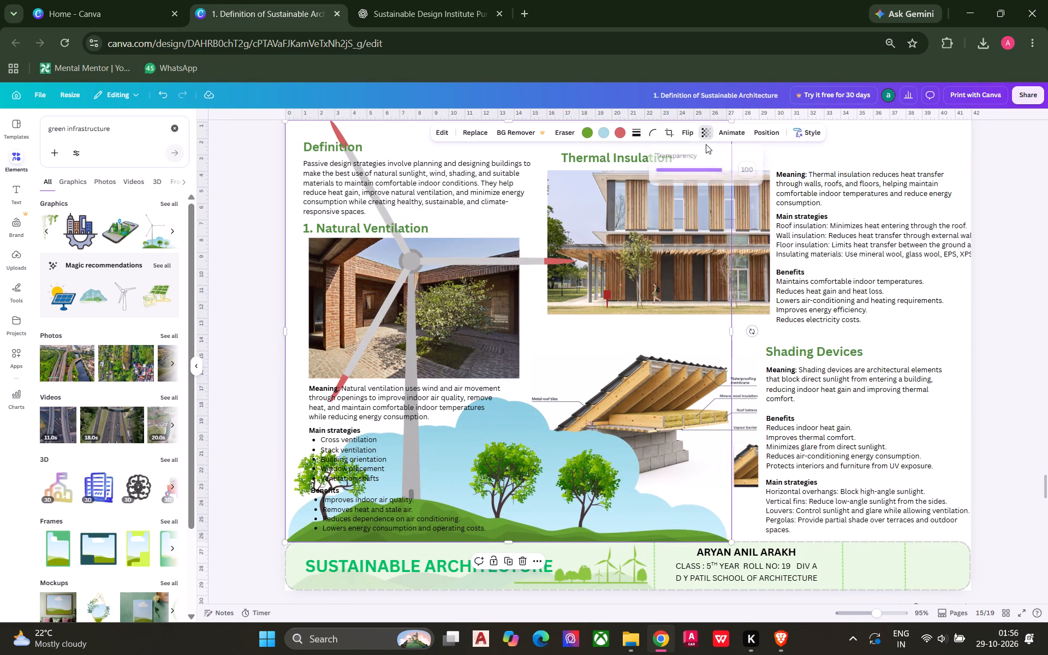
{"action": "left_click_drag", "start_coordinate": [723, 171], "coordinate": [696, 173]}
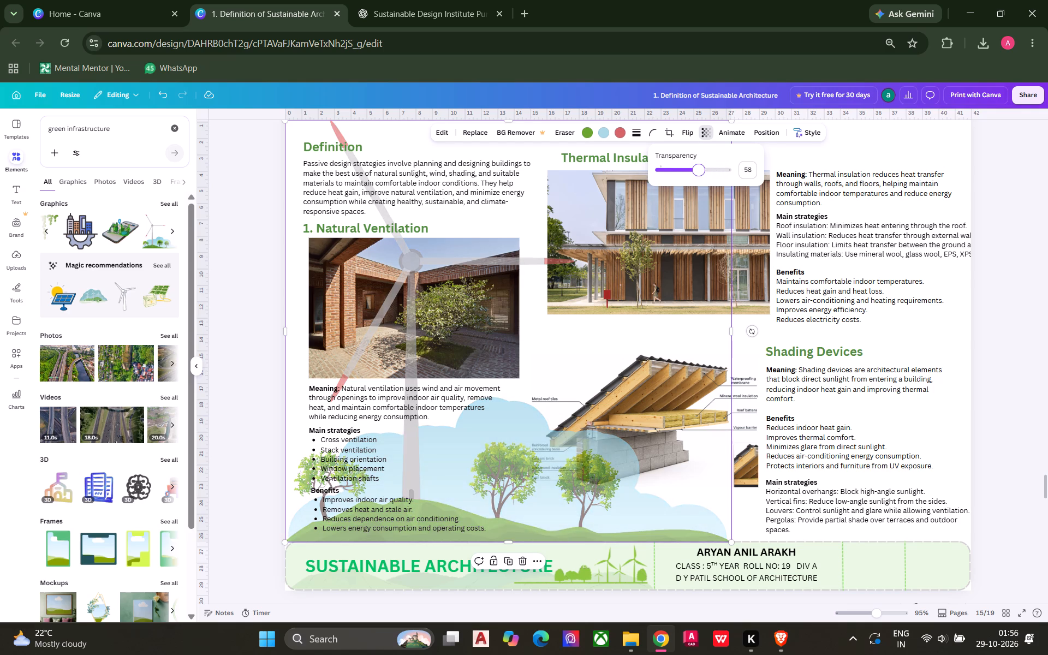
{"action": "left_click_drag", "start_coordinate": [696, 173], "coordinate": [688, 173]}
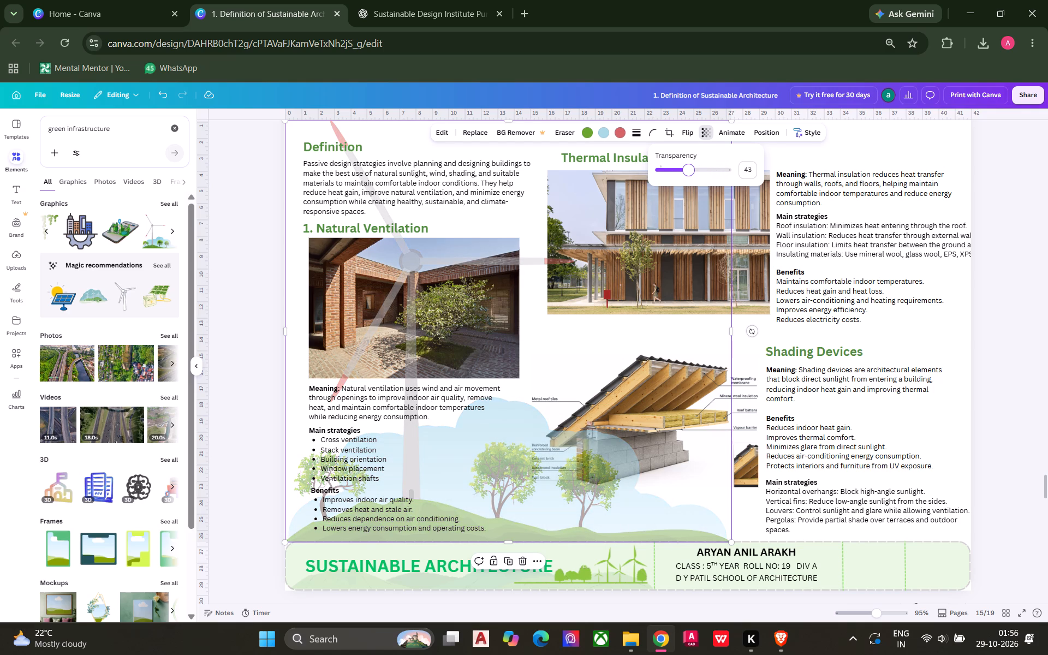
{"action": "left_click_drag", "start_coordinate": [688, 173], "coordinate": [668, 173]}
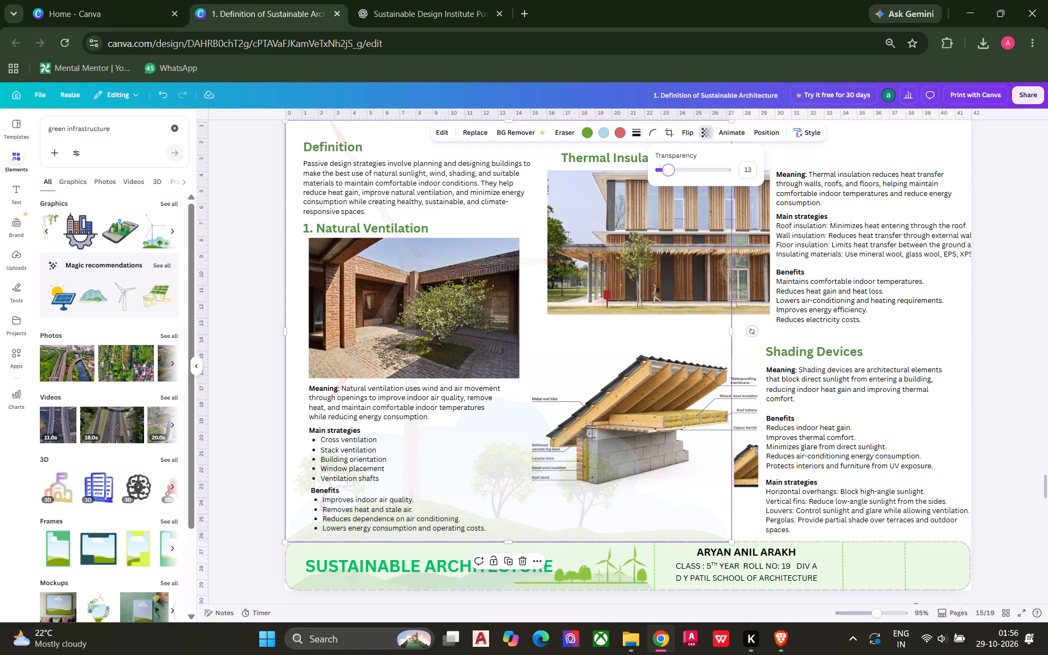
{"action": "left_click_drag", "start_coordinate": [668, 173], "coordinate": [680, 164]}
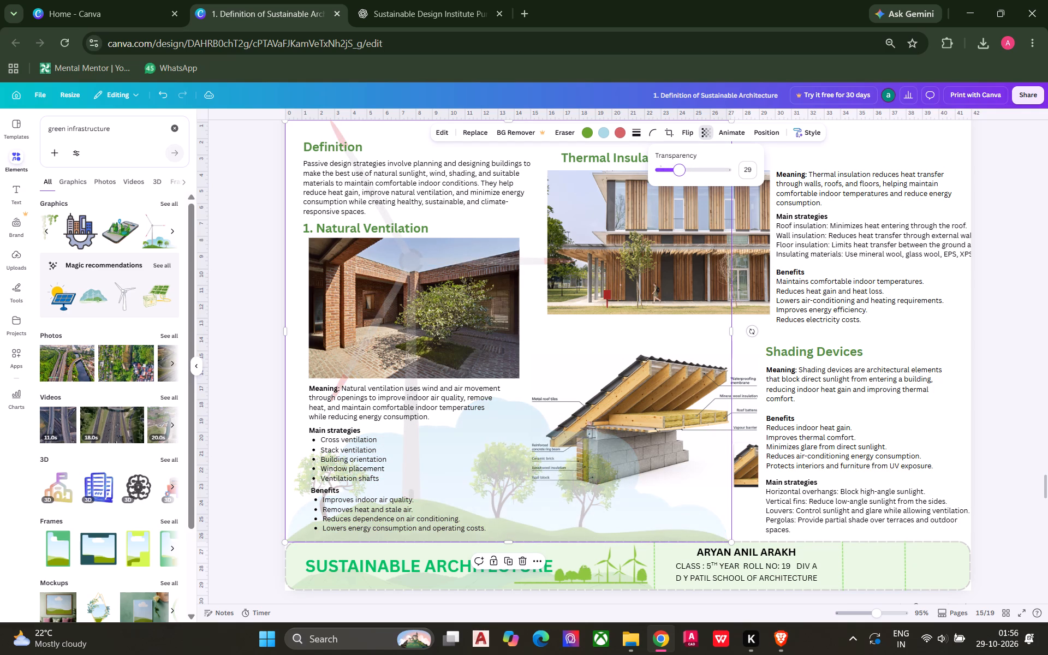
{"action": "left_click_drag", "start_coordinate": [680, 164], "coordinate": [680, 164]}
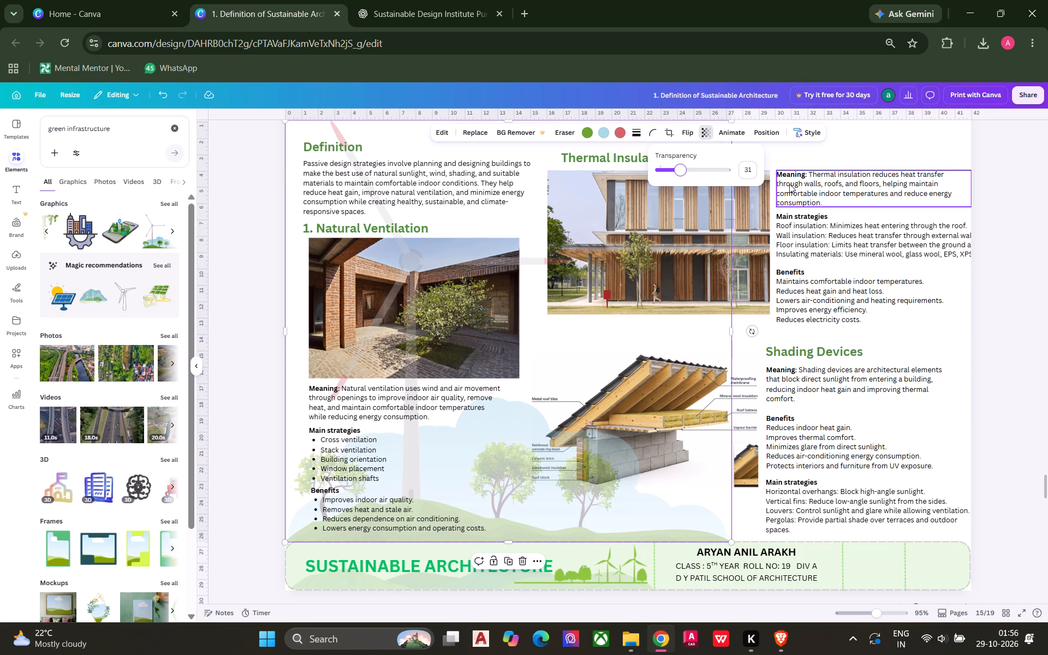
Send the wind turbine graphic to the back, behind the page's text and photos.
{"action": "right_click", "coordinate": [672, 335]}
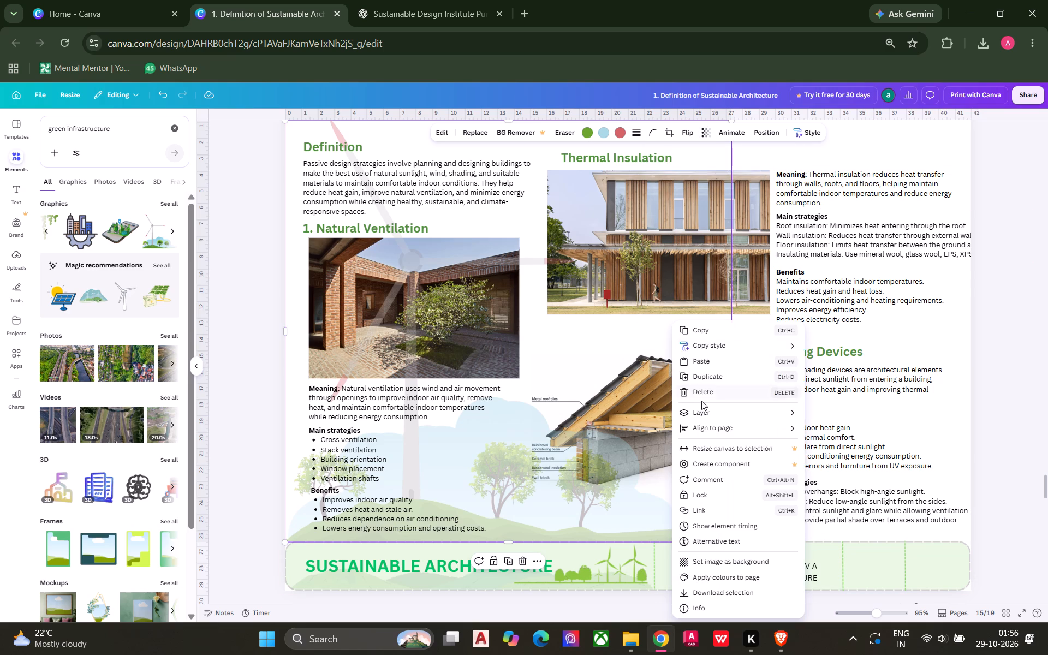
{"action": "left_click", "coordinate": [712, 414]}
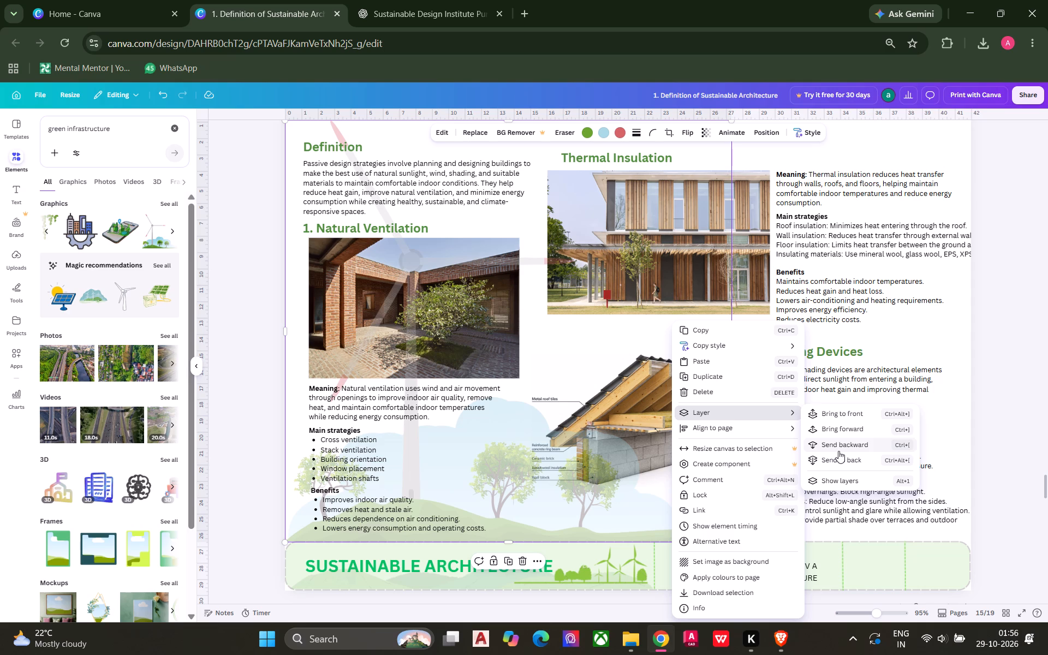
{"action": "left_click", "coordinate": [830, 457]}
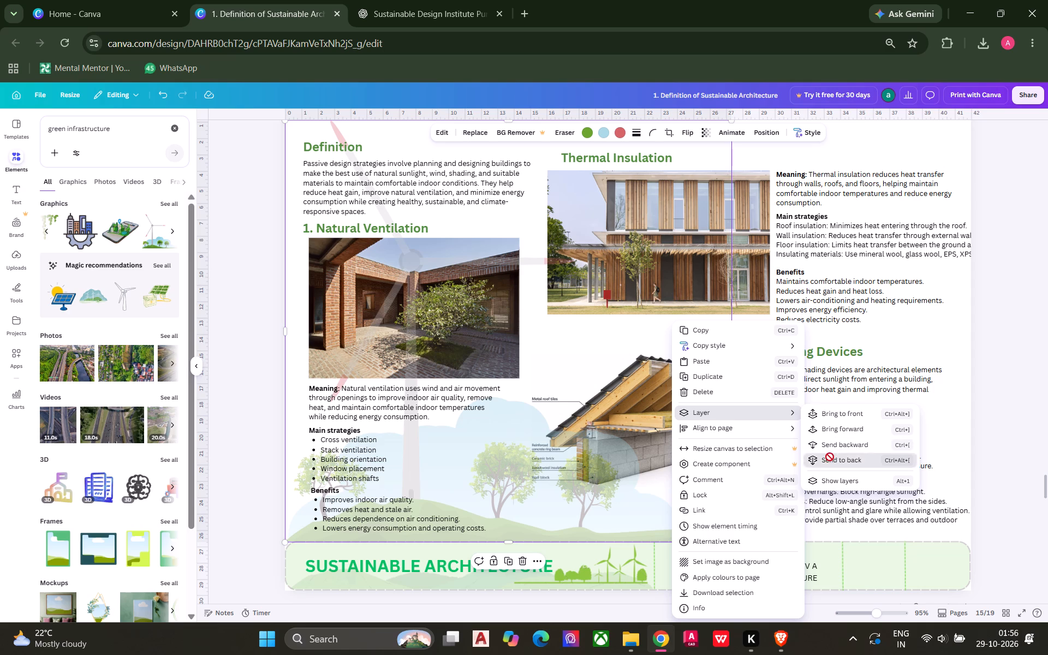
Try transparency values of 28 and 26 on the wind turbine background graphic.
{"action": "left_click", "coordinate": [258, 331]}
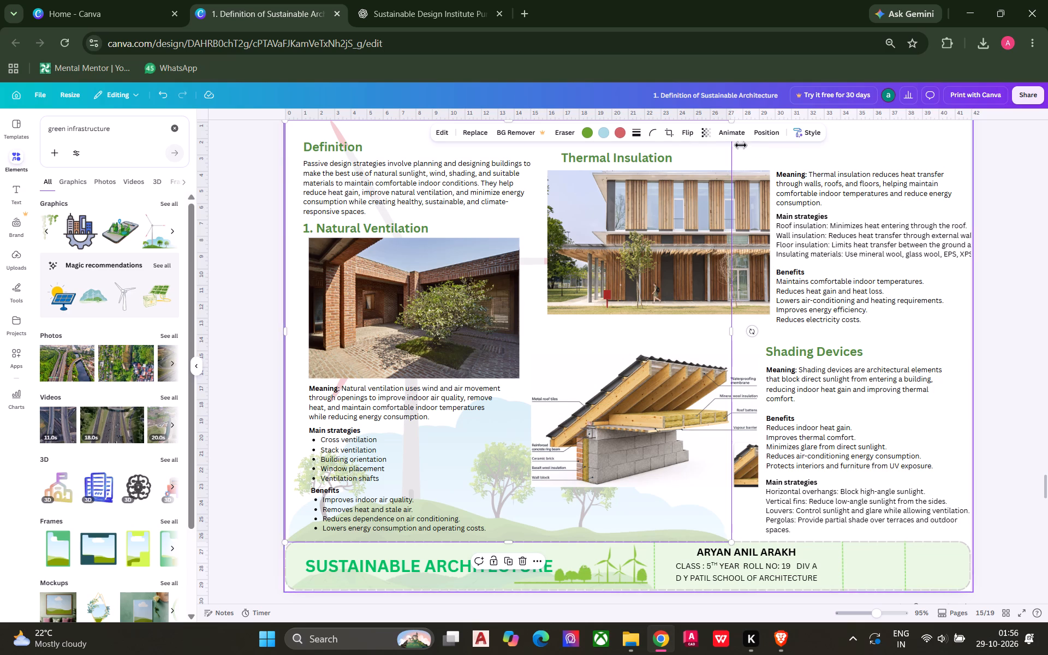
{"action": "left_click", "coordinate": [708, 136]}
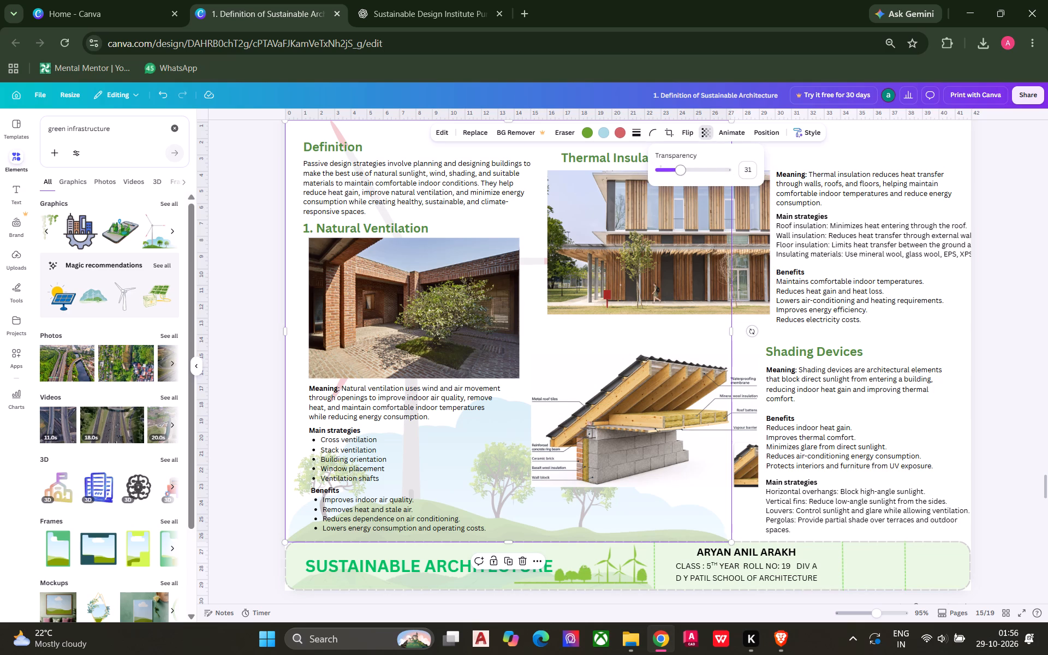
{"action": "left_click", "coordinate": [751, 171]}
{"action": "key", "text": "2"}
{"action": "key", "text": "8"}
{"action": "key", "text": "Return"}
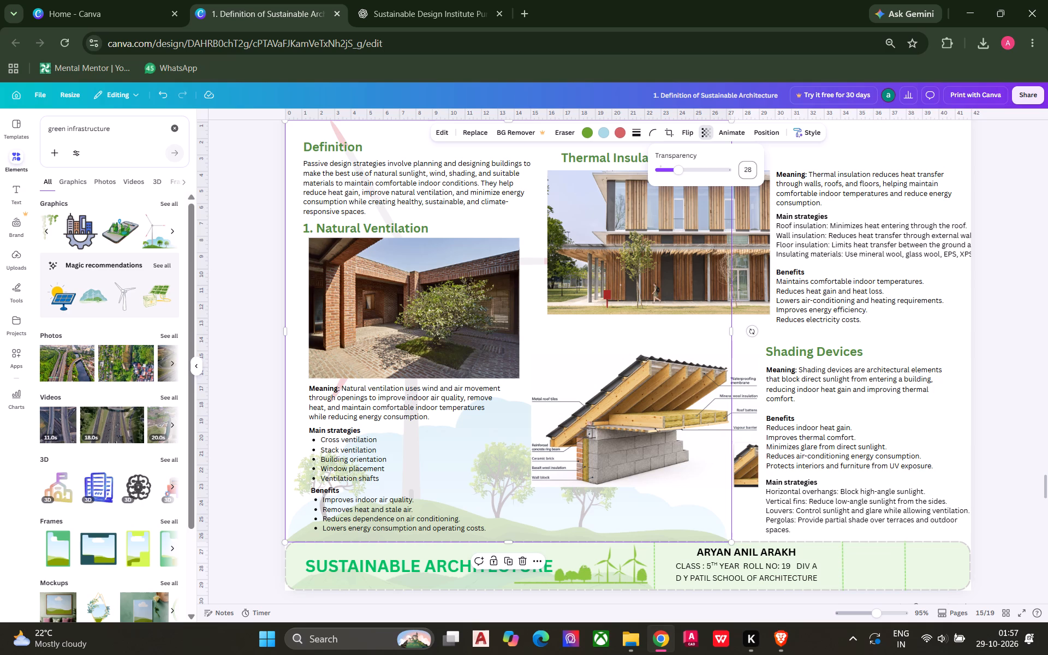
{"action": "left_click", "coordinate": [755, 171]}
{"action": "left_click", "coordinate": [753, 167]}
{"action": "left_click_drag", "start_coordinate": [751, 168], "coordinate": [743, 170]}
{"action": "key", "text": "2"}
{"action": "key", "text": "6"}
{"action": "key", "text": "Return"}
Fade the wind turbine background graphic further by setting its transparency to 13, and deselect it.
{"action": "left_click_drag", "start_coordinate": [682, 173], "coordinate": [679, 174]}
{"action": "left_click_drag", "start_coordinate": [679, 174], "coordinate": [666, 180]}
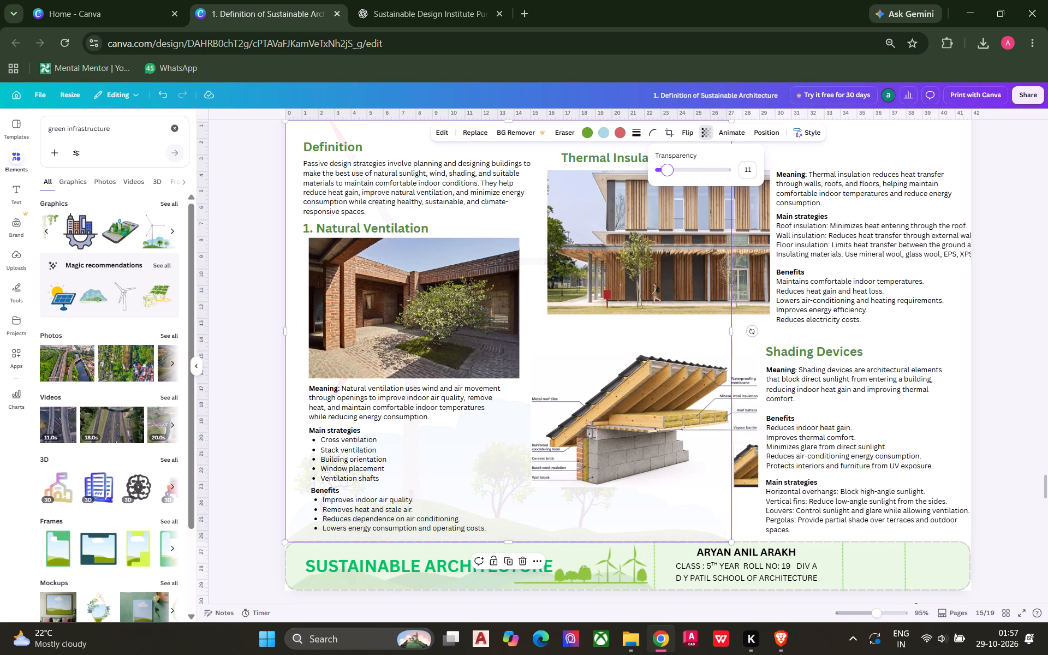
{"action": "left_click_drag", "start_coordinate": [666, 180], "coordinate": [668, 180]}
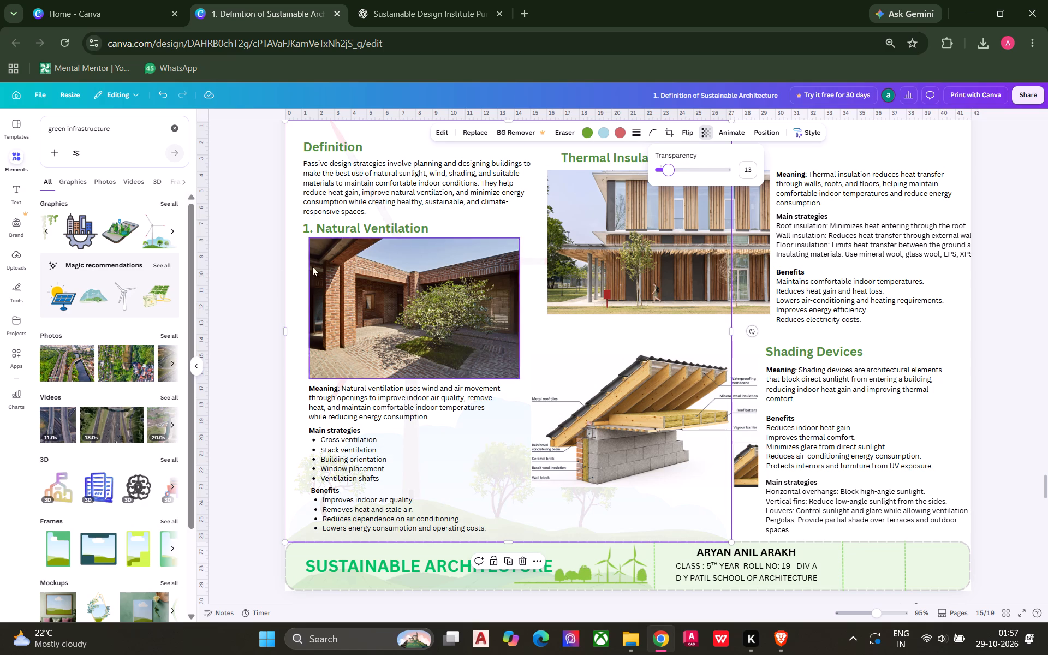
{"action": "left_click", "coordinate": [258, 281]}
{"action": "left_click", "coordinate": [242, 313]}
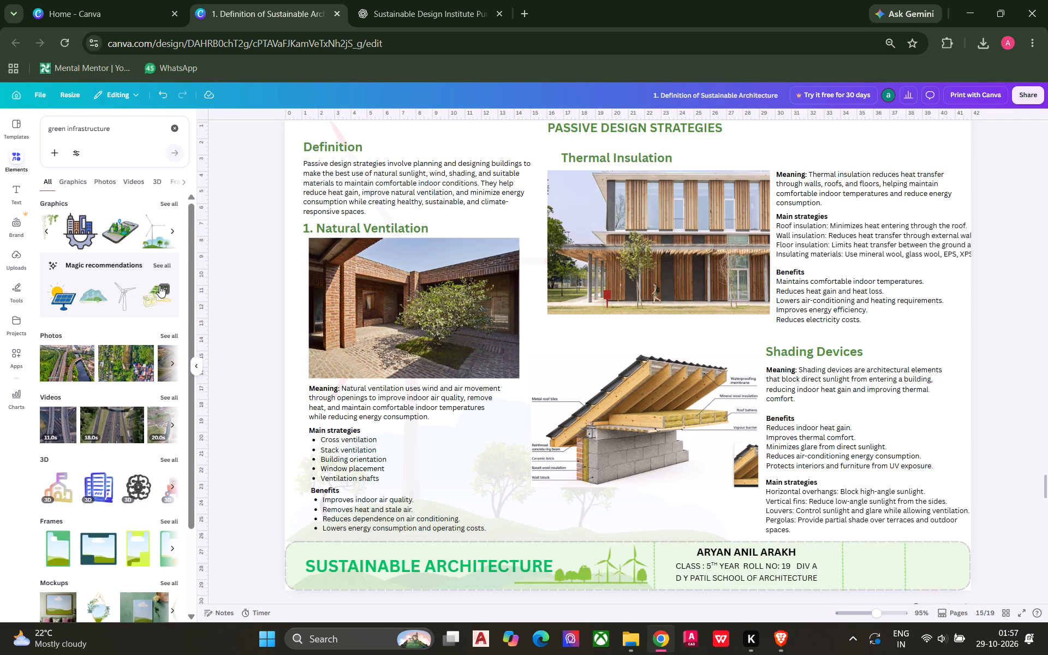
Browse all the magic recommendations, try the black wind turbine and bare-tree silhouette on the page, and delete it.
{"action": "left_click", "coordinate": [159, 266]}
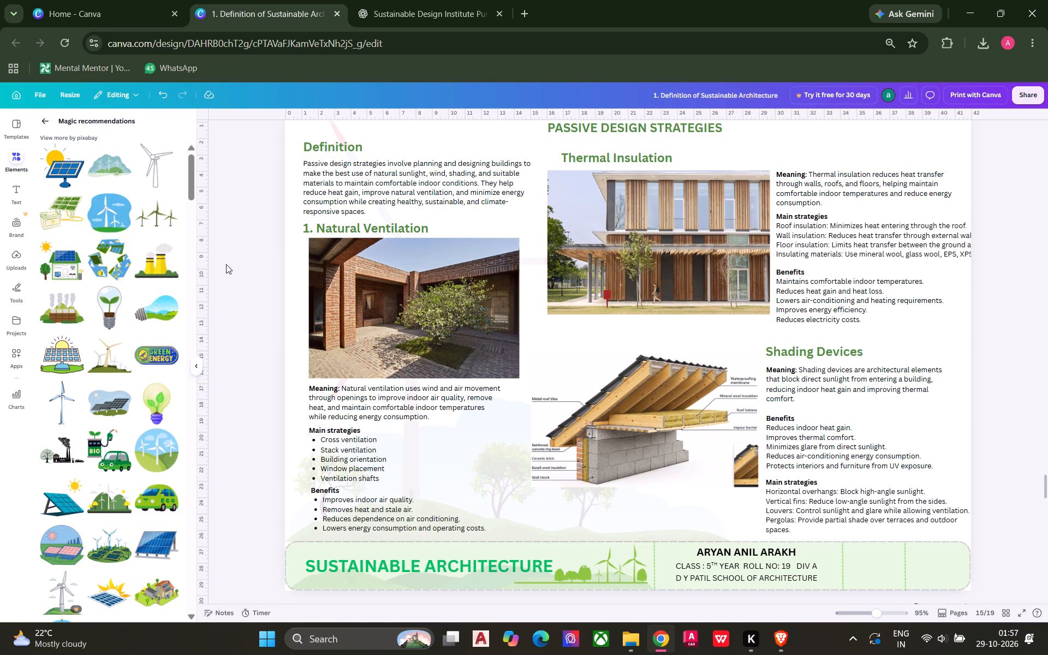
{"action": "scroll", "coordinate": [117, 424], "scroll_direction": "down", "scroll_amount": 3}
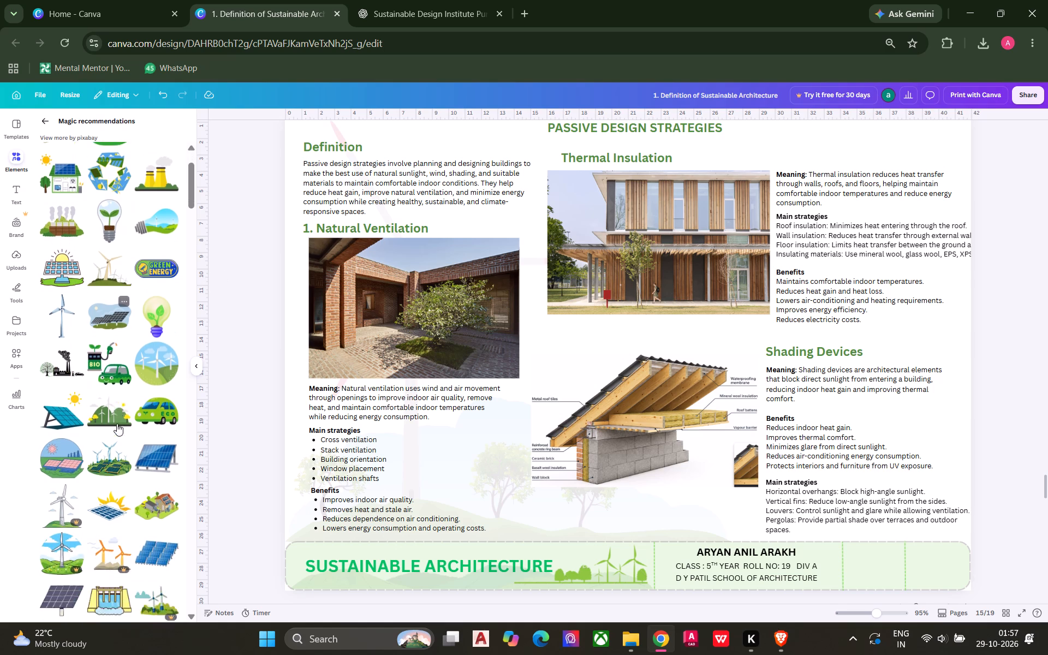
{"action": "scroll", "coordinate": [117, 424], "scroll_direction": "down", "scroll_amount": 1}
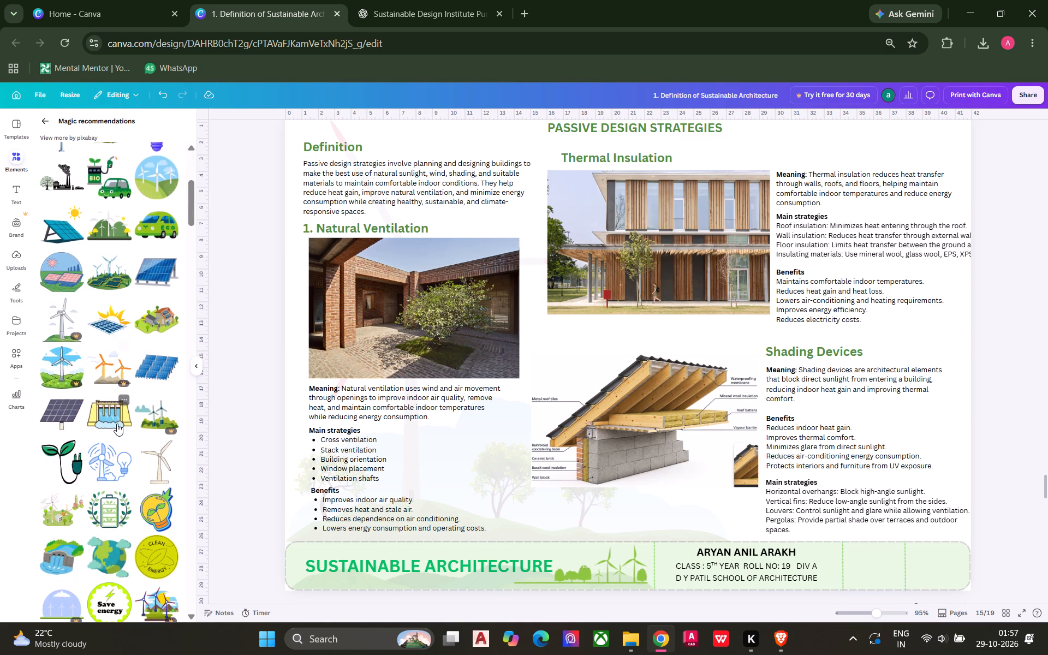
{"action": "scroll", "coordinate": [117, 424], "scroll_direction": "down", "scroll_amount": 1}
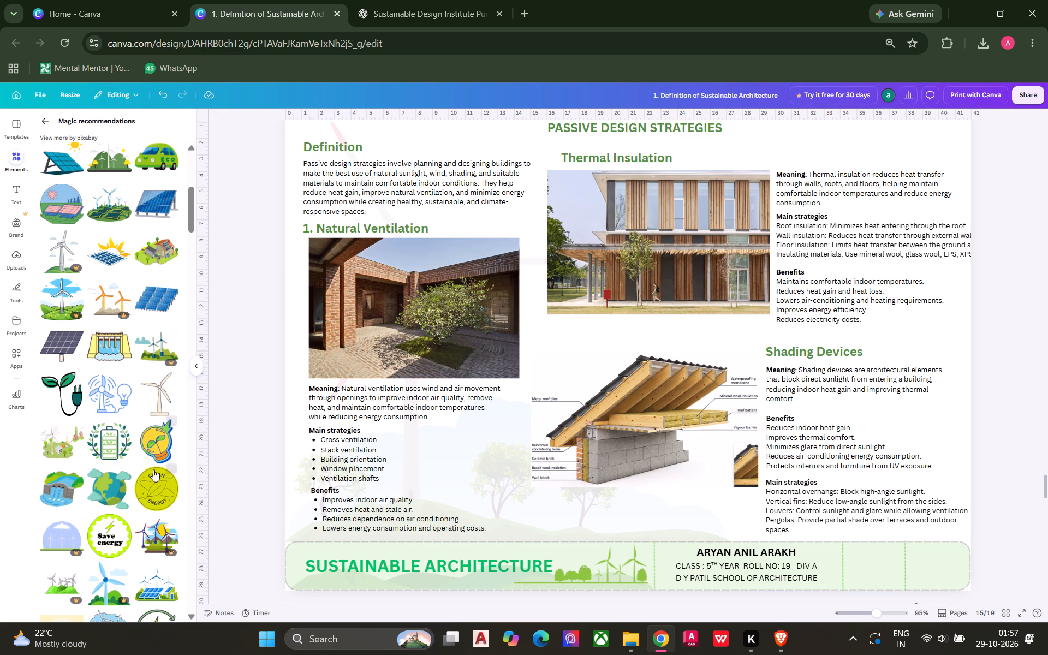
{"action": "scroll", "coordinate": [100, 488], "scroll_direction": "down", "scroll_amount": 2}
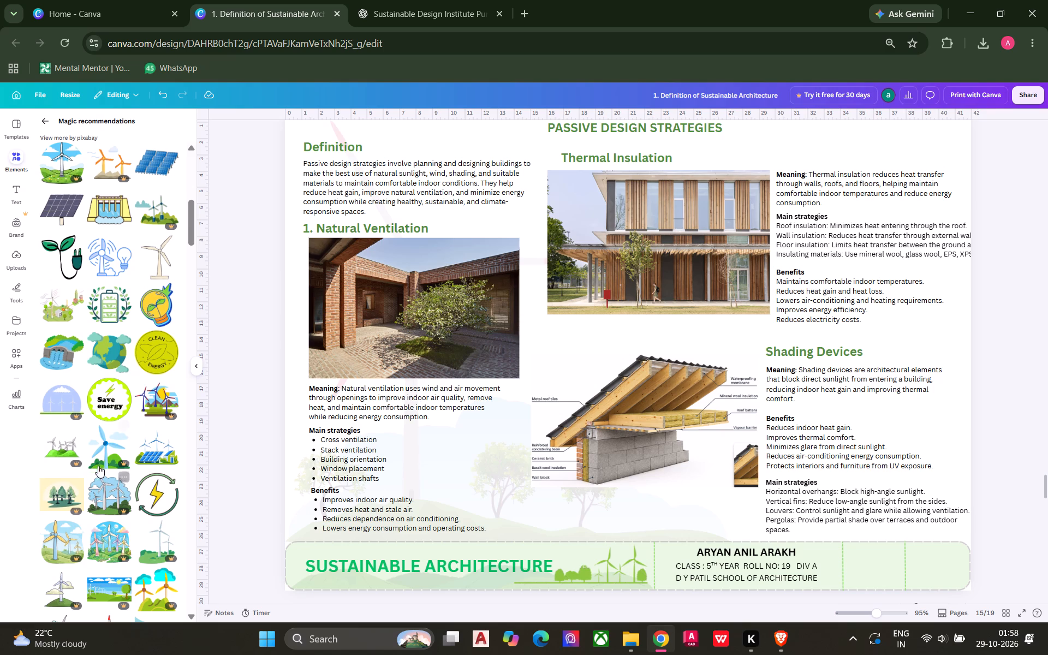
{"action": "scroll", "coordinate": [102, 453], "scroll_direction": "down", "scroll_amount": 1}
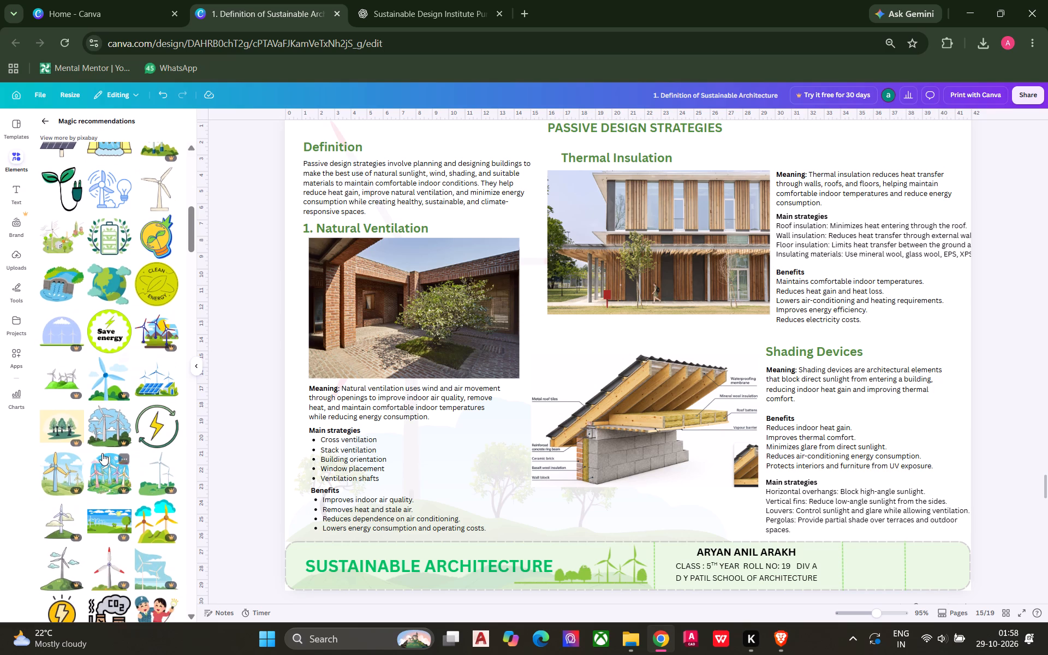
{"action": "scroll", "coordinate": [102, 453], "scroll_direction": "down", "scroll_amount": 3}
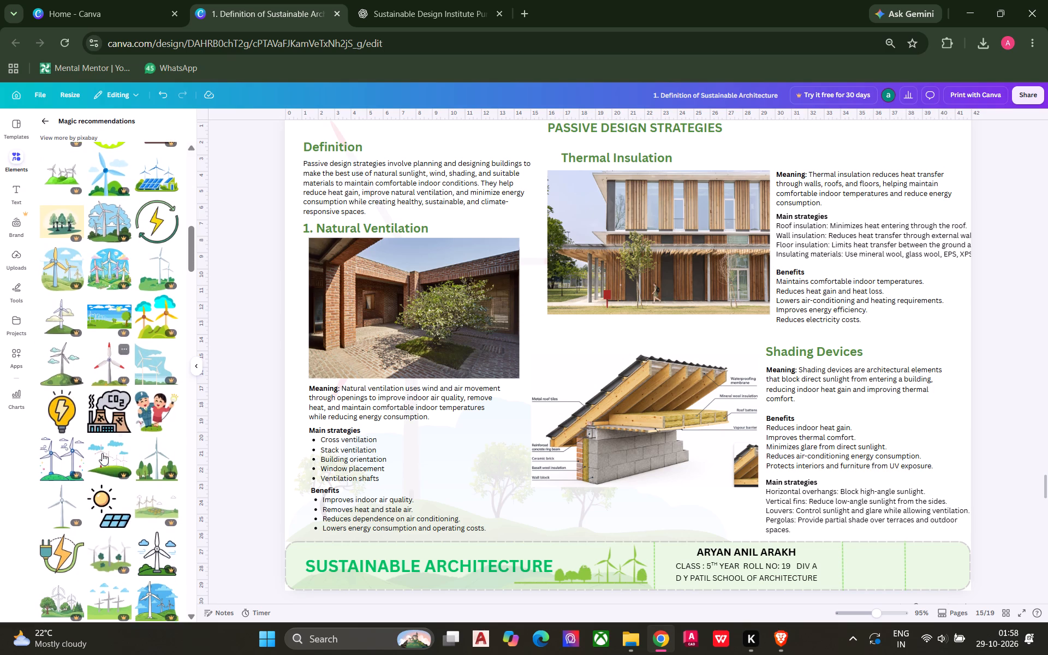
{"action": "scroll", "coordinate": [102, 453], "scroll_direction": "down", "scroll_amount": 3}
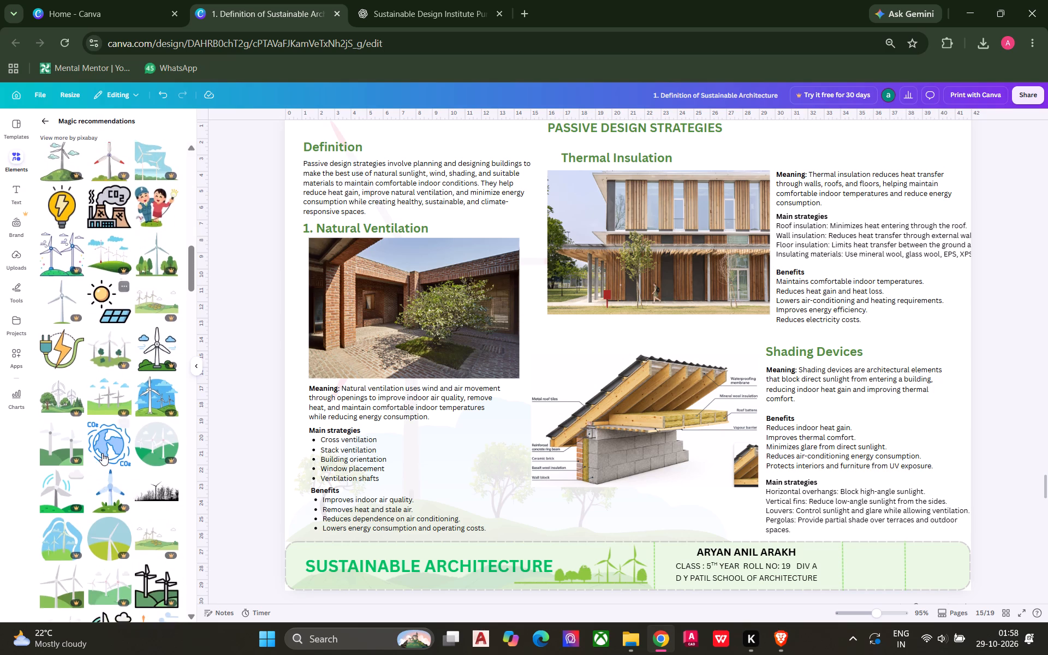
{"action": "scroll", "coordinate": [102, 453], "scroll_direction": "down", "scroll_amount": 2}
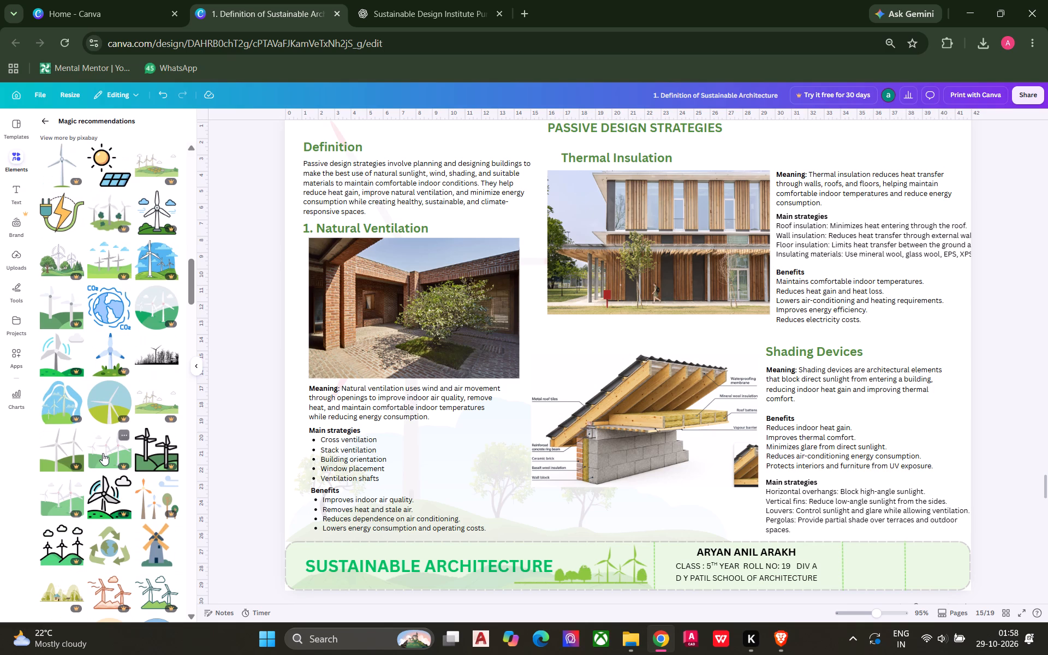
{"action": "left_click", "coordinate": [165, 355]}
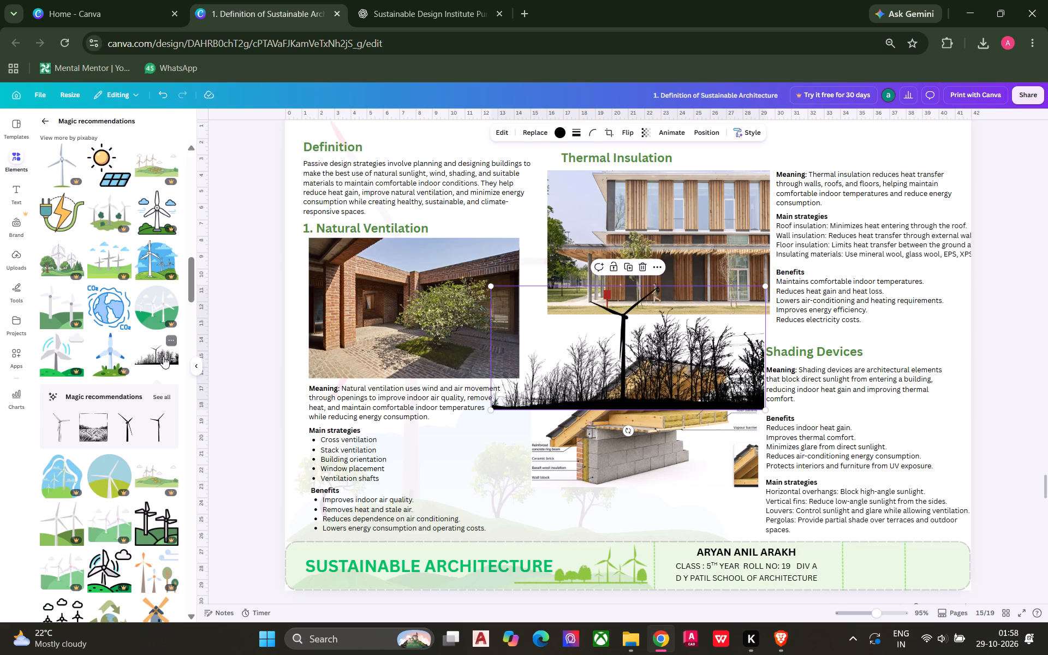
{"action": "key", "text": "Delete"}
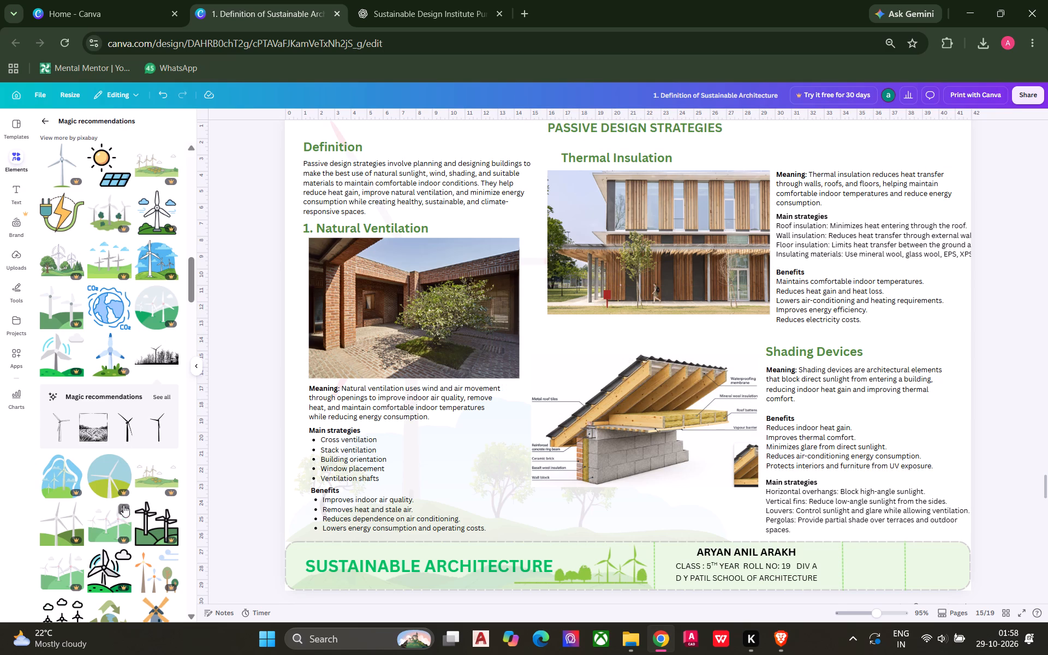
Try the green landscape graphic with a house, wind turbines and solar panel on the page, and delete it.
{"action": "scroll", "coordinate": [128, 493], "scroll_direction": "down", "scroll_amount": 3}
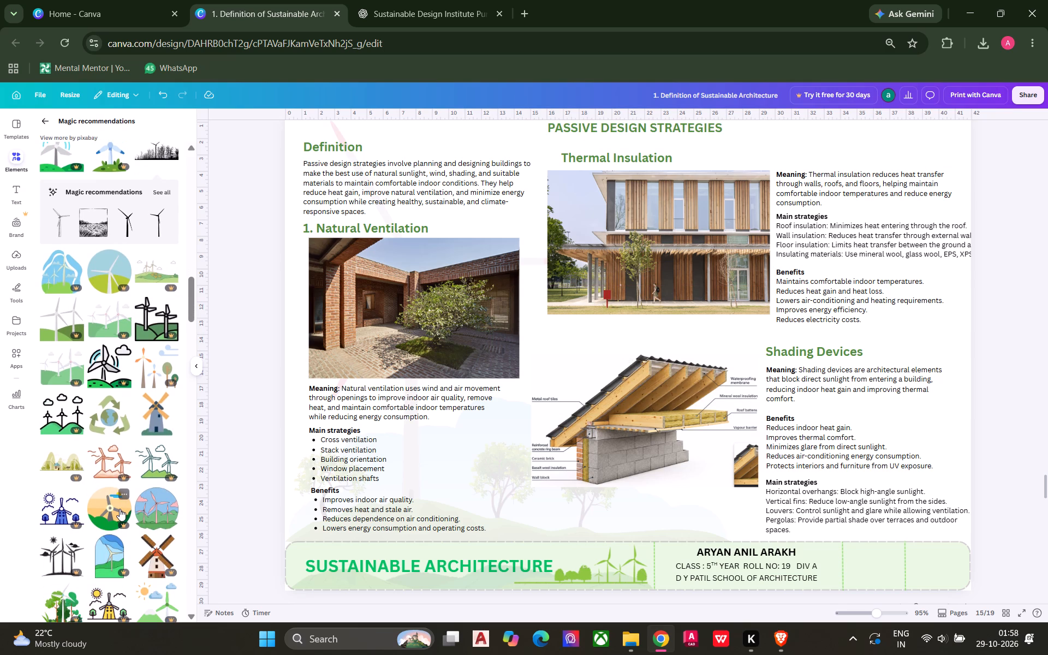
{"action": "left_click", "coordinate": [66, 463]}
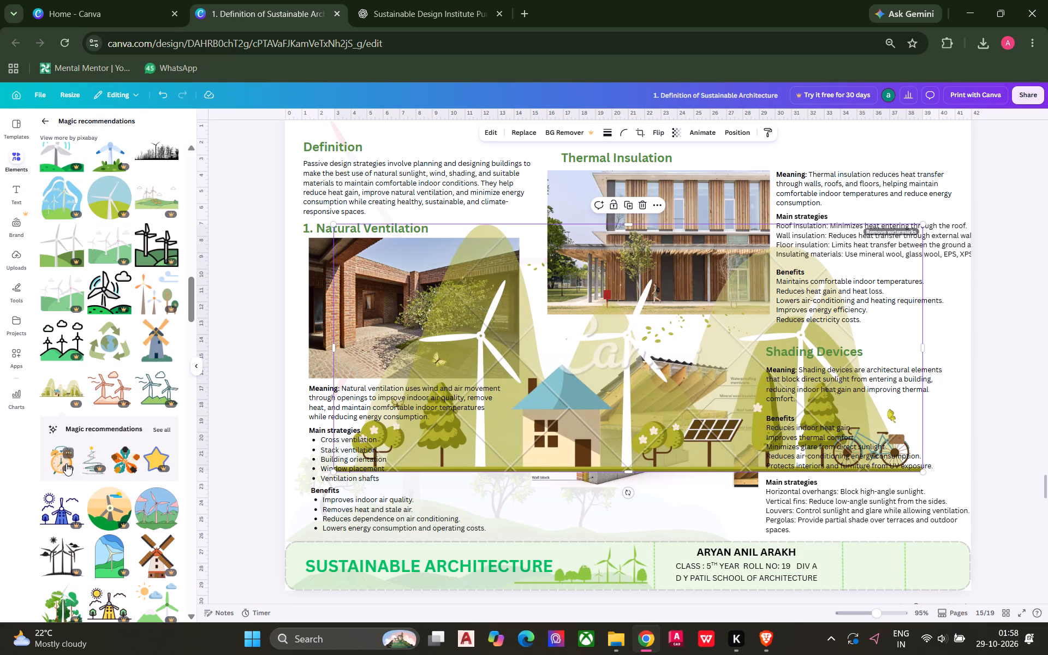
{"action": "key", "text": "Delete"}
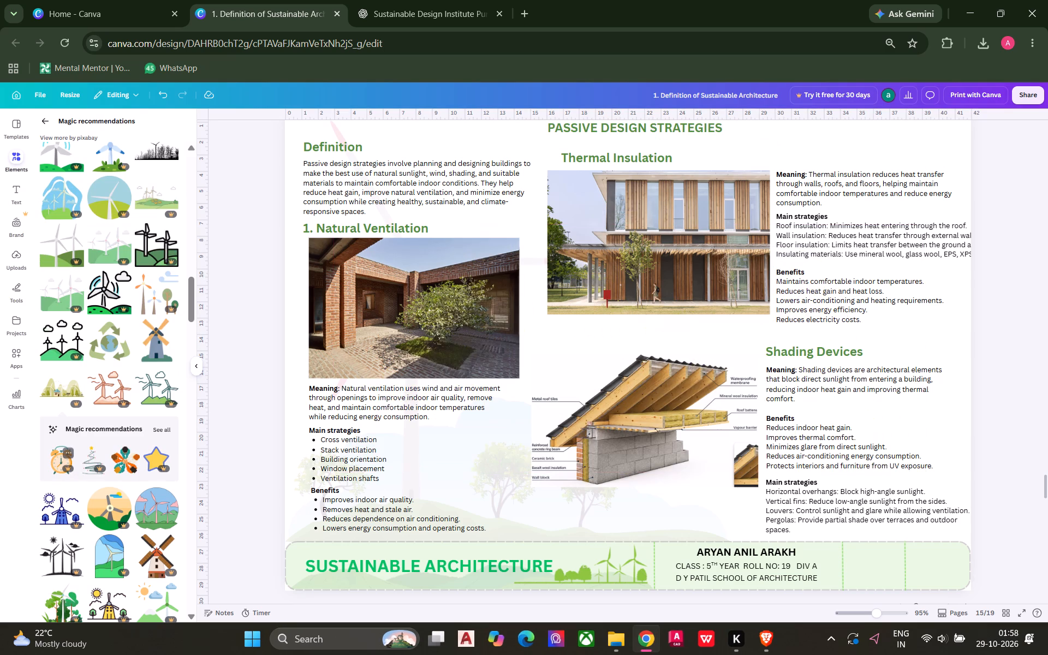
Find the textured green recycling arrows graphic among the magic recommendations and insert it on page 15.
{"action": "scroll", "coordinate": [67, 461], "scroll_direction": "down", "scroll_amount": 2}
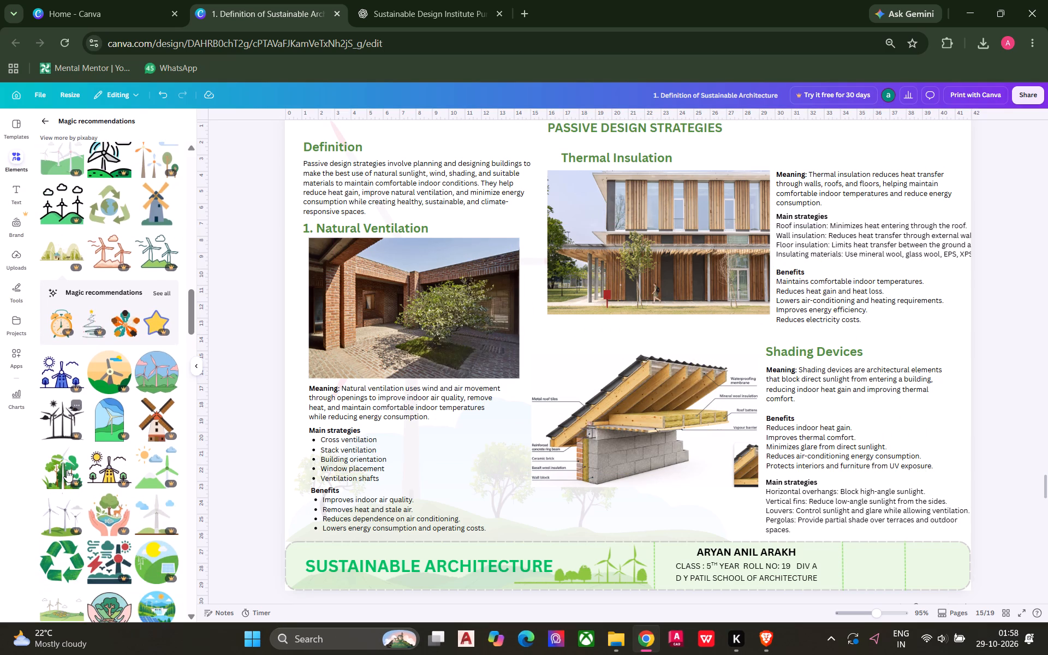
{"action": "scroll", "coordinate": [67, 474], "scroll_direction": "down", "scroll_amount": 1}
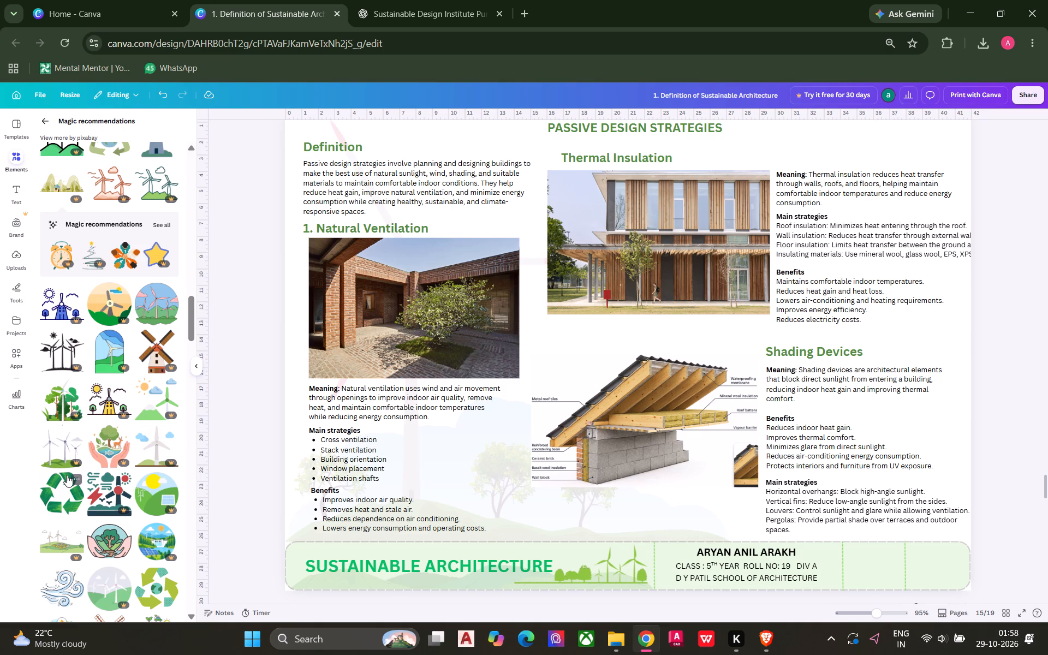
{"action": "scroll", "coordinate": [67, 476], "scroll_direction": "down", "scroll_amount": 2}
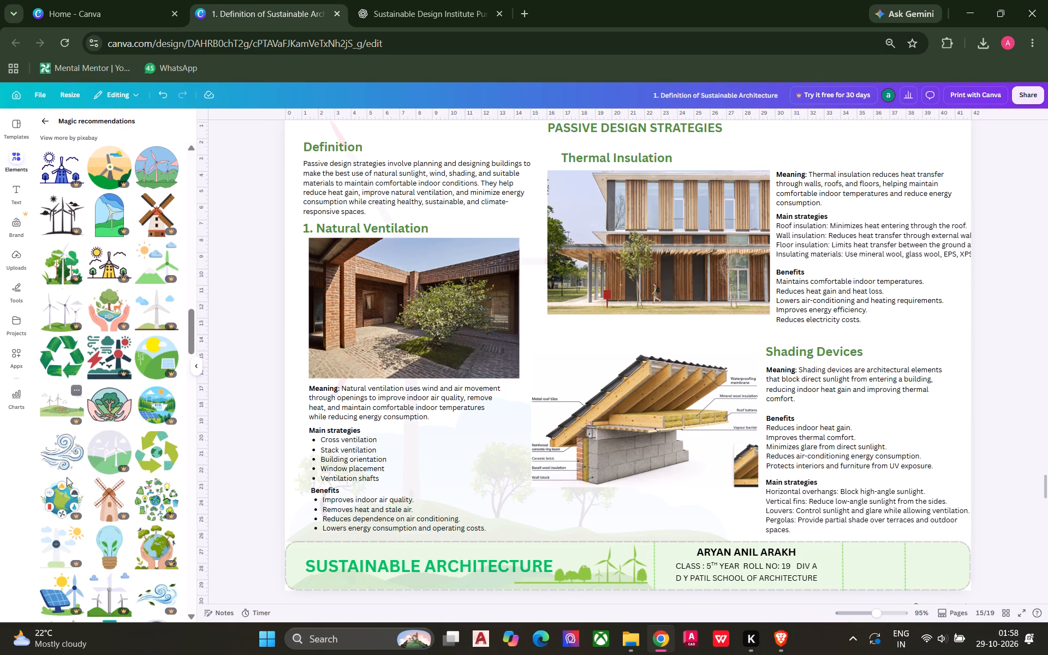
{"action": "left_click", "coordinate": [54, 354]}
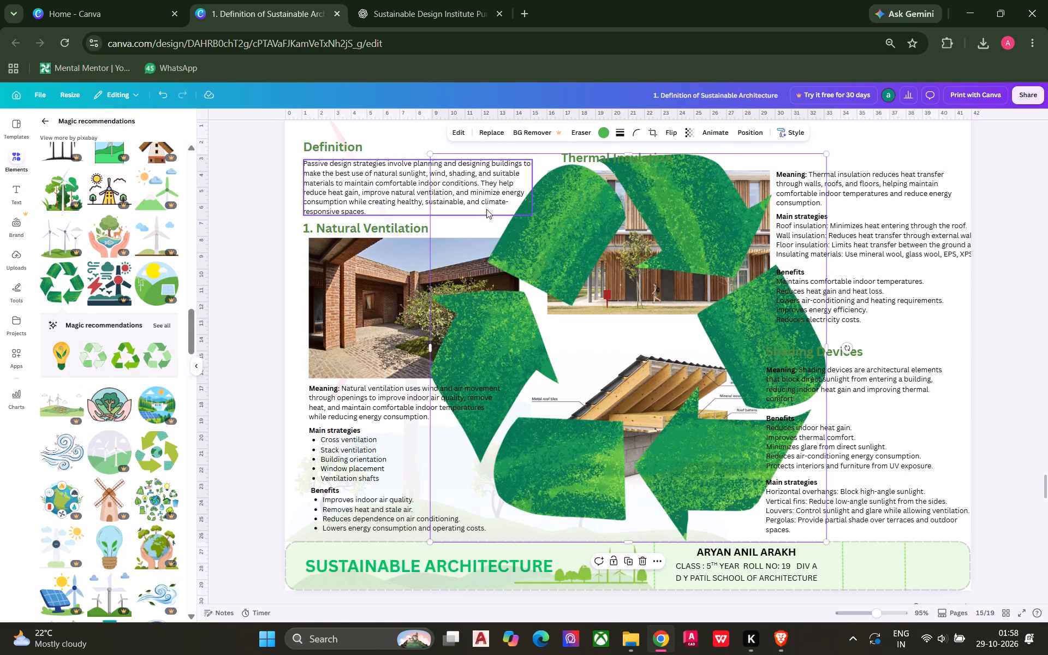
Set the recycling arrows graphic's transparency to 11.
{"action": "left_click", "coordinate": [689, 132]}
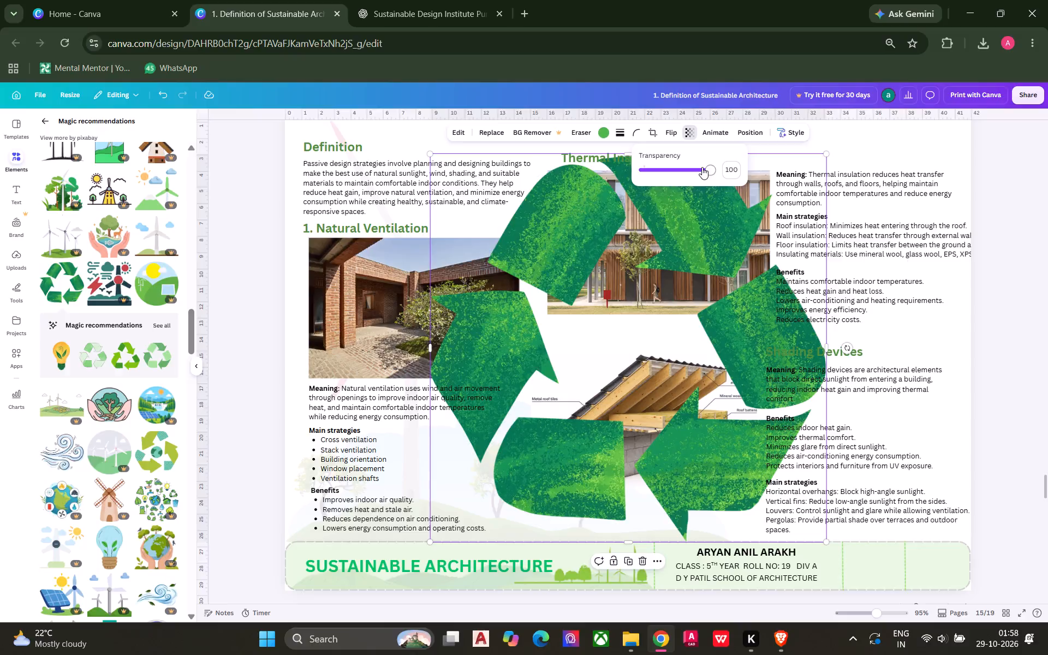
{"action": "left_click_drag", "start_coordinate": [708, 165], "coordinate": [660, 163]}
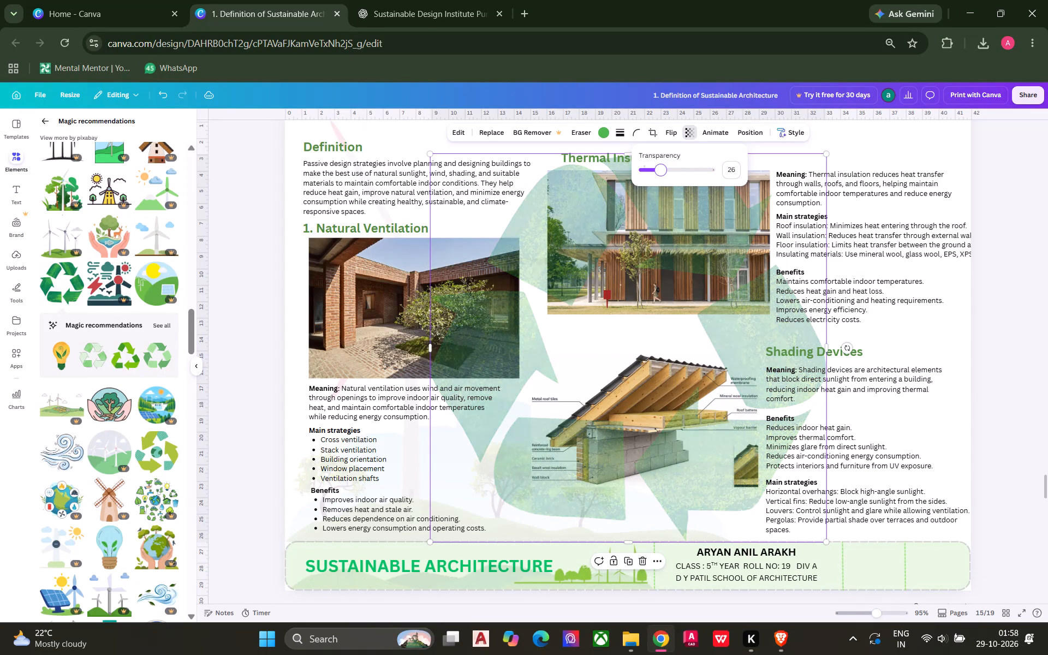
{"action": "left_click_drag", "start_coordinate": [660, 163], "coordinate": [650, 163]}
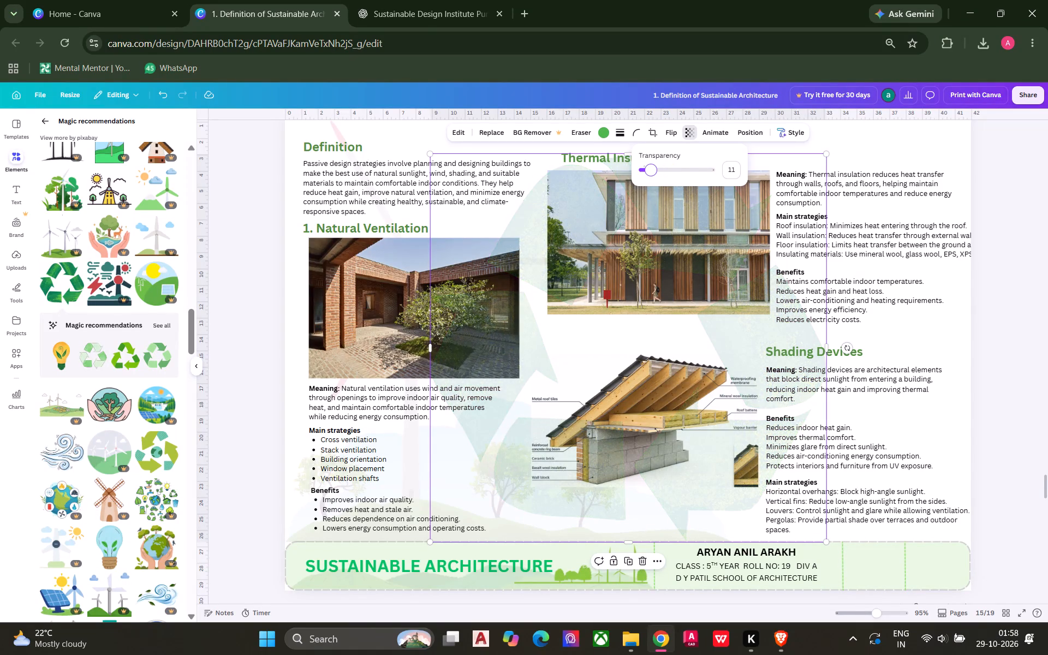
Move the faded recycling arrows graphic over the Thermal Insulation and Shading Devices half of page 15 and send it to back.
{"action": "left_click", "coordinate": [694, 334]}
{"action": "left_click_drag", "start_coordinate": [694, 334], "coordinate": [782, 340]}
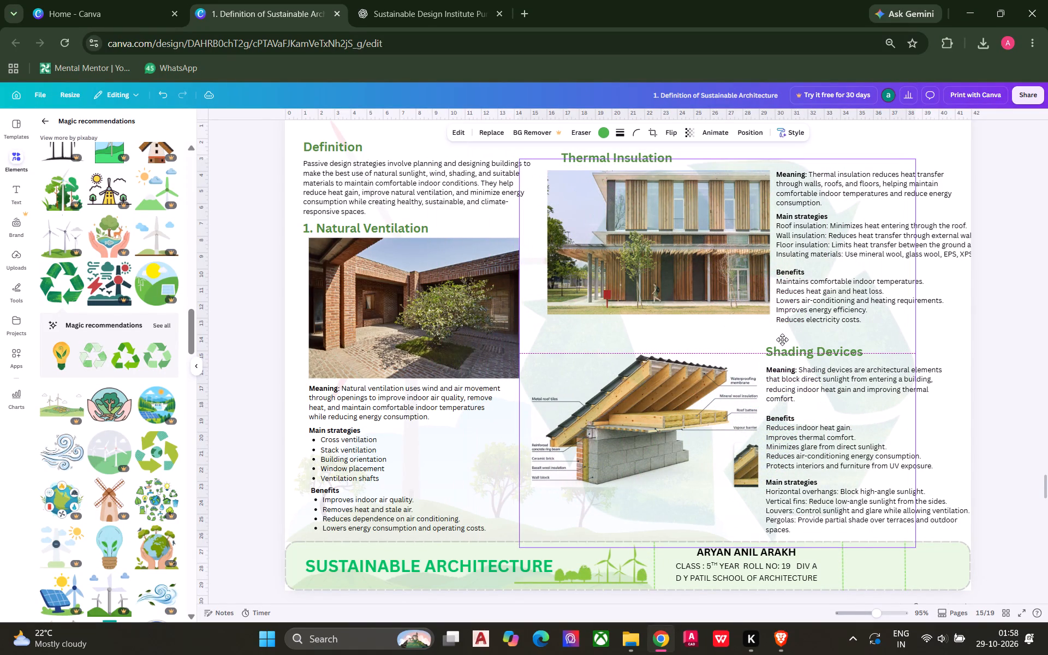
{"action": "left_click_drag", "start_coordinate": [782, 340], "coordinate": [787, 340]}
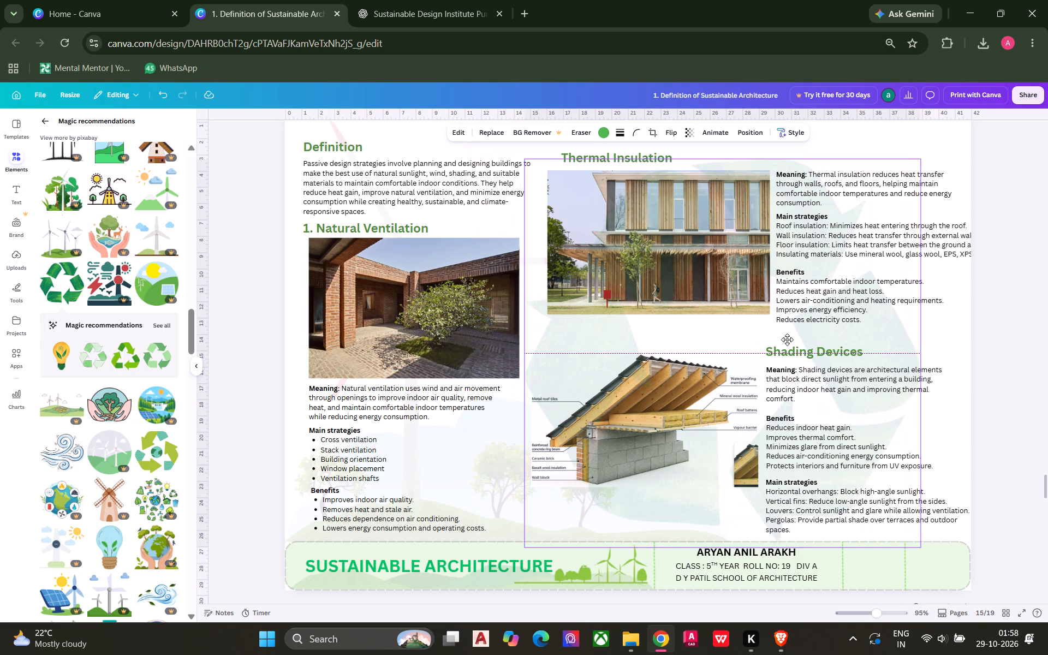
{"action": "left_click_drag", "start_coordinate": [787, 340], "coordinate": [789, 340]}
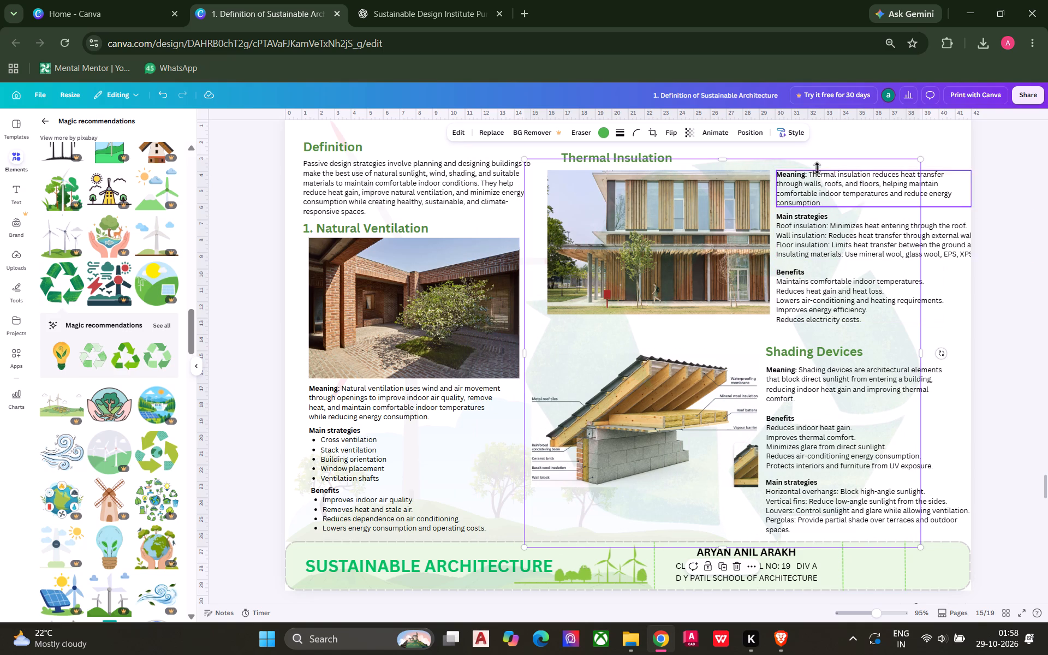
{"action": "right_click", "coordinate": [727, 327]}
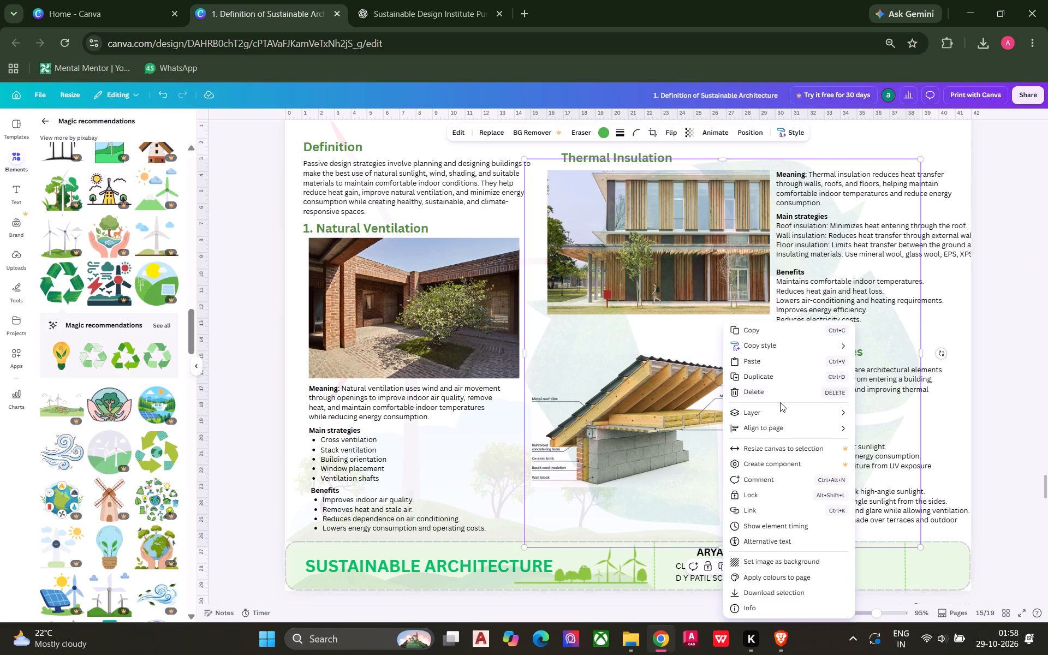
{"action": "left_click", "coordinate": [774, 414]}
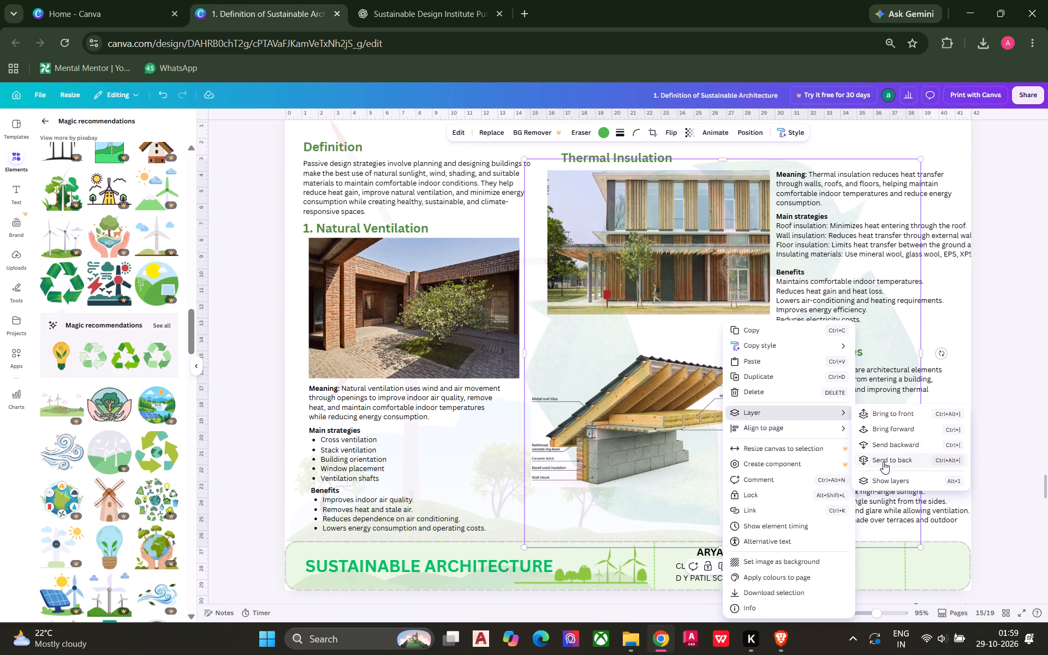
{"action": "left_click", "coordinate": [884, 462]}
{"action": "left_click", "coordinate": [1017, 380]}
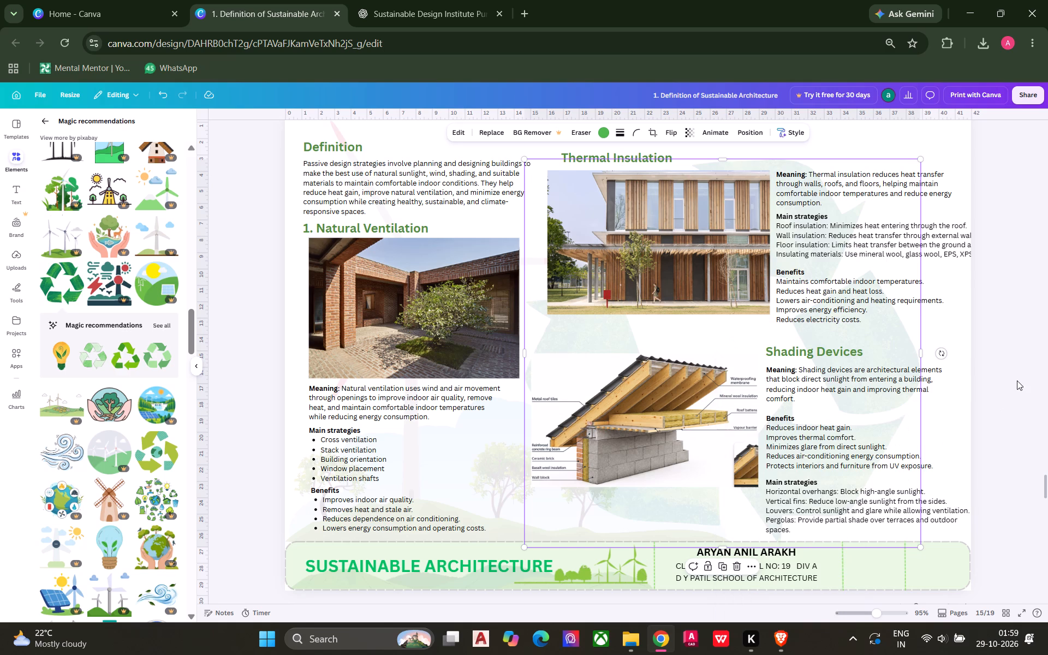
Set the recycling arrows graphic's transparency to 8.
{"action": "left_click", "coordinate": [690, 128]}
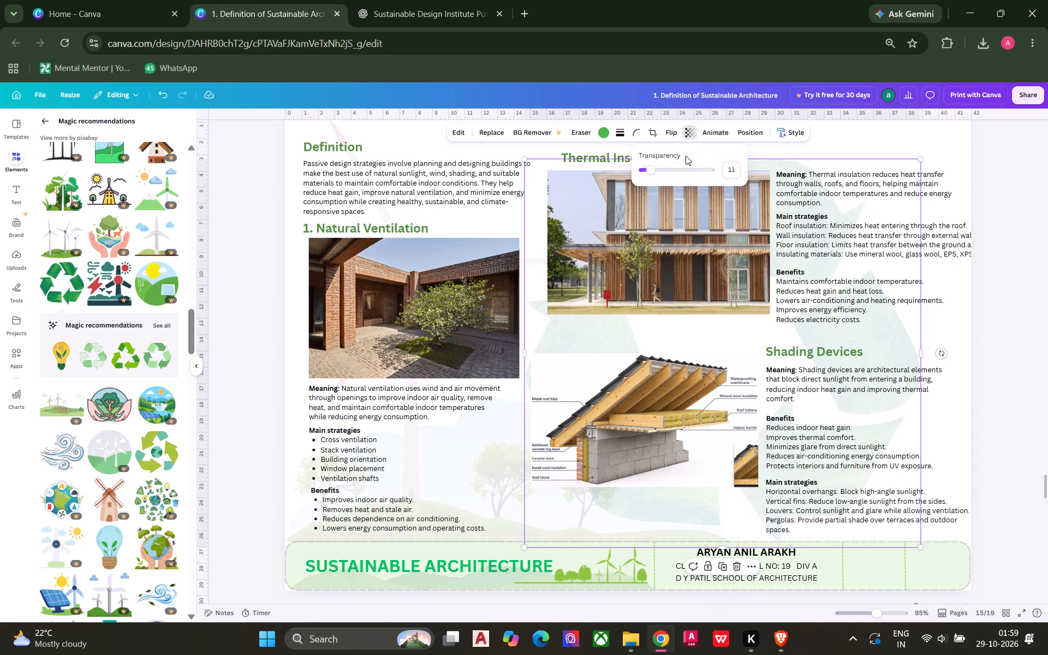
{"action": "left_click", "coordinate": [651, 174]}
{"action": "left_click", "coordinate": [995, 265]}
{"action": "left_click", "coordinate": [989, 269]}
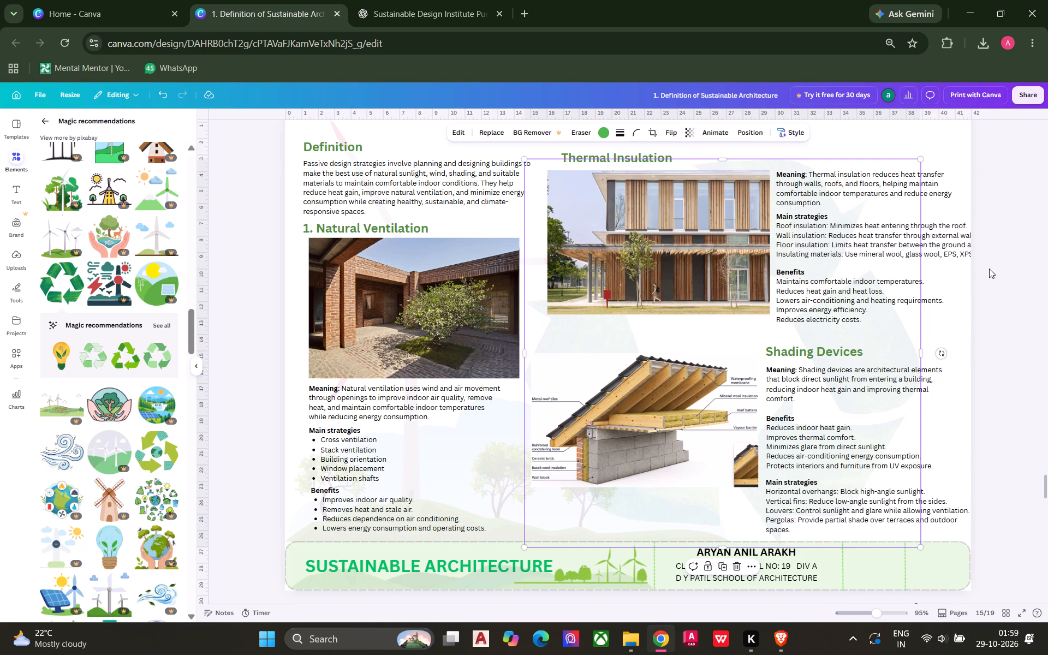
Narrow the Thermal Insulation Main strategies text box to about 11.9 wide so it ends at the page's right edge.
{"action": "left_click", "coordinate": [924, 257]}
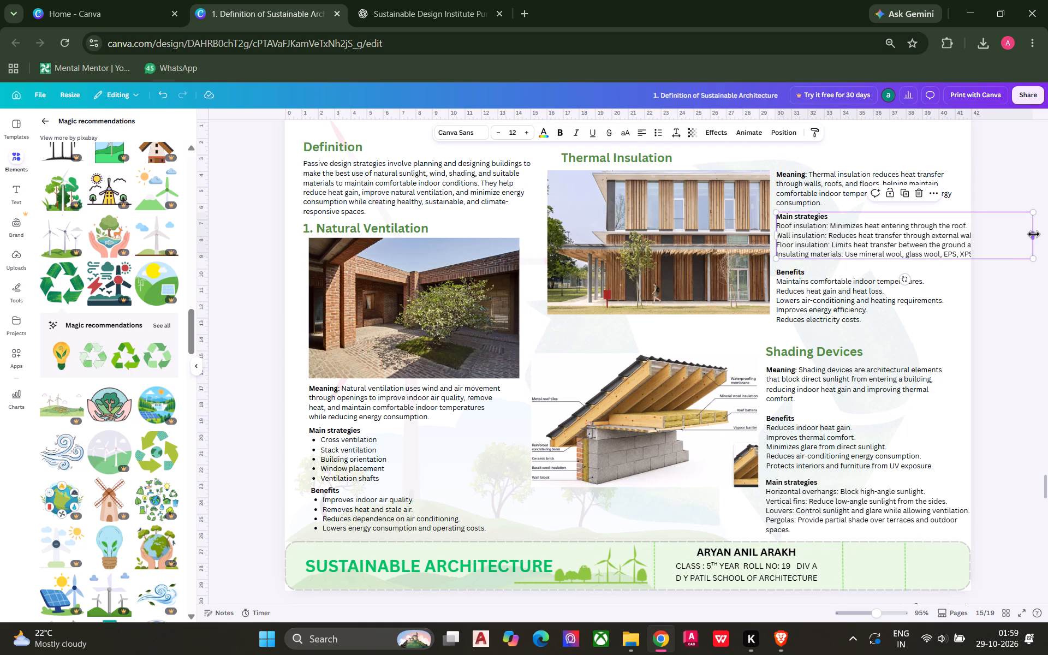
{"action": "left_click_drag", "start_coordinate": [1034, 234], "coordinate": [972, 228]}
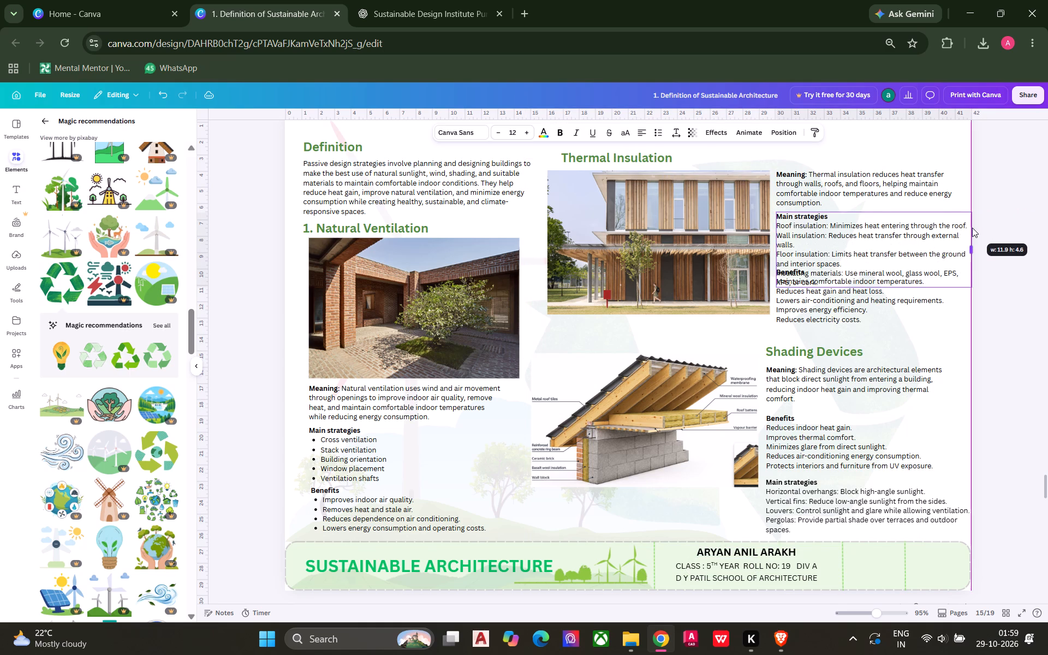
{"action": "left_click_drag", "start_coordinate": [972, 228], "coordinate": [972, 227]}
{"action": "left_click", "coordinate": [1009, 226]}
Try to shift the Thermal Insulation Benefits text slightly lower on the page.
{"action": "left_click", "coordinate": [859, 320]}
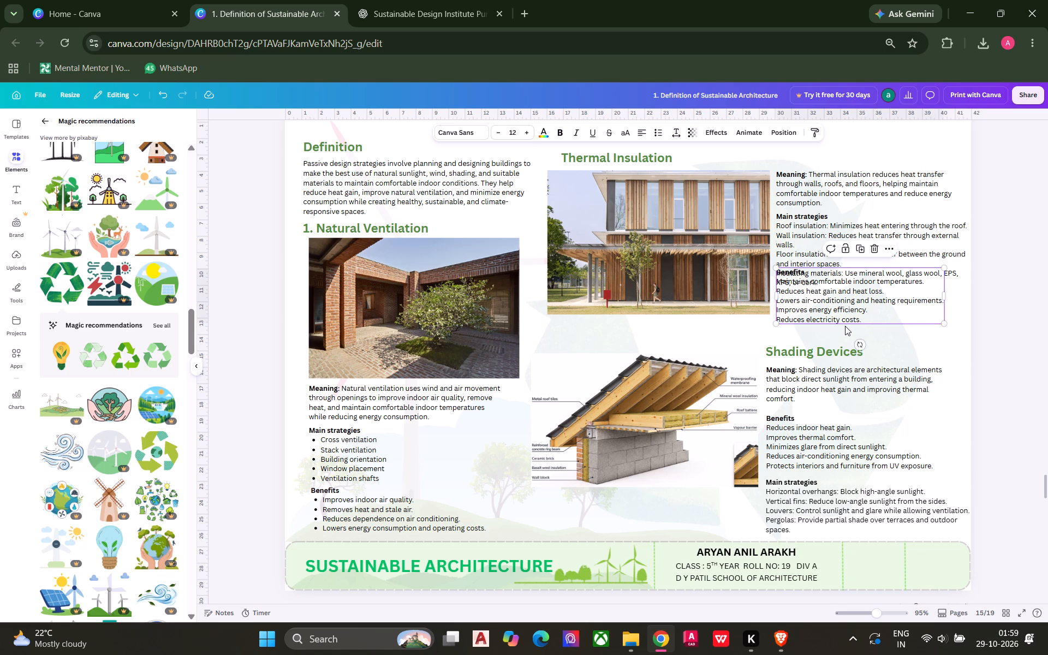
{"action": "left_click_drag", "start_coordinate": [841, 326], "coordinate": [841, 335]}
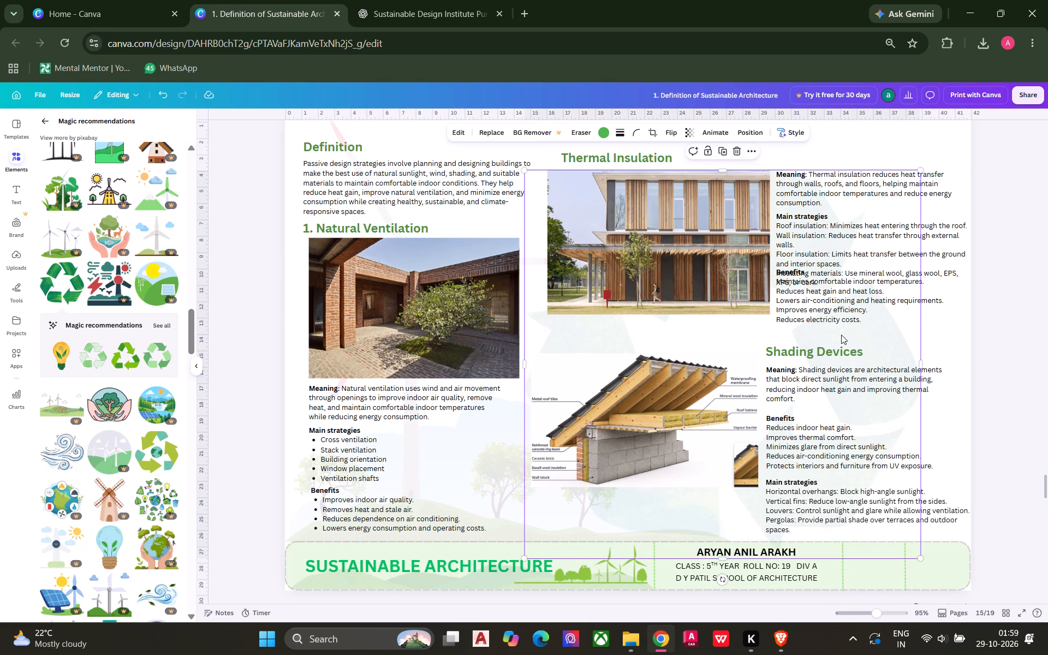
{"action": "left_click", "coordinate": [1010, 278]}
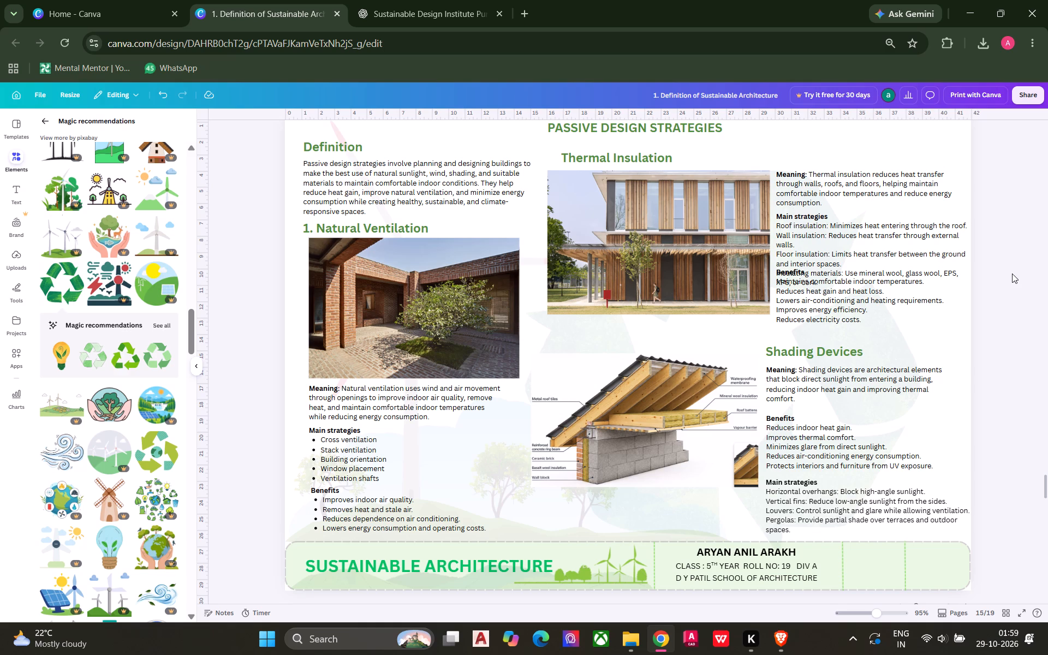
Delete the faded recycling arrows graphic from page 15.
{"action": "left_click", "coordinate": [618, 342]}
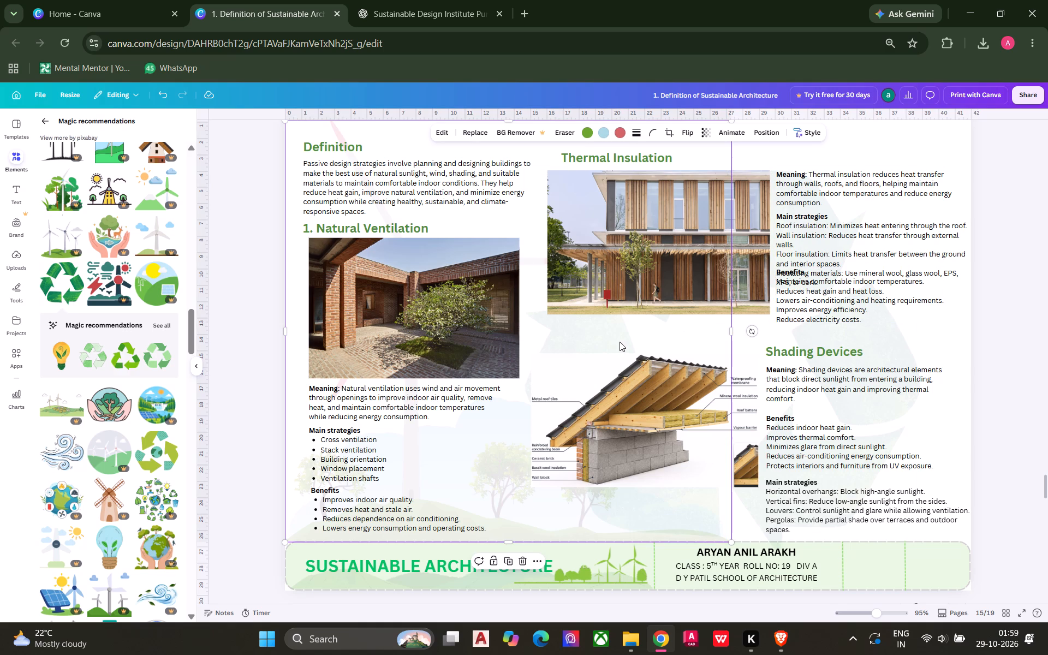
{"action": "left_click", "coordinate": [909, 346]}
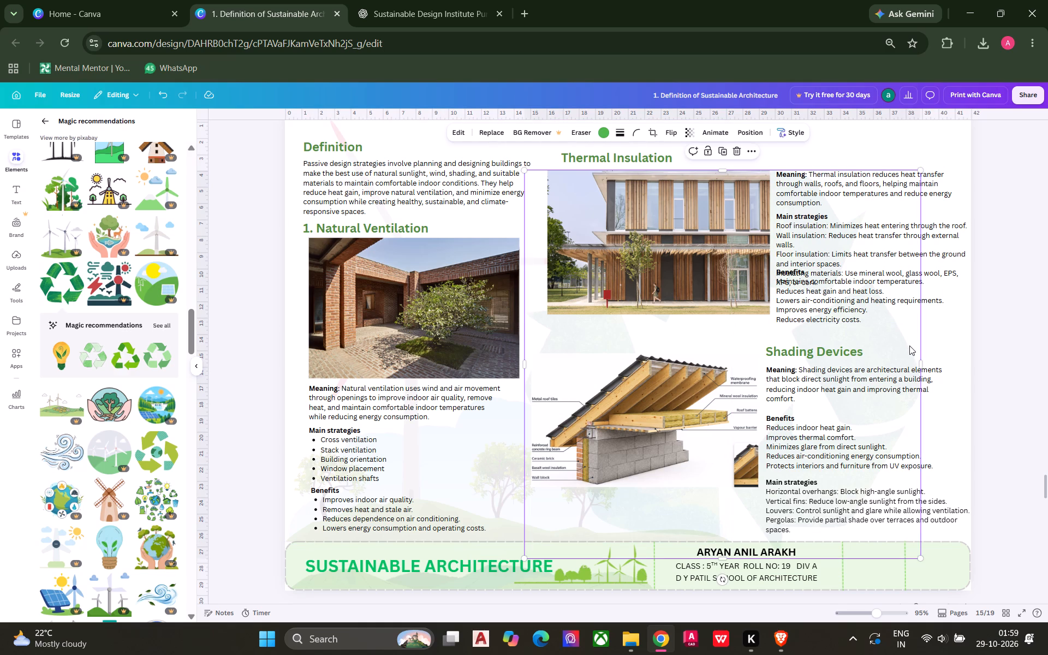
{"action": "key", "text": "Delete"}
Enlarge the faded wind turbine and tree landscape graphic on page 15 to the full page width, about 42 by 41.
{"action": "left_click", "coordinate": [598, 529]}
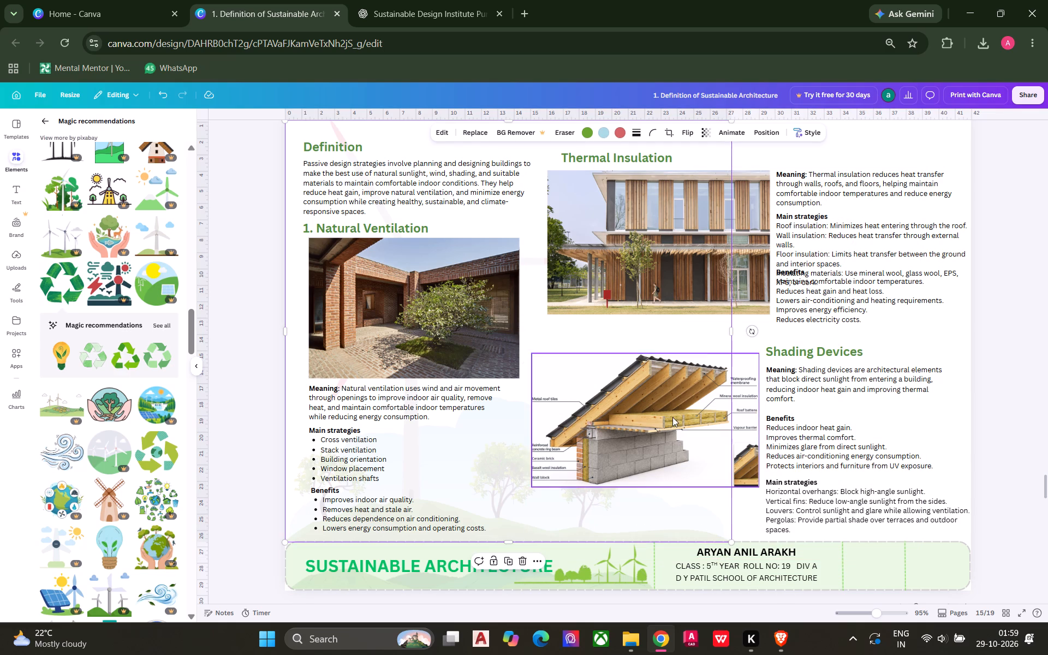
{"action": "left_click_drag", "start_coordinate": [731, 332], "coordinate": [793, 329]}
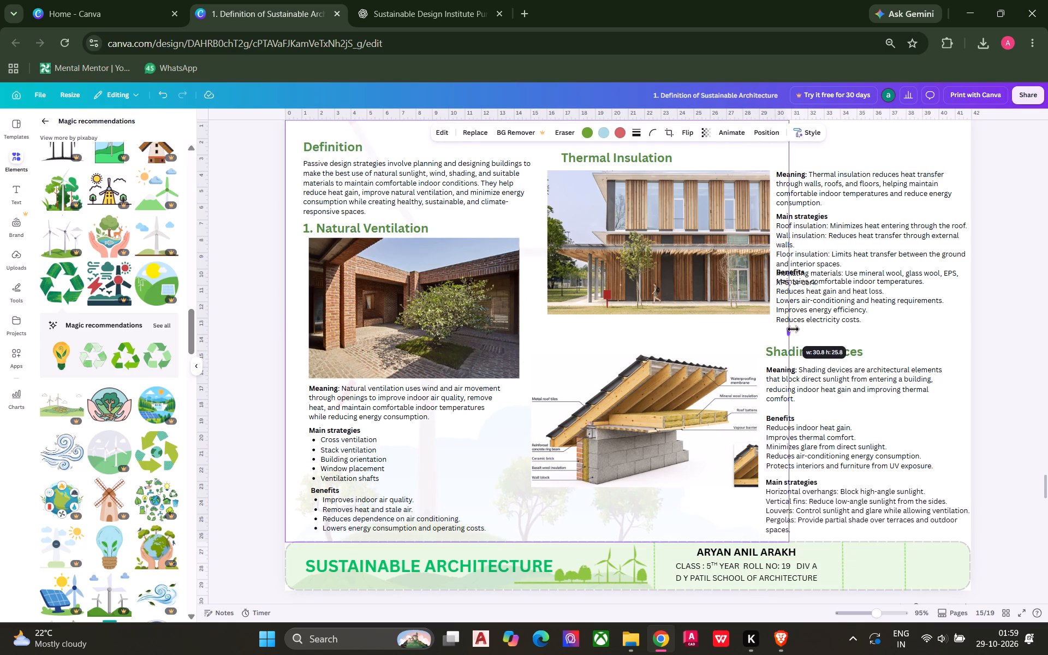
{"action": "left_click_drag", "start_coordinate": [793, 329], "coordinate": [713, 326]}
{"action": "scroll", "coordinate": [701, 354], "scroll_direction": "down", "scroll_amount": 2, "text": "ctrl"}
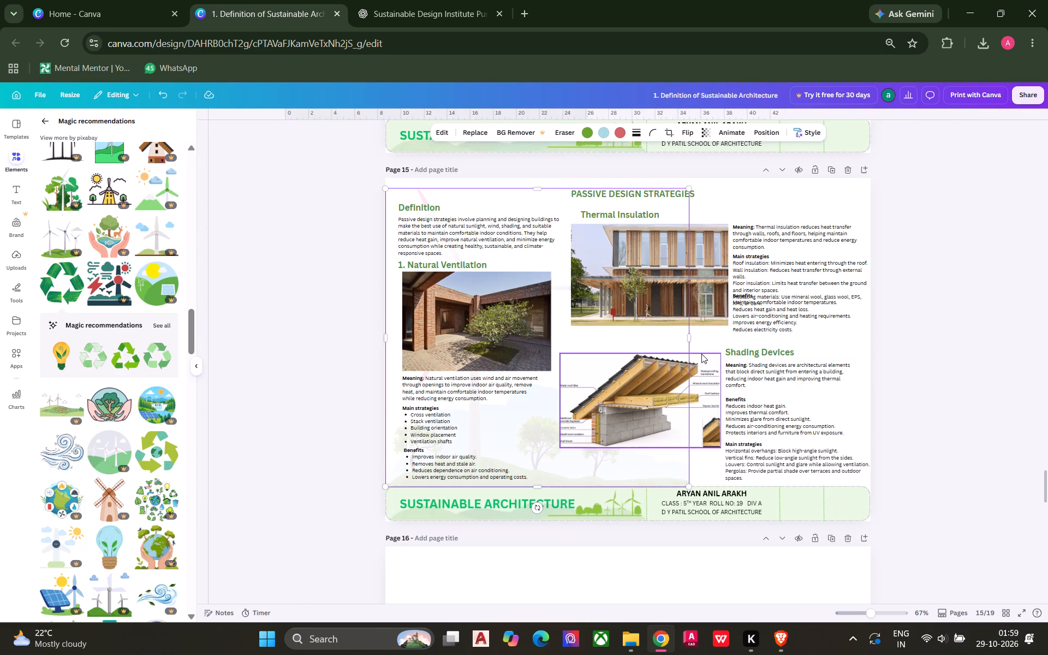
{"action": "left_click_drag", "start_coordinate": [687, 189], "coordinate": [874, 180]}
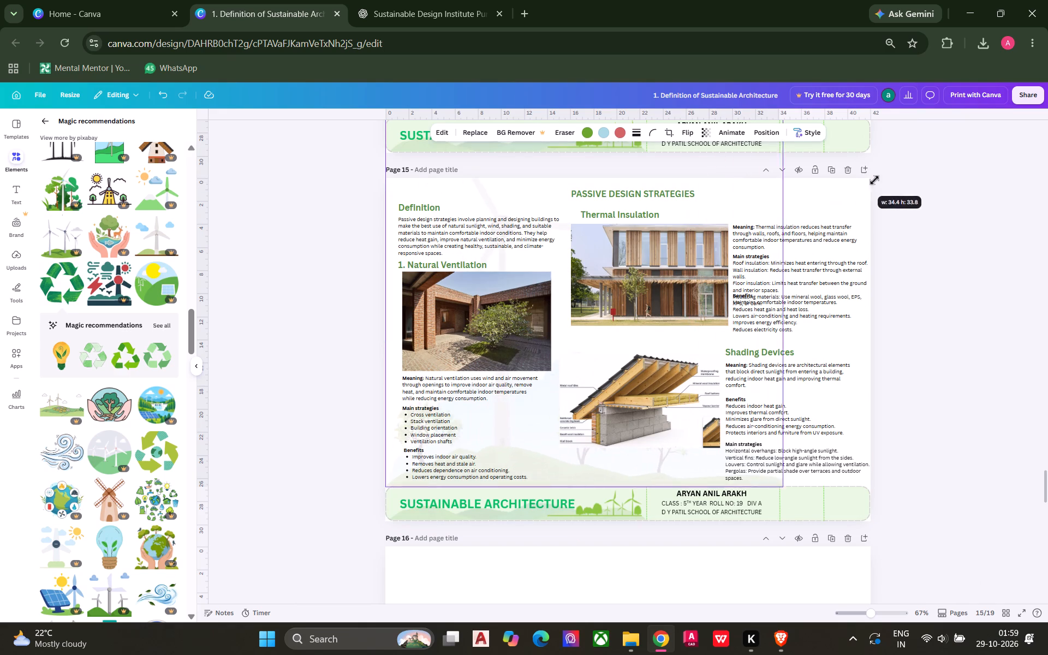
{"action": "left_click_drag", "start_coordinate": [874, 180], "coordinate": [783, 263]}
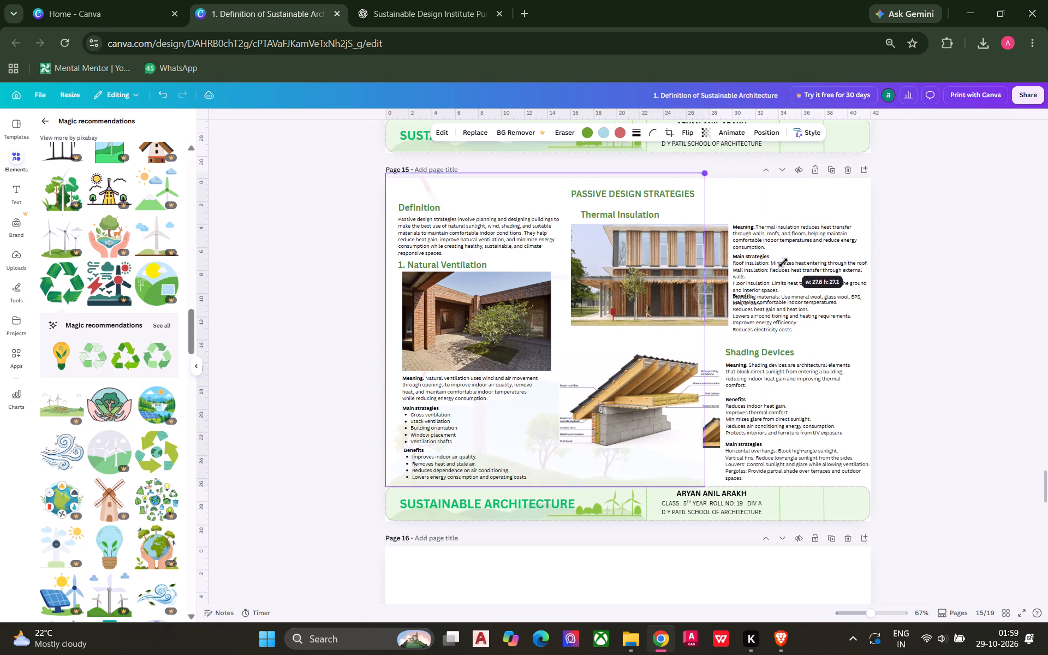
{"action": "left_click_drag", "start_coordinate": [783, 263], "coordinate": [878, 239]}
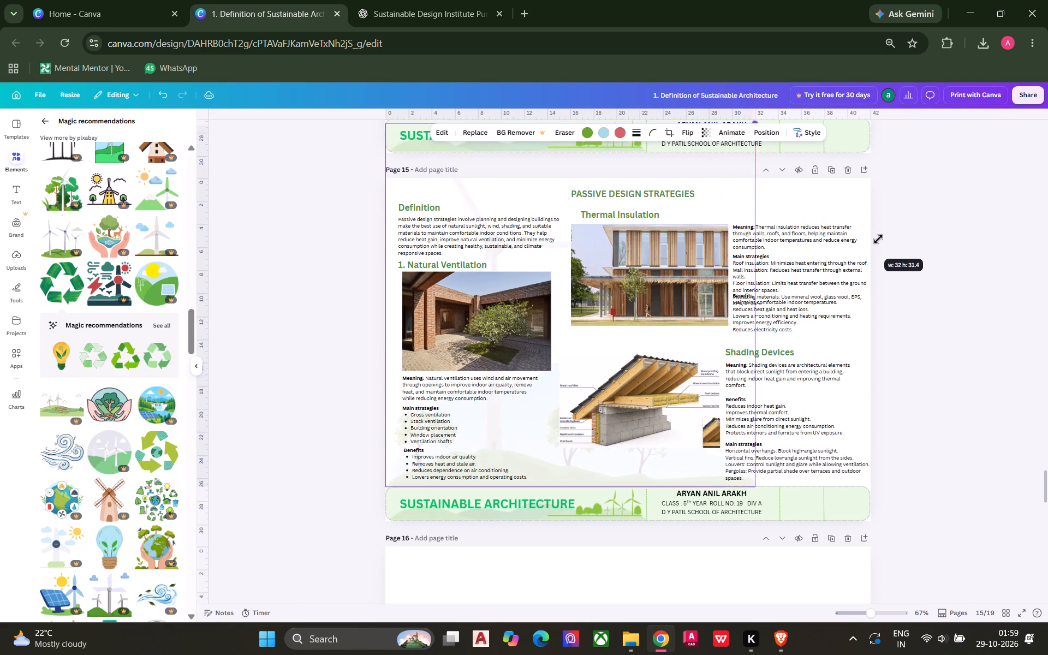
{"action": "left_click_drag", "start_coordinate": [878, 239], "coordinate": [1047, 184]}
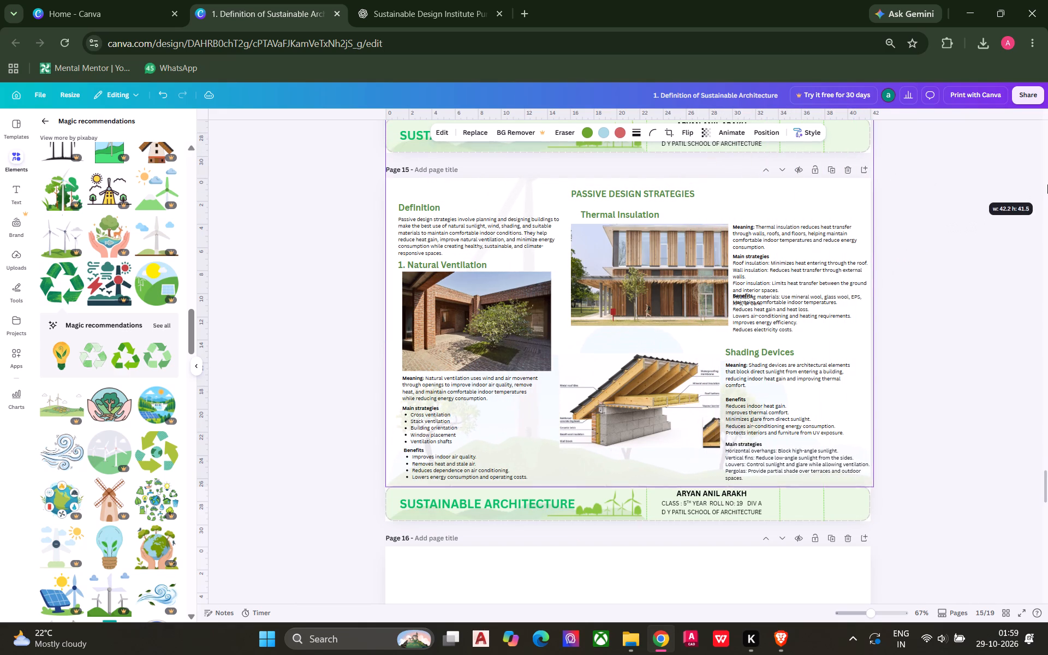
{"action": "left_click_drag", "start_coordinate": [1047, 184], "coordinate": [1047, 192]}
{"action": "left_click", "coordinate": [1031, 225]}
Lock the enlarged landscape background graphic on page 15.
{"action": "scroll", "coordinate": [1022, 245], "scroll_direction": "up", "scroll_amount": 2}
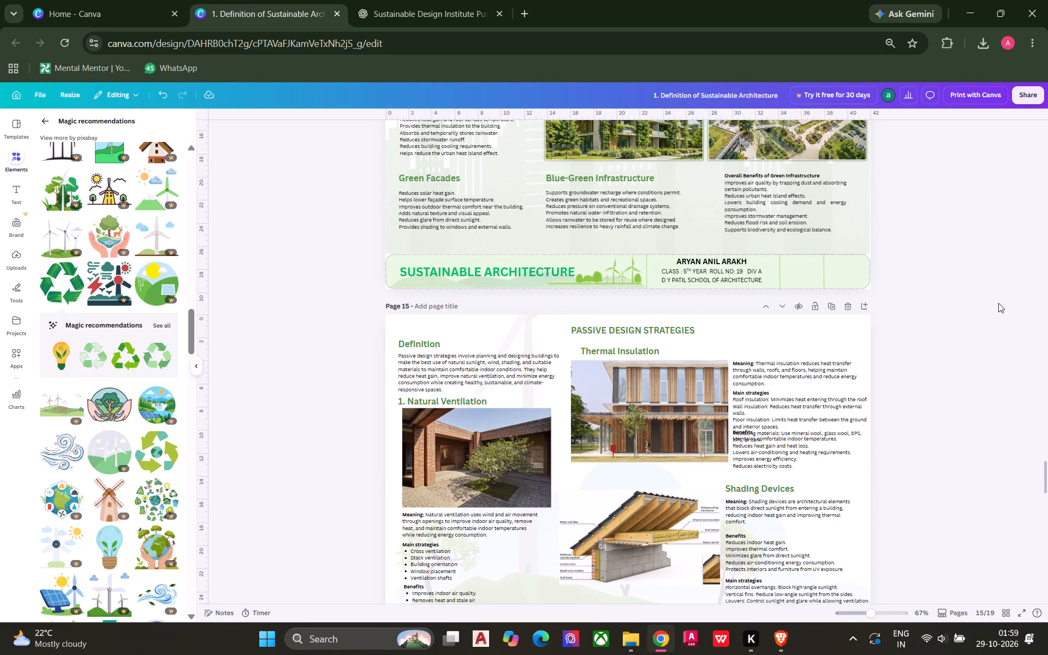
{"action": "left_click_drag", "start_coordinate": [900, 336], "coordinate": [787, 338]}
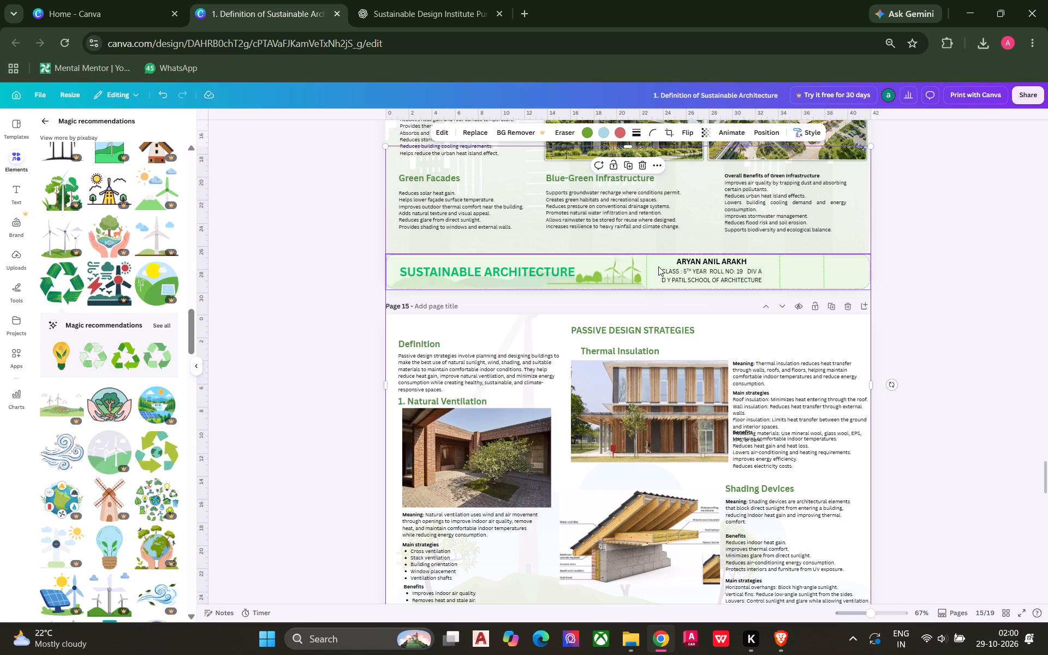
{"action": "left_click", "coordinate": [613, 160]}
{"action": "left_click", "coordinate": [958, 314]}
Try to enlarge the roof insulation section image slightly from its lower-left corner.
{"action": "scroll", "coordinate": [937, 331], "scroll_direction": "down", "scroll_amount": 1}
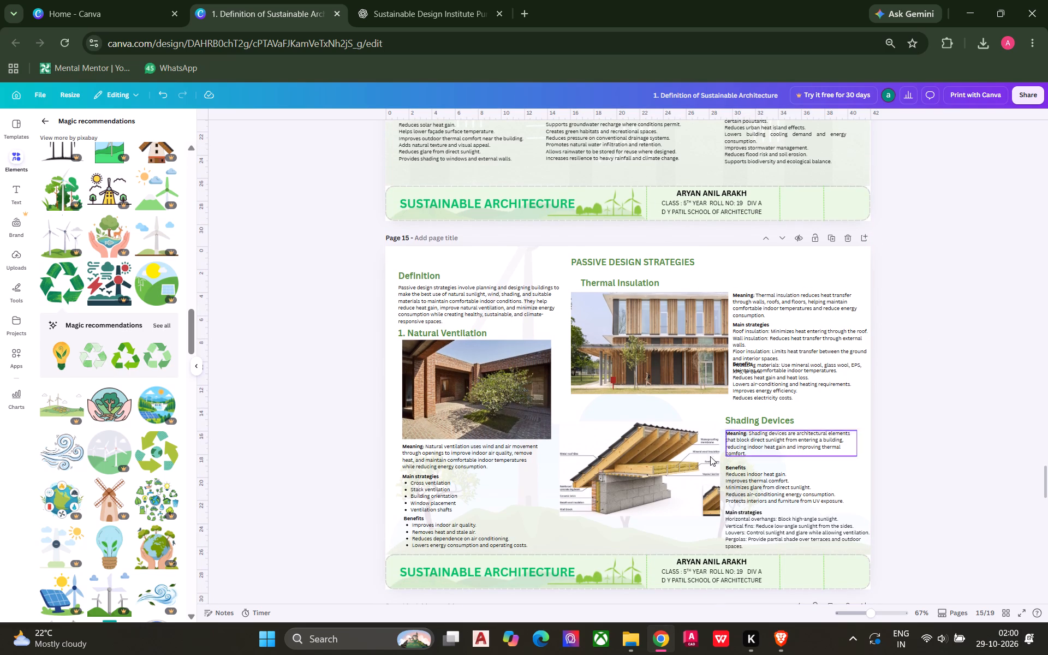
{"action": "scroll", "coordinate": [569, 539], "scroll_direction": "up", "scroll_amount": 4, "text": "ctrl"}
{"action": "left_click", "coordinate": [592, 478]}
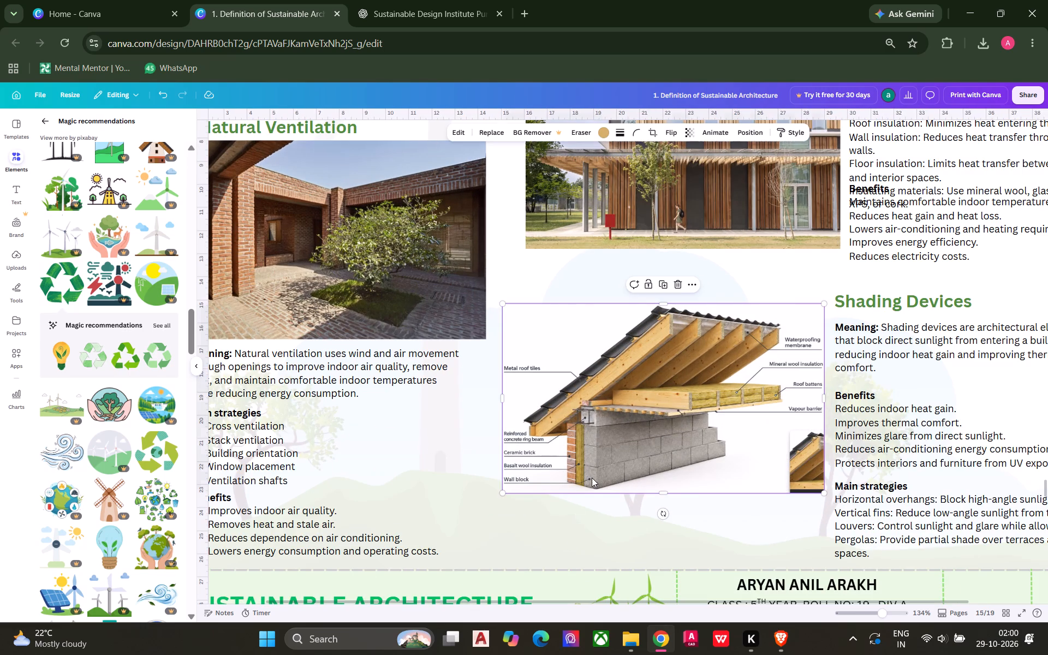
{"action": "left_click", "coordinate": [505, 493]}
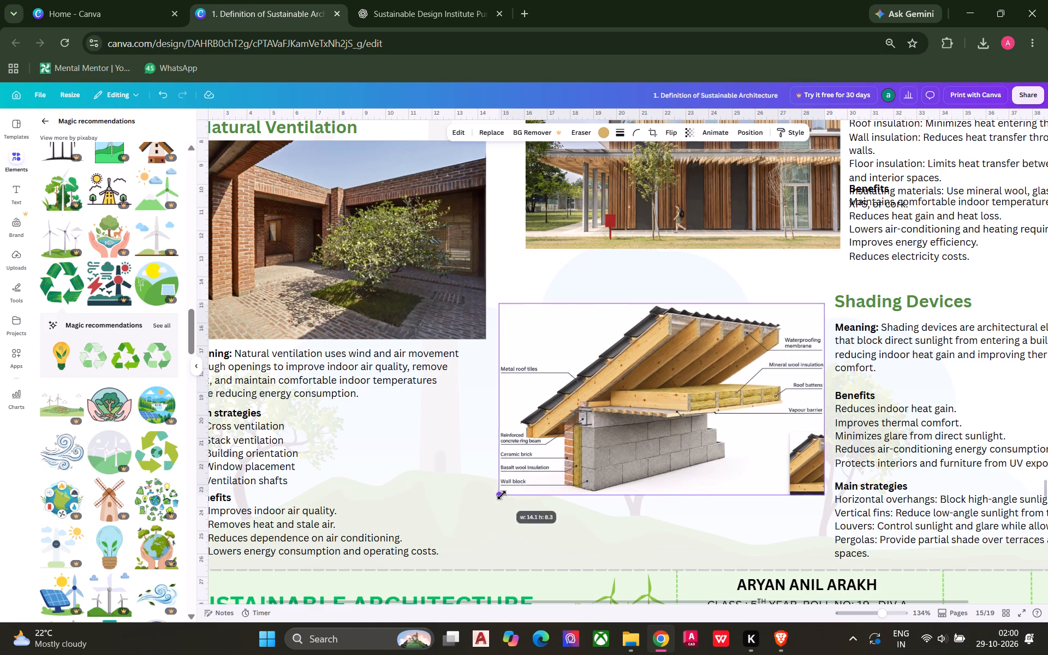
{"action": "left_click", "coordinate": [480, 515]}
Enlarge the timber-clad building photo under Thermal Insulation from its lower-left corner, aligning its left edge with the roof section image below.
{"action": "scroll", "coordinate": [497, 482], "scroll_direction": "up", "scroll_amount": 2}
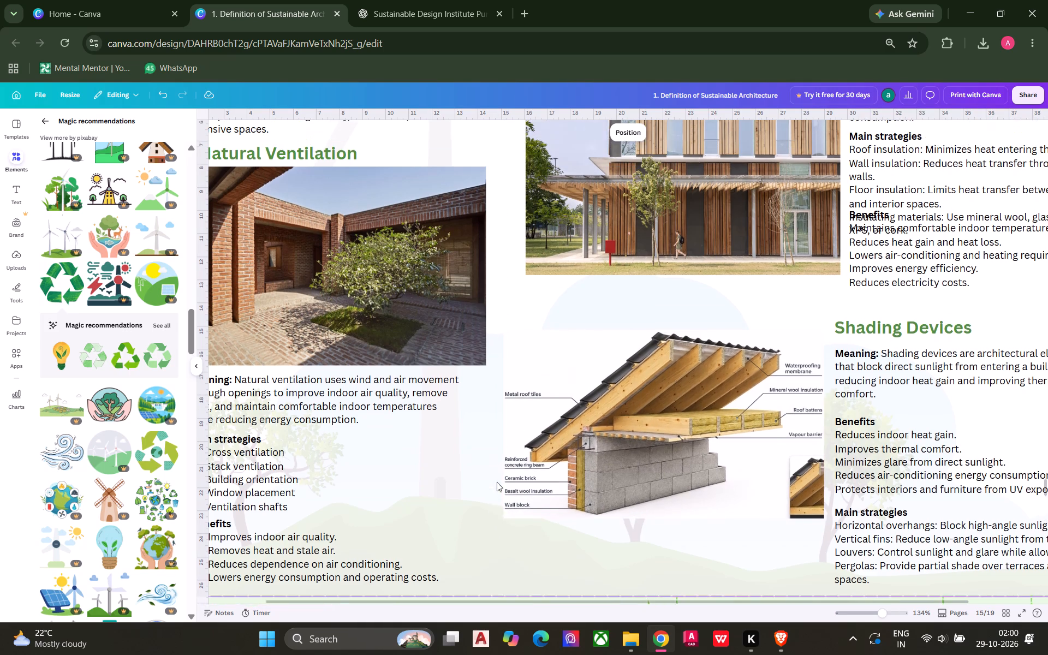
{"action": "left_click", "coordinate": [541, 395]}
{"action": "left_click", "coordinate": [534, 378]}
{"action": "left_click_drag", "start_coordinate": [525, 388], "coordinate": [523, 388]}
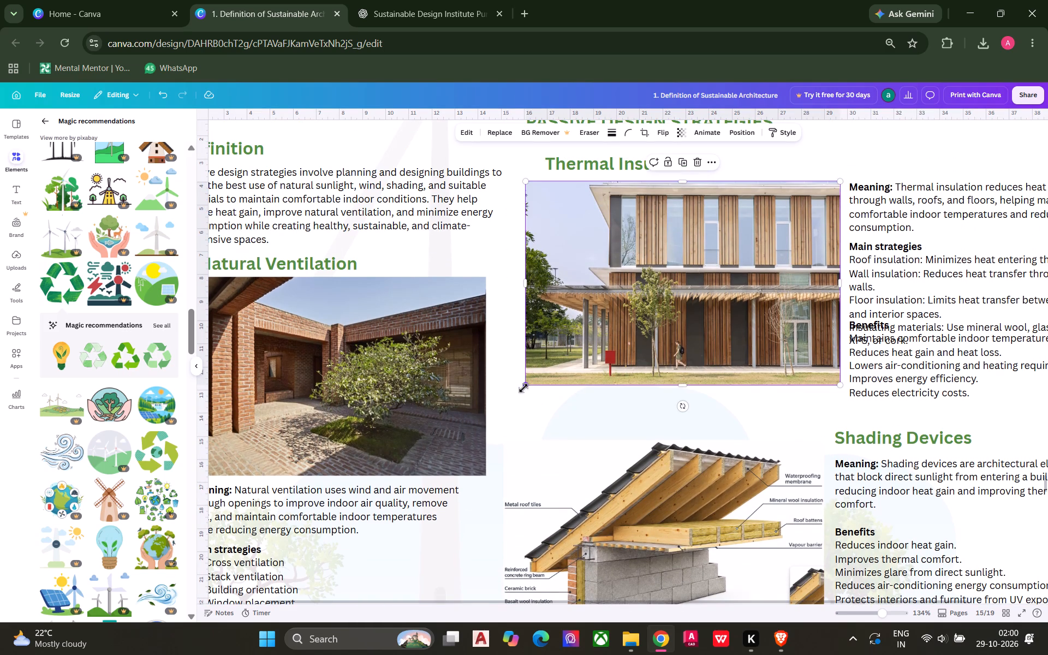
{"action": "left_click_drag", "start_coordinate": [523, 388], "coordinate": [506, 399]}
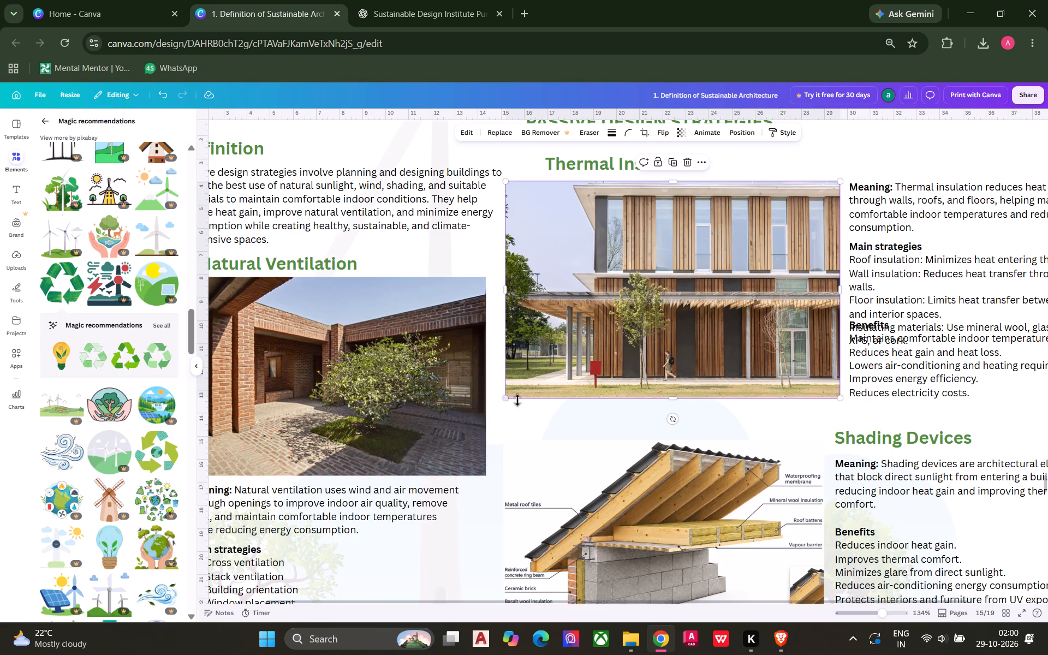
{"action": "scroll", "coordinate": [563, 391], "scroll_direction": "down", "scroll_amount": 3, "text": "ctrl"}
{"action": "left_click", "coordinate": [990, 348]}
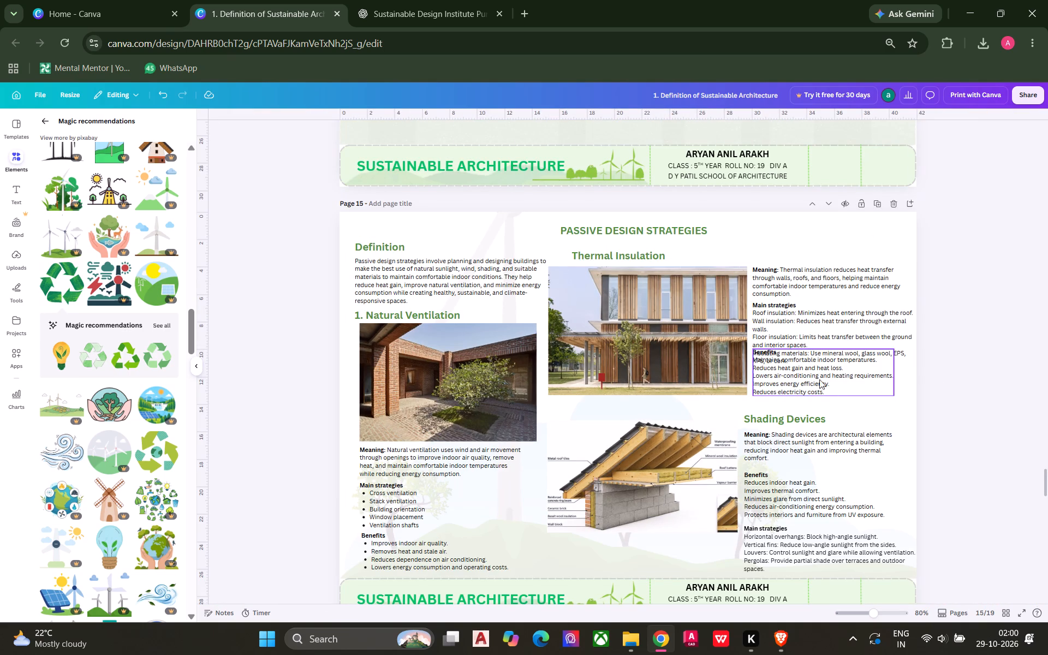
Shrink the Thermal Insulation building photo slightly from its upper-right corner to widen the gap beside the Meaning text.
{"action": "scroll", "coordinate": [804, 362], "scroll_direction": "up", "scroll_amount": 1, "text": "ctrl"}
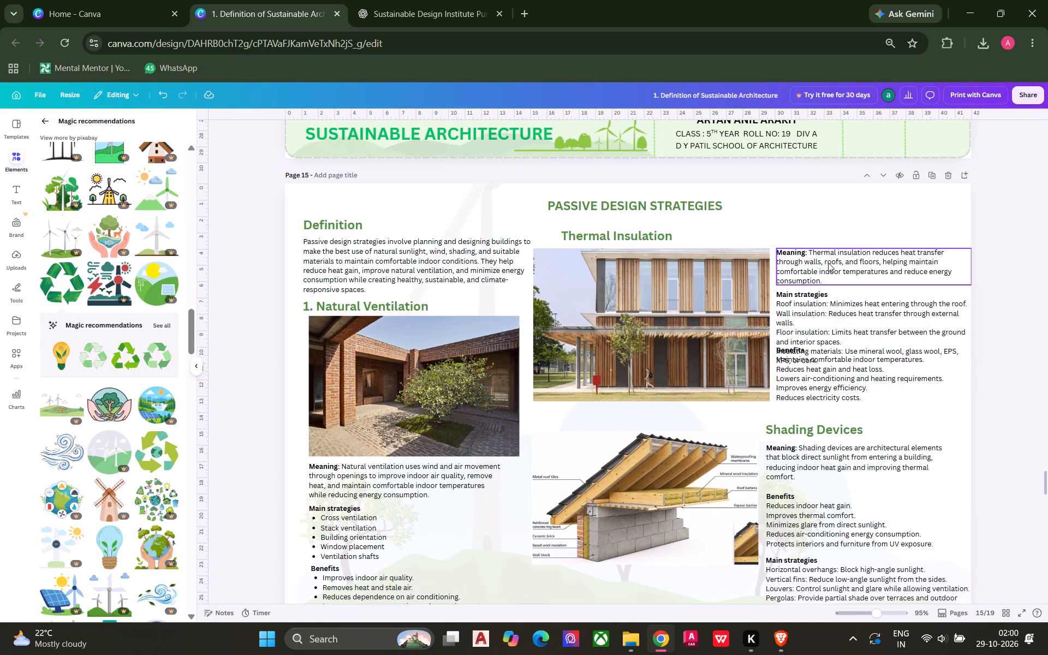
{"action": "left_click", "coordinate": [765, 294]}
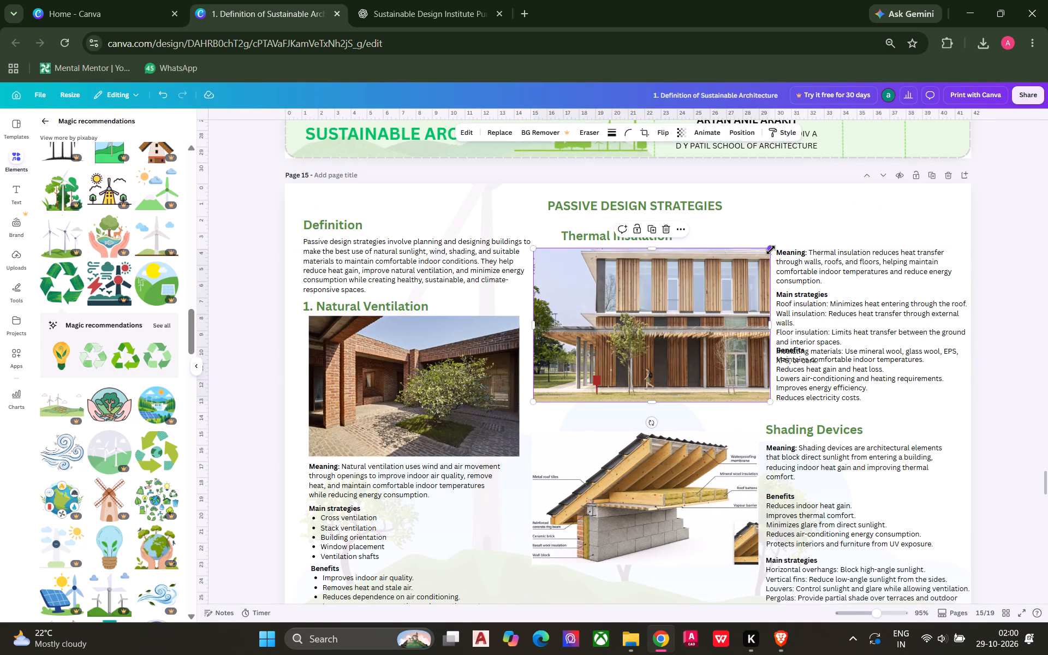
{"action": "left_click_drag", "start_coordinate": [770, 250], "coordinate": [761, 251]}
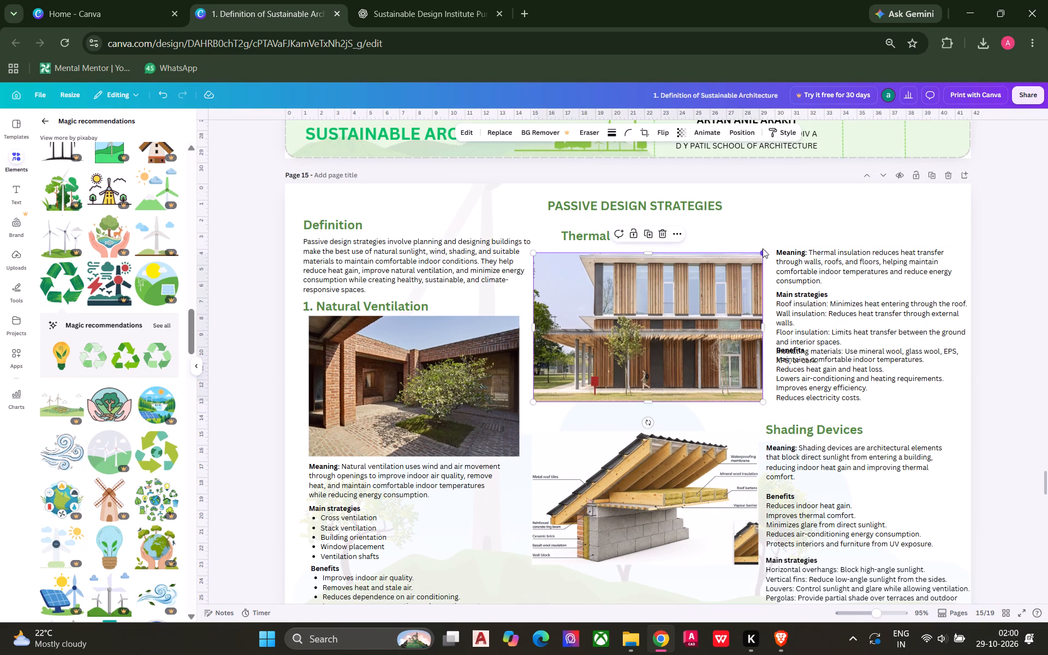
Move the Meaning, Main strategies and Benefits texts under Thermal Insulation together slightly closer to the building photo.
{"action": "left_click", "coordinate": [791, 229]}
{"action": "left_click_drag", "start_coordinate": [836, 235], "coordinate": [784, 374]}
{"action": "left_click_drag", "start_coordinate": [790, 330], "coordinate": [782, 330]}
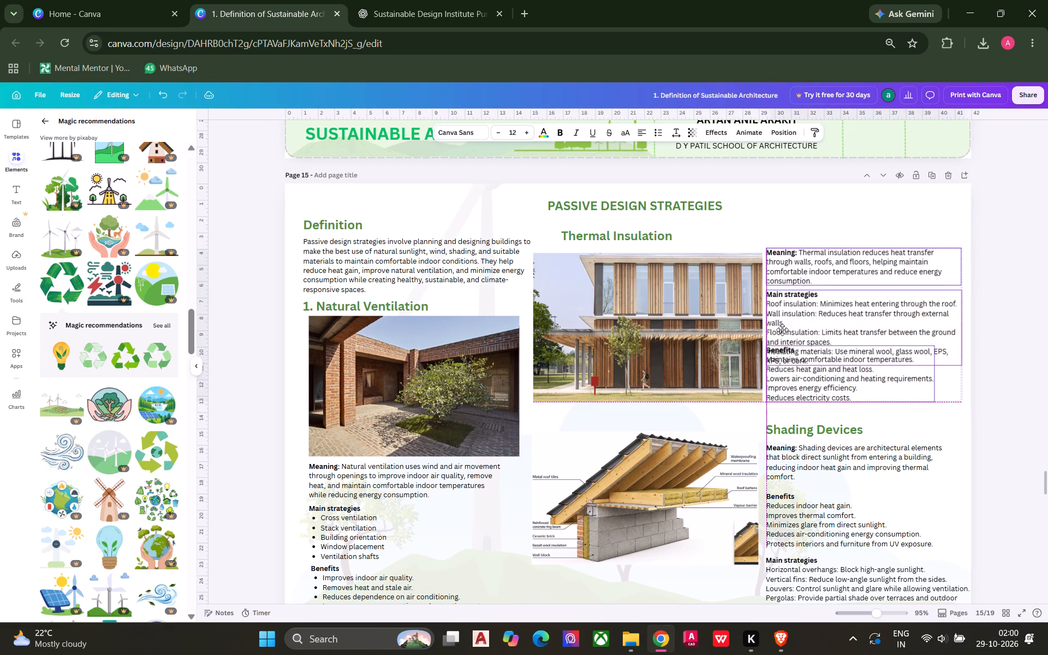
{"action": "left_click_drag", "start_coordinate": [782, 330], "coordinate": [784, 330]}
{"action": "left_click", "coordinate": [781, 227]}
Widen the Thermal Insulation Main strategies text box slightly on its right side, out to the page edge.
{"action": "left_click", "coordinate": [833, 327]}
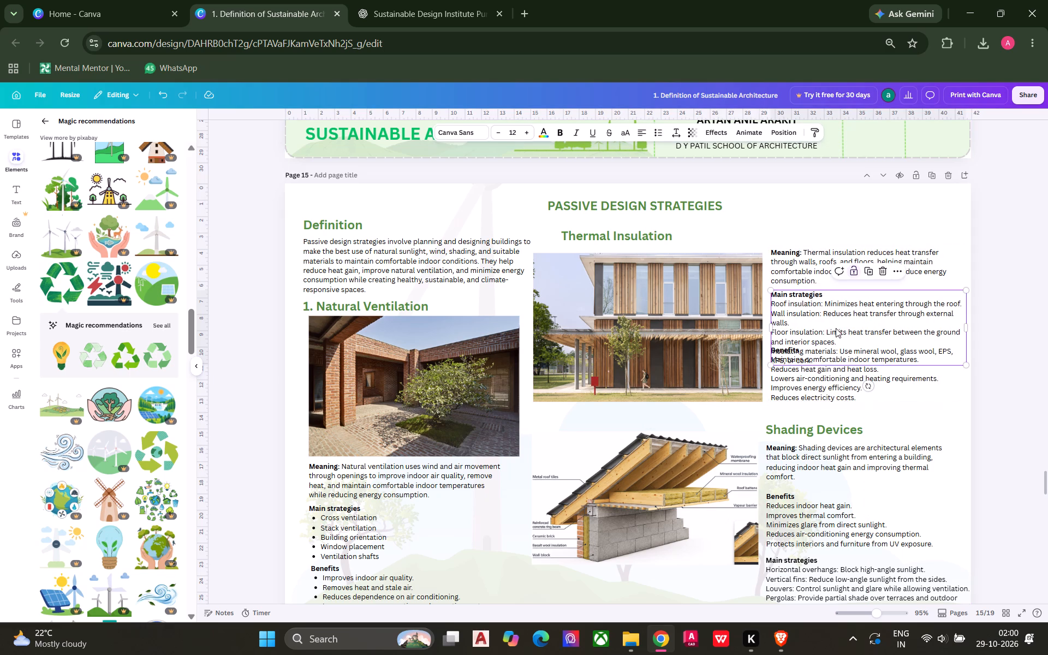
{"action": "left_click_drag", "start_coordinate": [967, 327], "coordinate": [969, 326]}
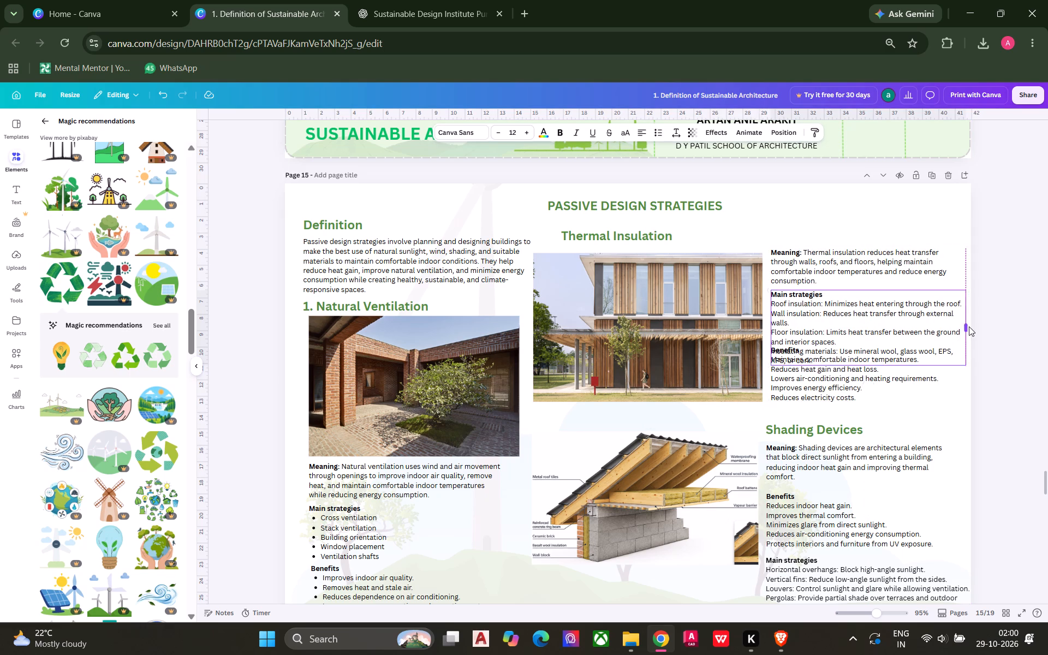
{"action": "left_click_drag", "start_coordinate": [969, 326], "coordinate": [973, 325]}
{"action": "left_click", "coordinate": [997, 309]}
Separate the overlapping Thermal Insulation texts by moving Benefits down and Meaning with Main strategies slightly up.
{"action": "left_click", "coordinate": [838, 395]}
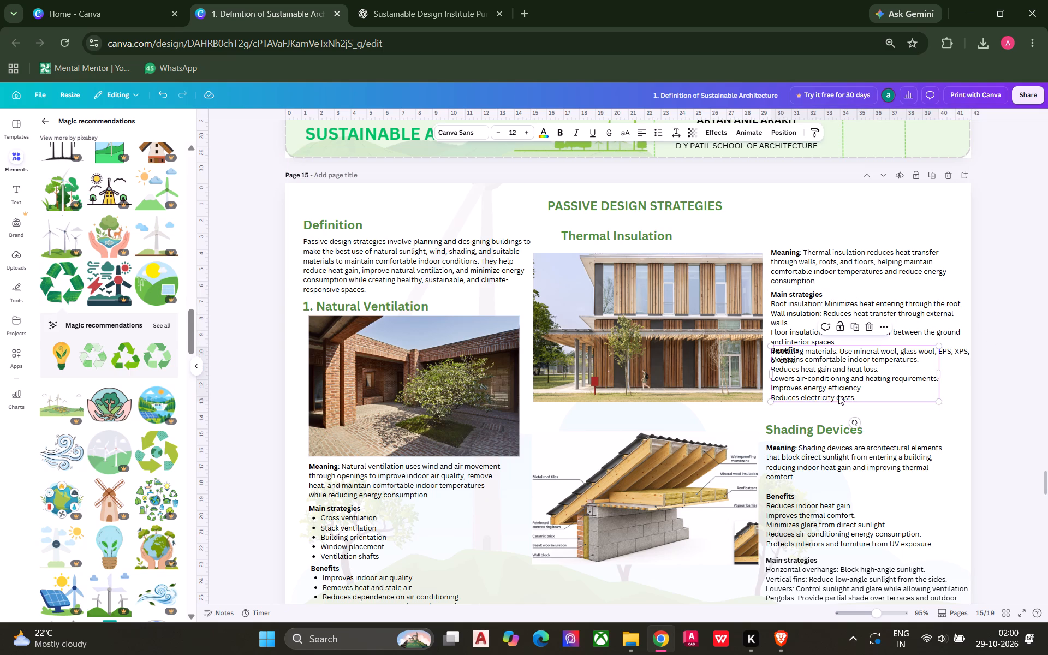
{"action": "left_click_drag", "start_coordinate": [825, 395], "coordinate": [824, 412]}
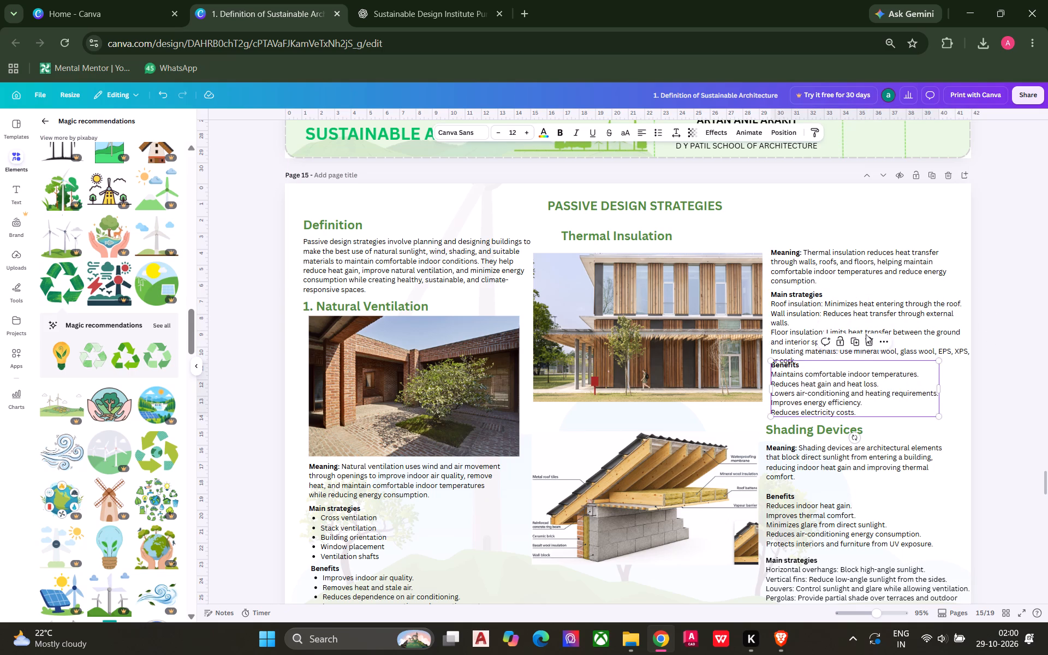
{"action": "left_click", "coordinate": [1007, 287]}
{"action": "left_click_drag", "start_coordinate": [868, 235], "coordinate": [846, 293]}
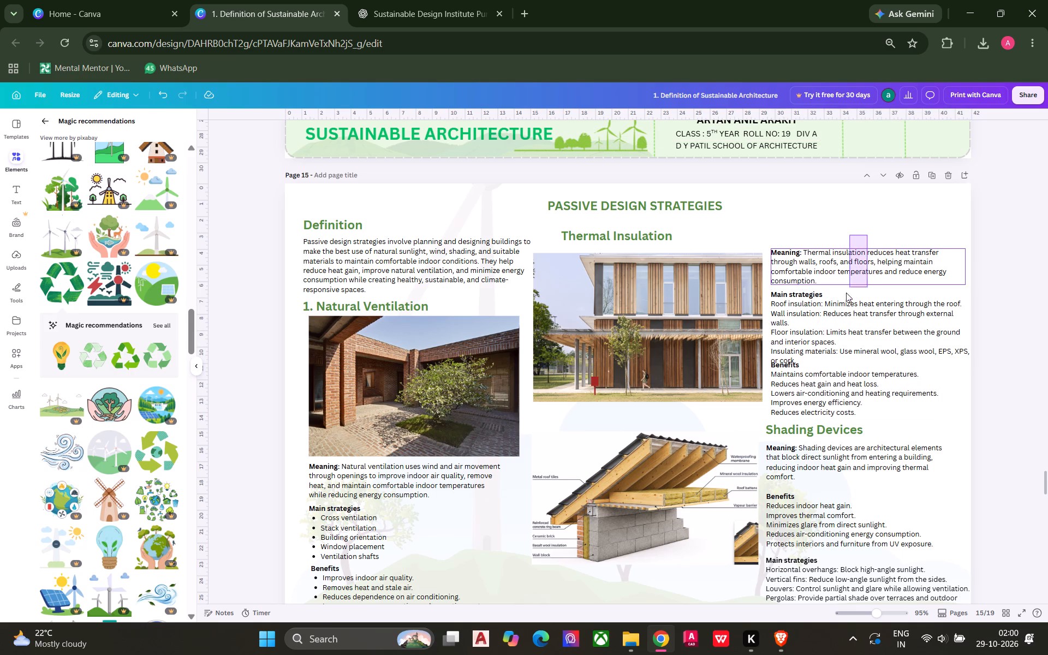
{"action": "left_click_drag", "start_coordinate": [846, 293], "coordinate": [831, 314]}
{"action": "left_click_drag", "start_coordinate": [817, 313], "coordinate": [817, 307]}
{"action": "left_click", "coordinate": [996, 319]}
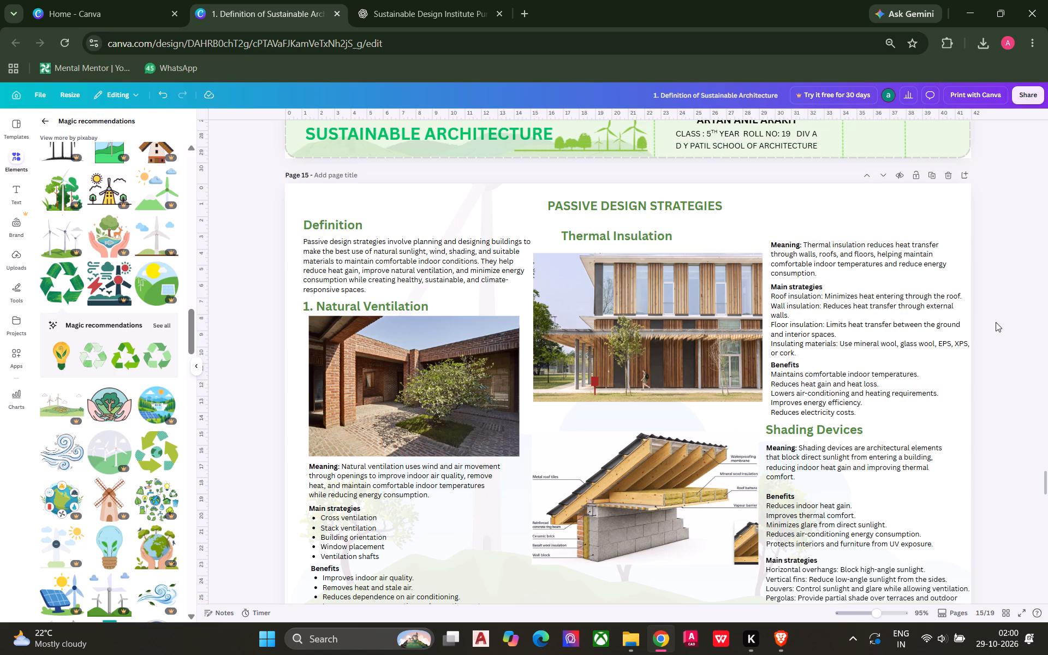
Lower the Shading Devices Meaning paragraph and its heading slightly to even out the spacing, and save the design.
{"action": "scroll", "coordinate": [996, 322], "scroll_direction": "down", "scroll_amount": 1}
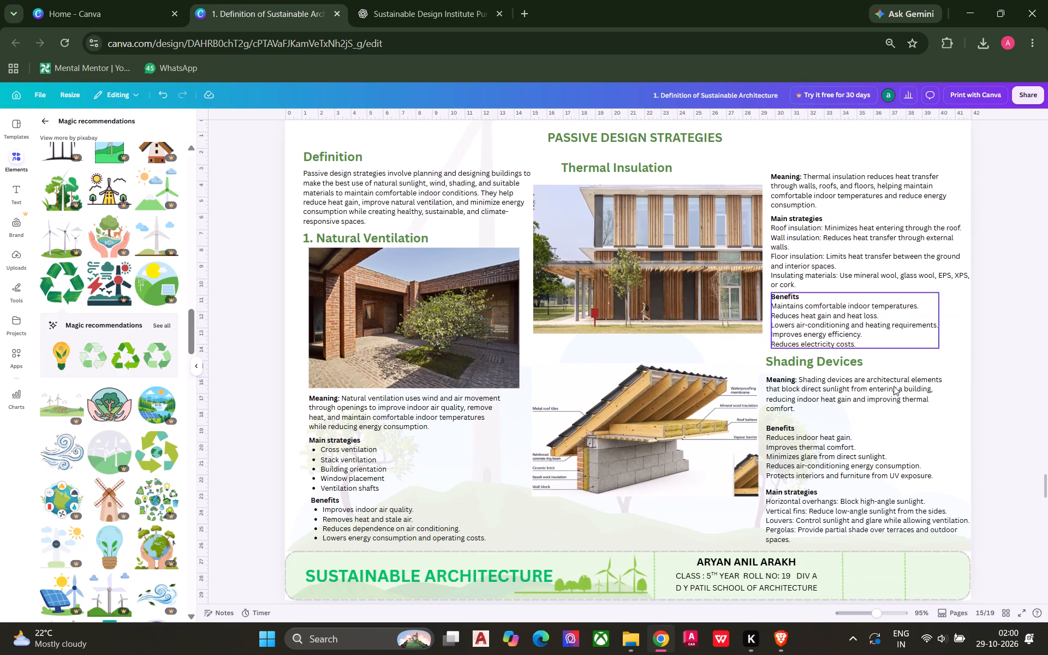
{"action": "left_click", "coordinate": [802, 395]}
{"action": "left_click_drag", "start_coordinate": [784, 400], "coordinate": [784, 405]}
{"action": "left_click", "coordinate": [999, 375]}
{"action": "left_click", "coordinate": [788, 361]}
{"action": "left_click_drag", "start_coordinate": [787, 360], "coordinate": [787, 361]}
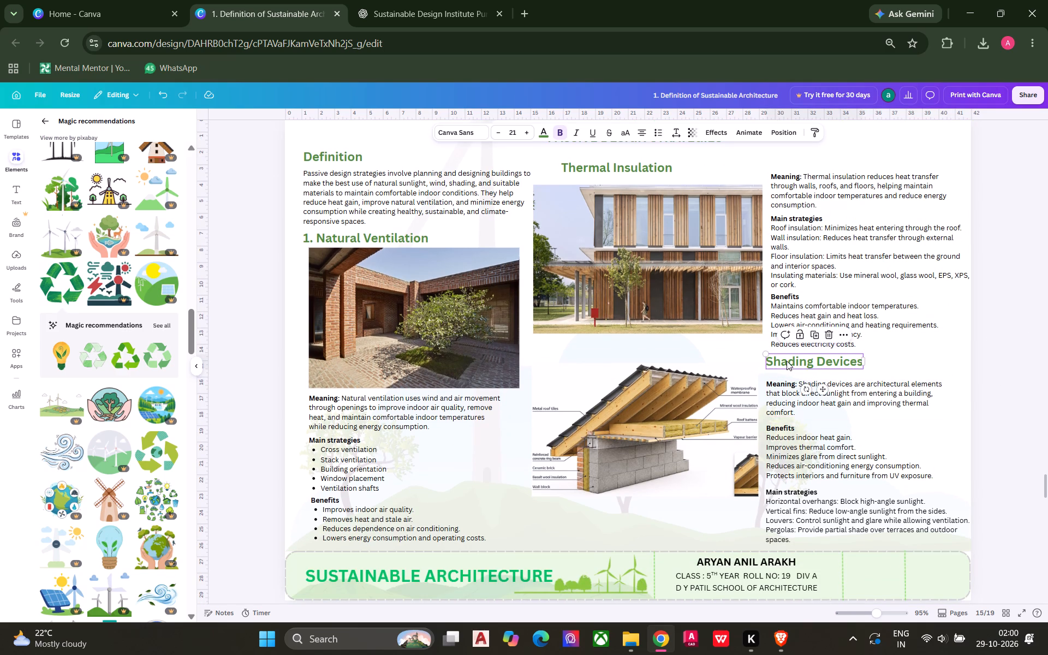
{"action": "left_click_drag", "start_coordinate": [787, 361], "coordinate": [787, 366]}
{"action": "left_click", "coordinate": [1007, 364]}
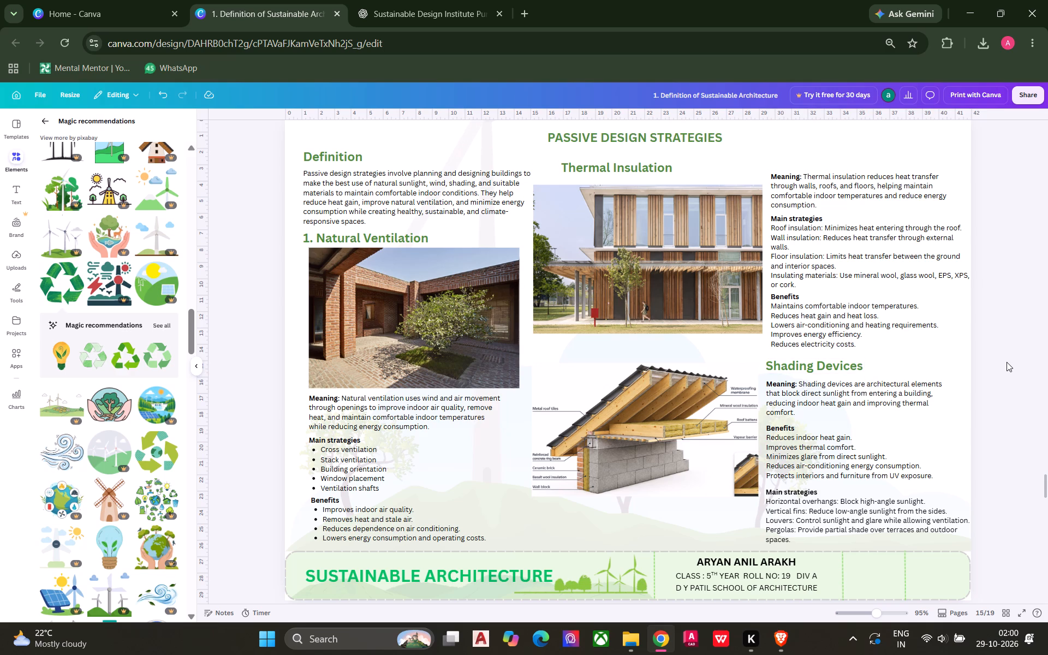
{"action": "key", "text": "ctrl+s"}
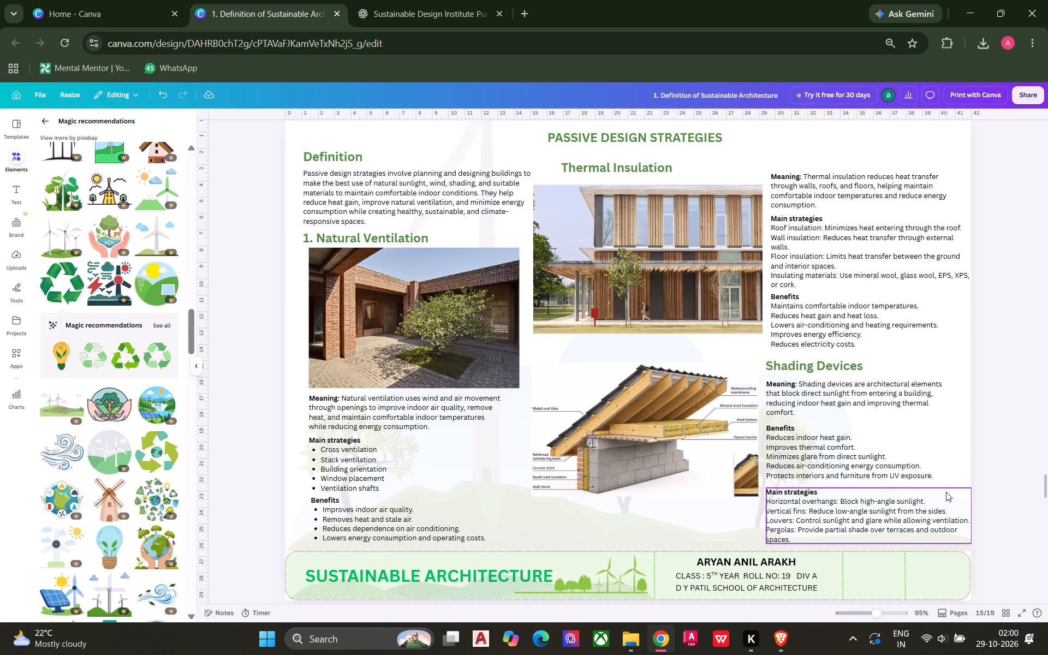
Insert the light bulb graphic with a sprouting plant from the recommended elements onto page 15.
{"action": "scroll", "coordinate": [952, 480], "scroll_direction": "up", "scroll_amount": 2}
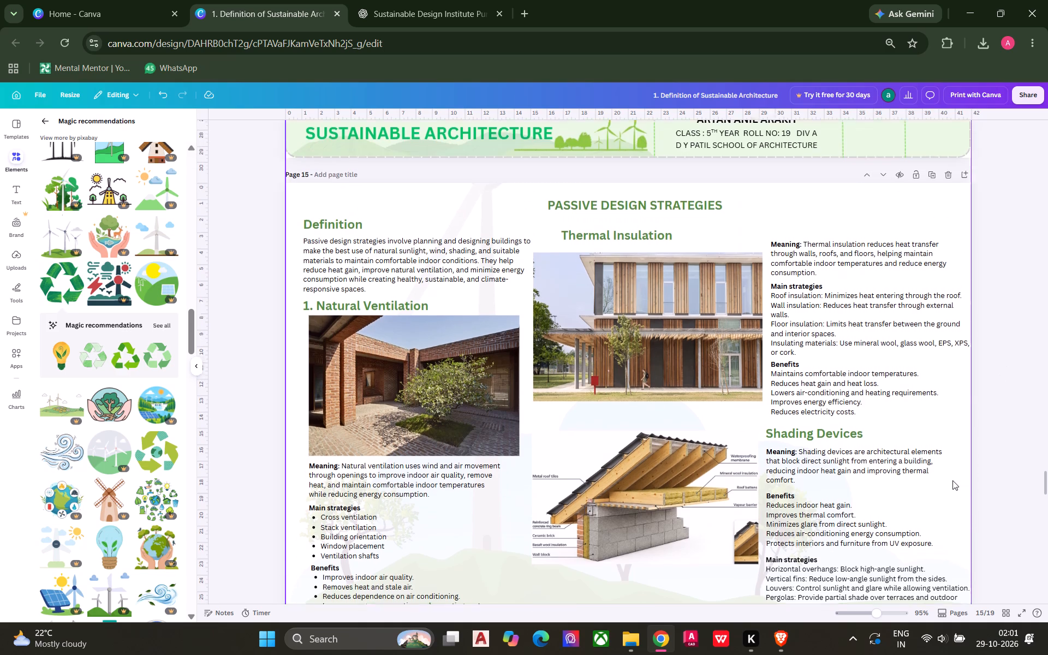
{"action": "left_click", "coordinate": [1014, 455]}
{"action": "scroll", "coordinate": [65, 302], "scroll_direction": "up", "scroll_amount": 10}
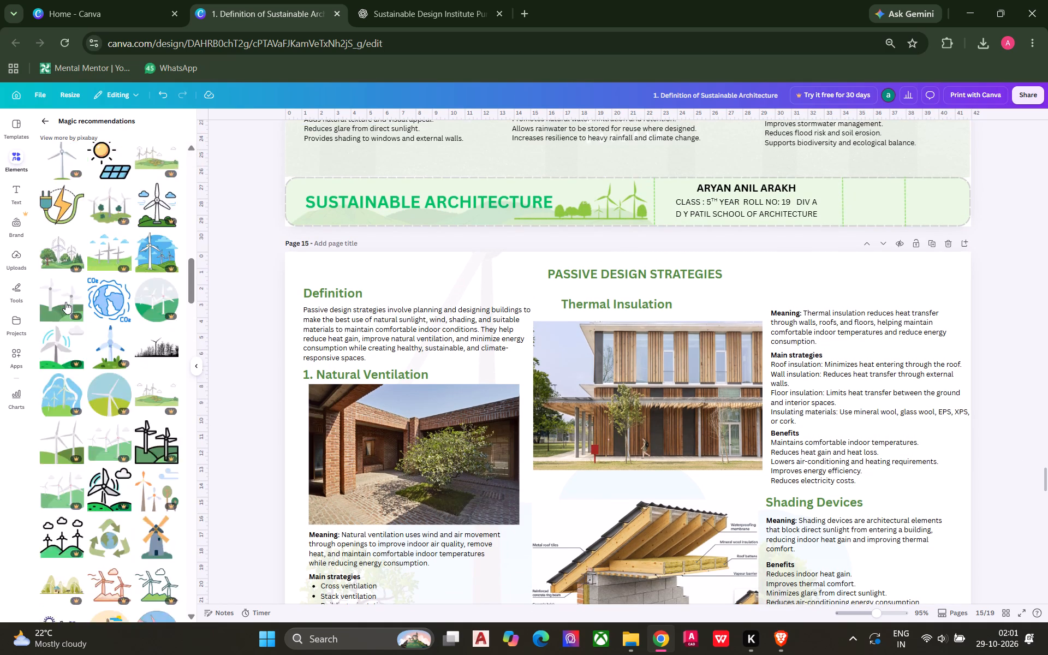
{"action": "scroll", "coordinate": [65, 302], "scroll_direction": "up", "scroll_amount": 20}
{"action": "scroll", "coordinate": [65, 302], "scroll_direction": "up", "scroll_amount": 1}
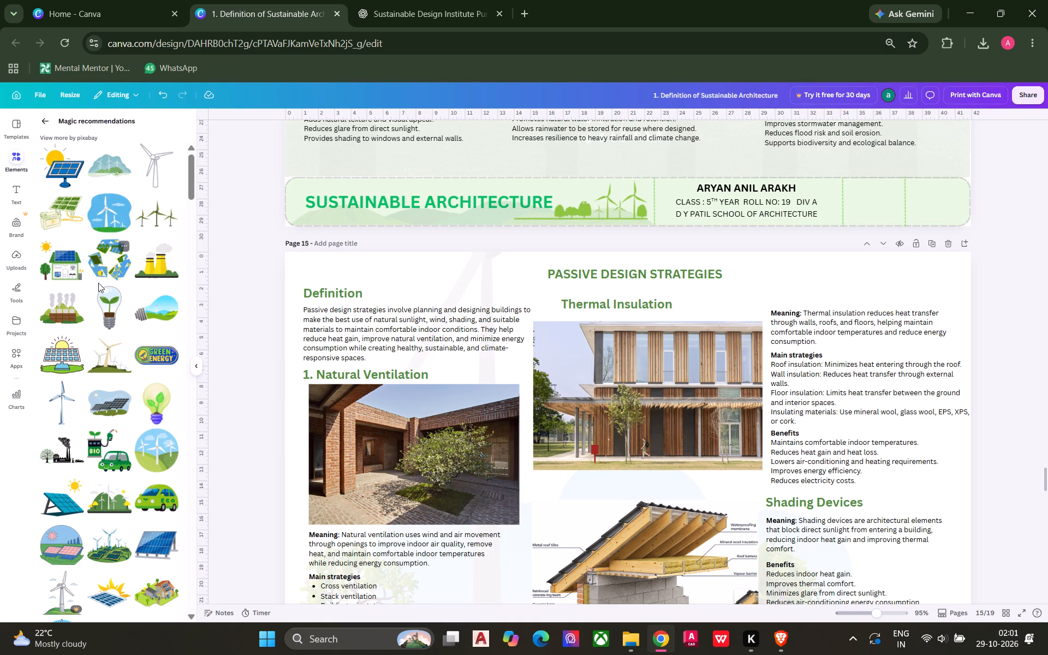
{"action": "left_click", "coordinate": [103, 313]}
Fade the light bulb graphic on page 15 by setting its transparency to 9.
{"action": "scroll", "coordinate": [547, 373], "scroll_direction": "down", "scroll_amount": 3}
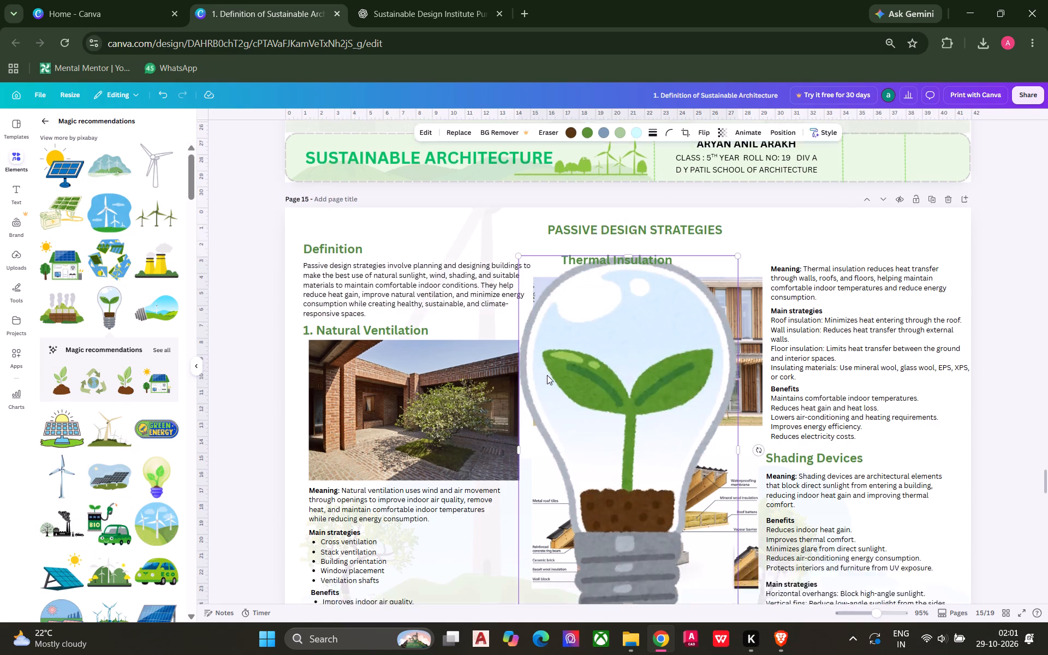
{"action": "scroll", "coordinate": [580, 349], "scroll_direction": "up", "scroll_amount": 2}
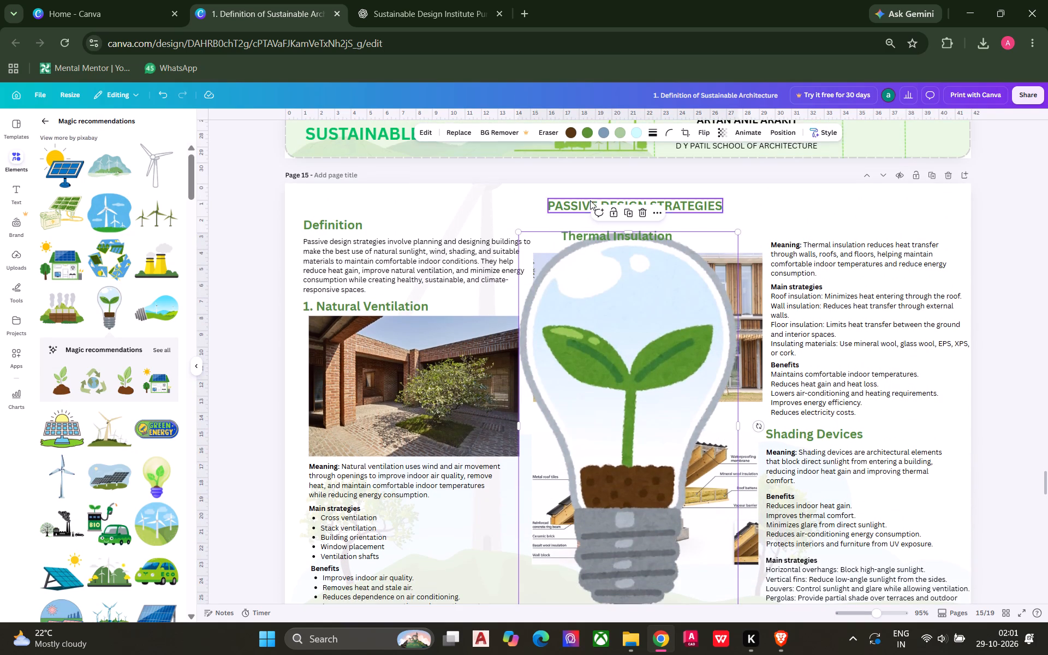
{"action": "left_click", "coordinate": [719, 127]}
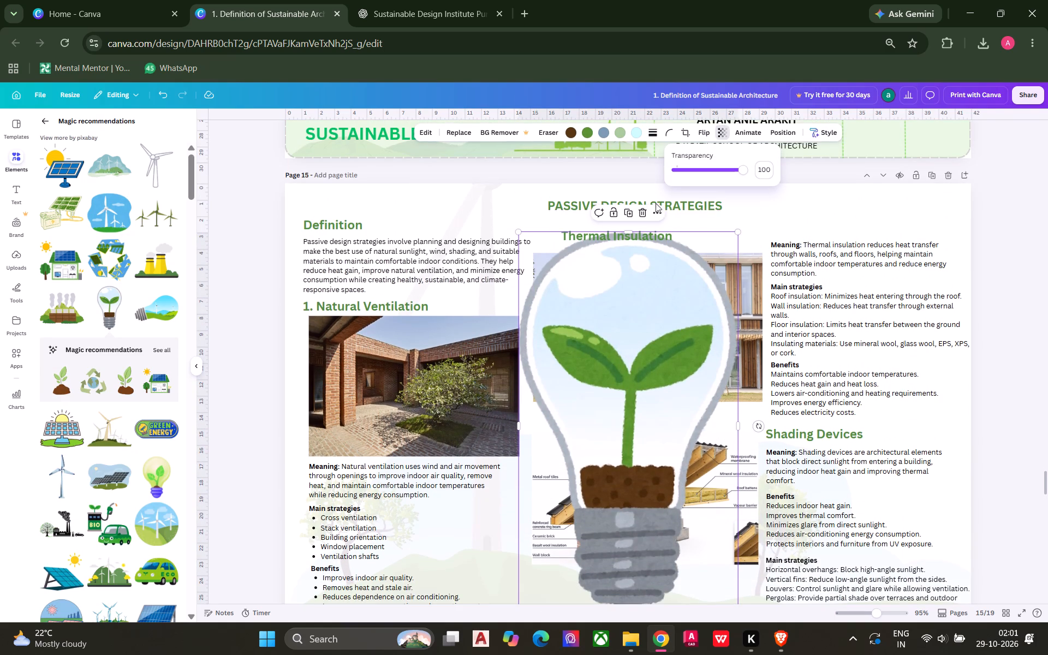
{"action": "left_click_drag", "start_coordinate": [706, 171], "coordinate": [688, 171]}
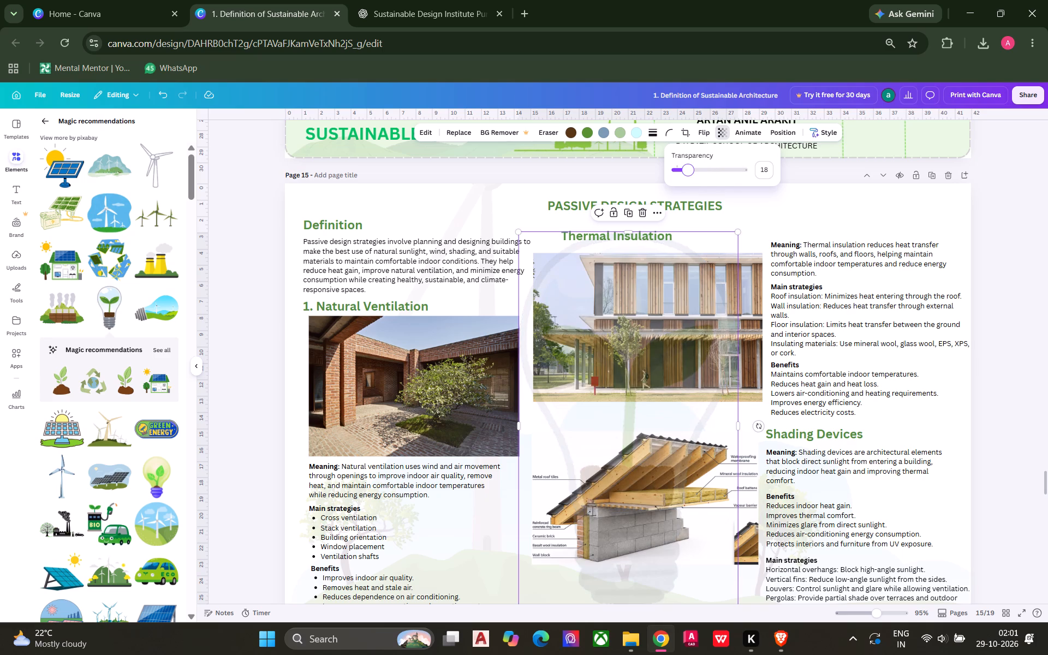
{"action": "left_click_drag", "start_coordinate": [688, 171], "coordinate": [681, 171]}
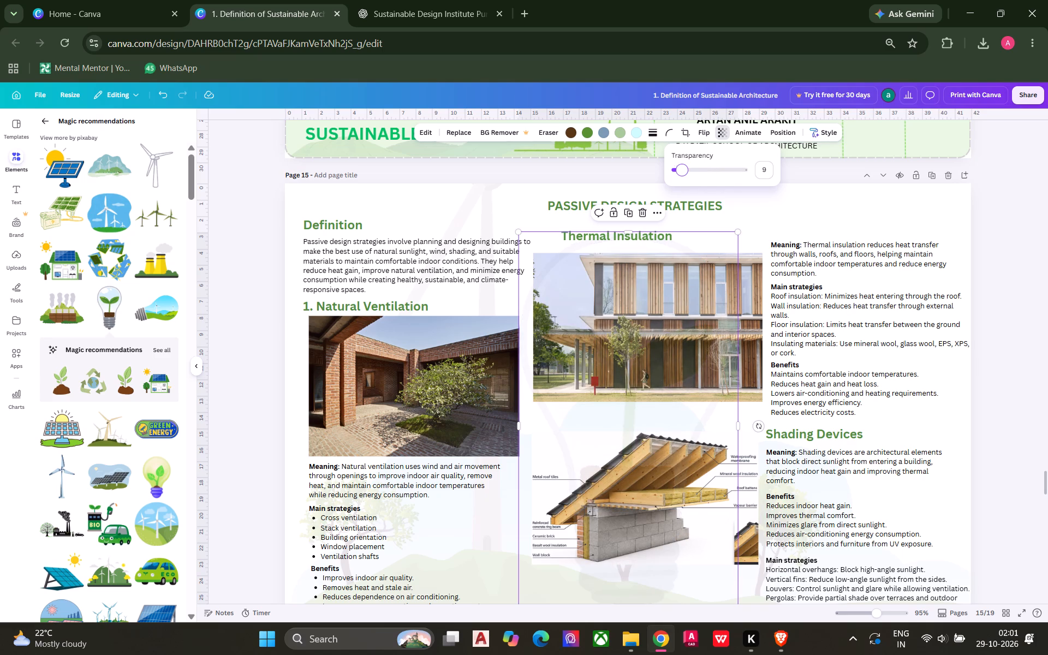
Move the faded light bulb graphic behind the Thermal Insulation and Shading Devices text column, its top at the page's upper edge.
{"action": "left_click_drag", "start_coordinate": [633, 418], "coordinate": [855, 356]}
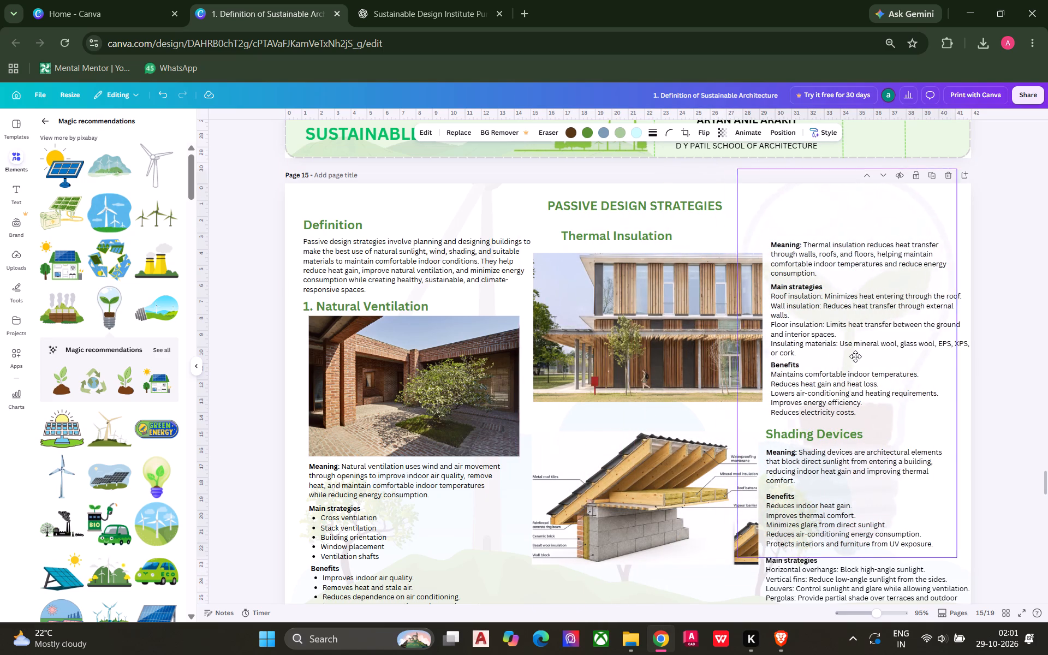
{"action": "left_click_drag", "start_coordinate": [855, 356], "coordinate": [860, 366]}
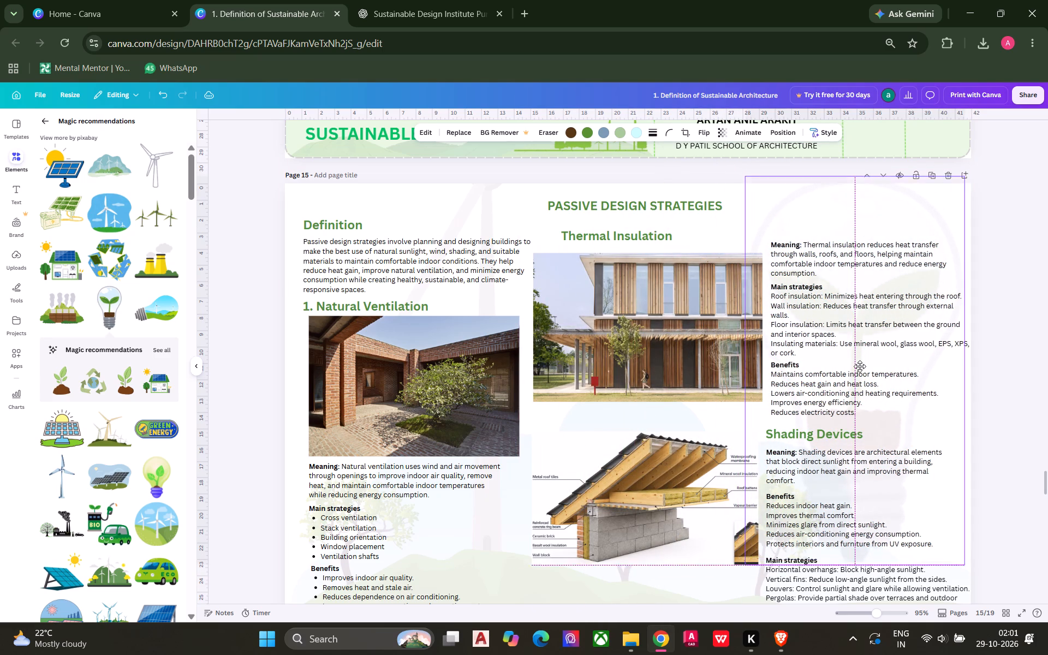
{"action": "left_click_drag", "start_coordinate": [860, 366], "coordinate": [860, 371]}
{"action": "left_click", "coordinate": [996, 358]}
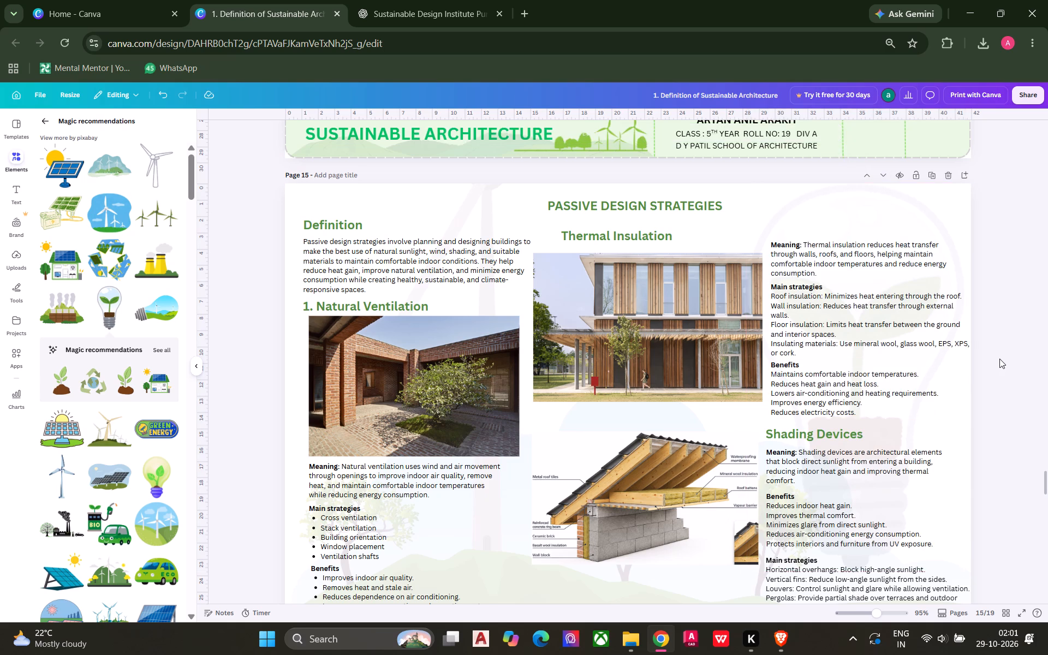
Lock the faded light bulb graphic in place on page 15.
{"action": "scroll", "coordinate": [999, 359], "scroll_direction": "down", "scroll_amount": 1, "text": "ctrl"}
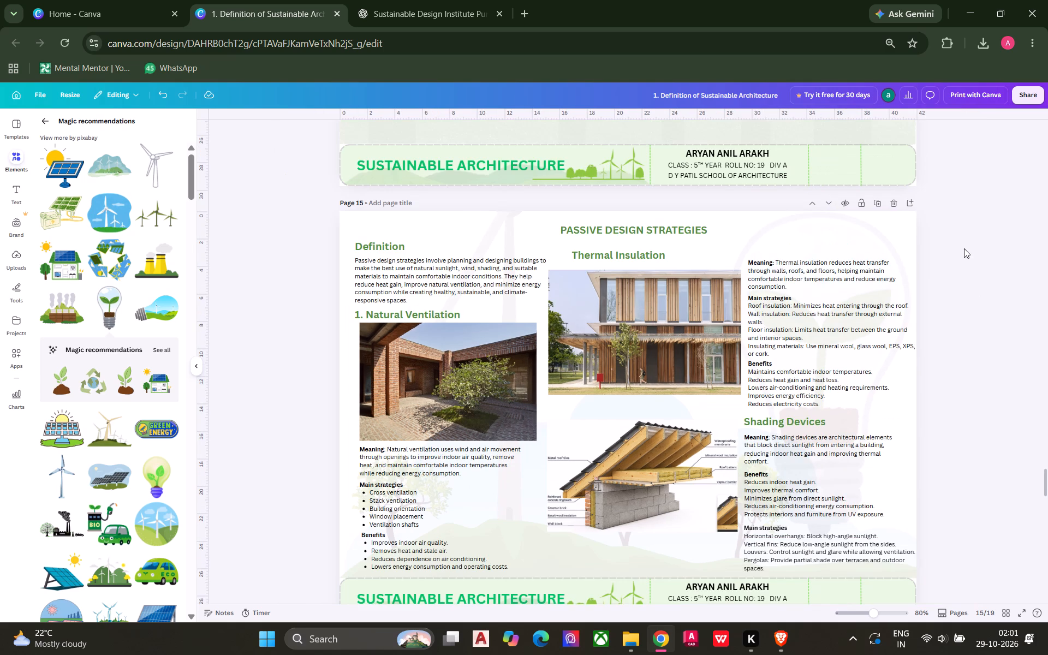
{"action": "left_click_drag", "start_coordinate": [964, 248], "coordinate": [836, 227]}
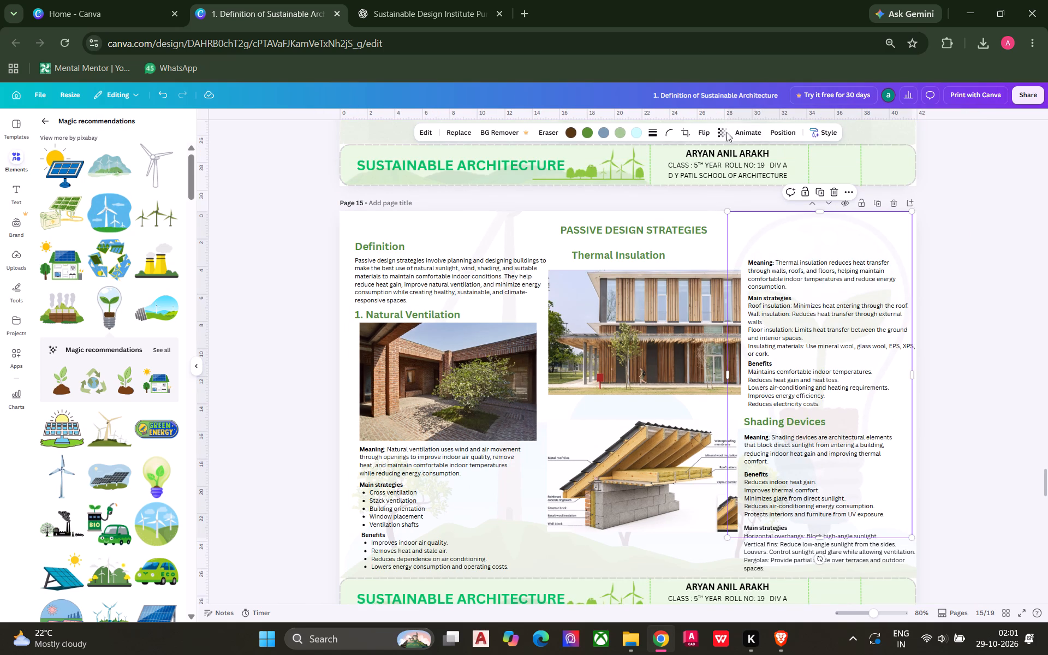
{"action": "left_click", "coordinate": [806, 192]}
{"action": "left_click", "coordinate": [998, 295]}
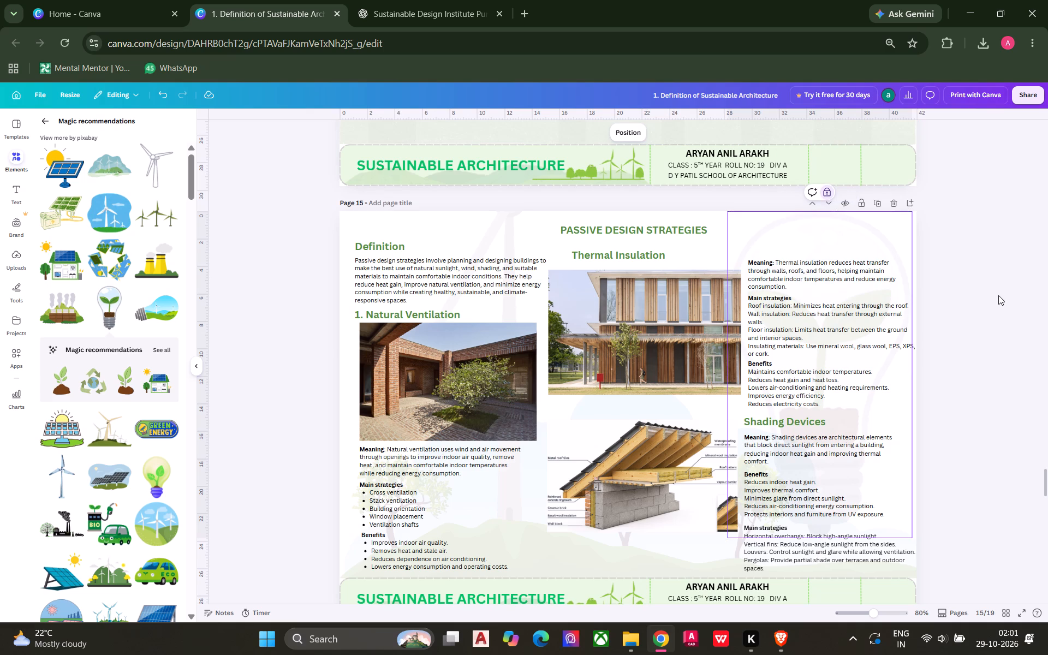
Save the design with page 15's finished background and text layout.
{"action": "key", "text": "ctrl+s"}
{"action": "key", "text": "ctrl+s"}
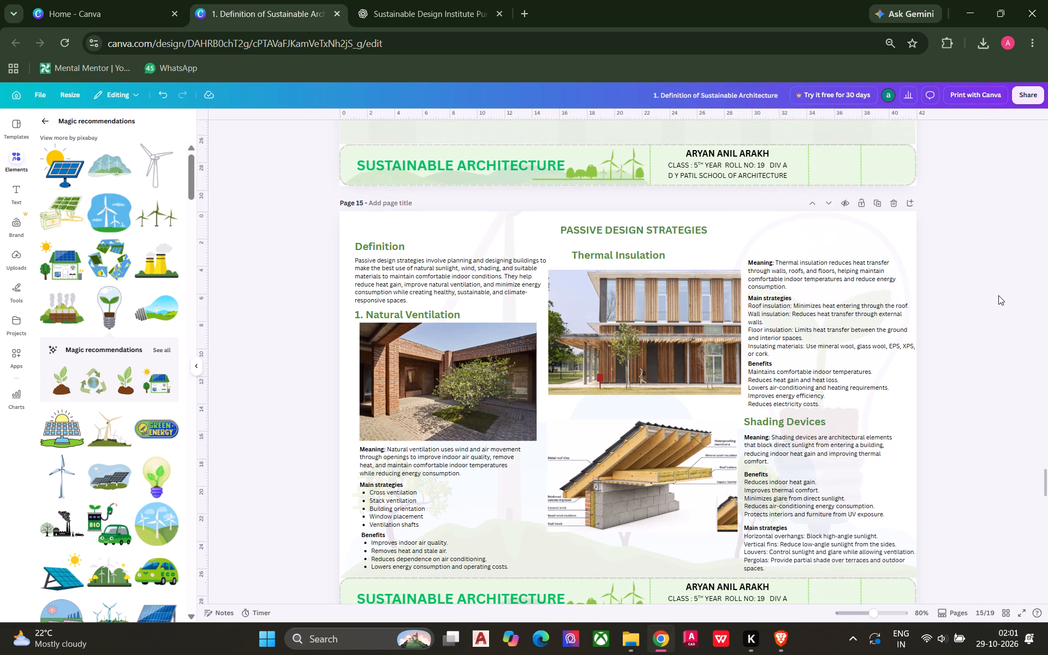
{"action": "key", "text": "ctrl+s"}
{"action": "scroll", "coordinate": [998, 297], "scroll_direction": "down", "scroll_amount": 1}
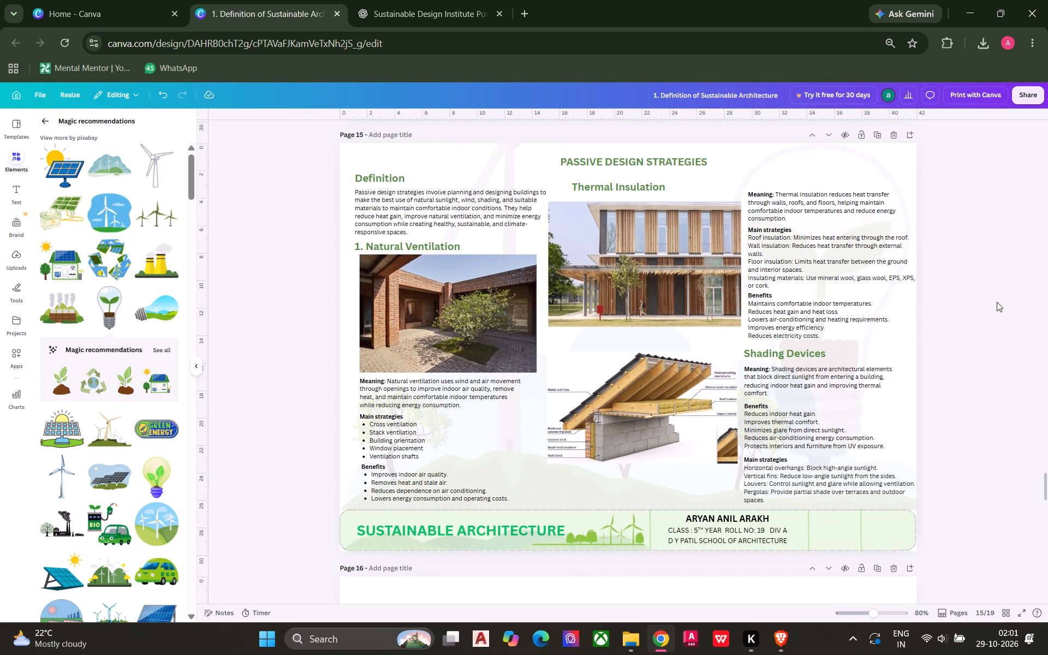
{"action": "scroll", "coordinate": [997, 302], "scroll_direction": "up", "scroll_amount": 8}
{"action": "scroll", "coordinate": [997, 302], "scroll_direction": "down", "scroll_amount": 13}
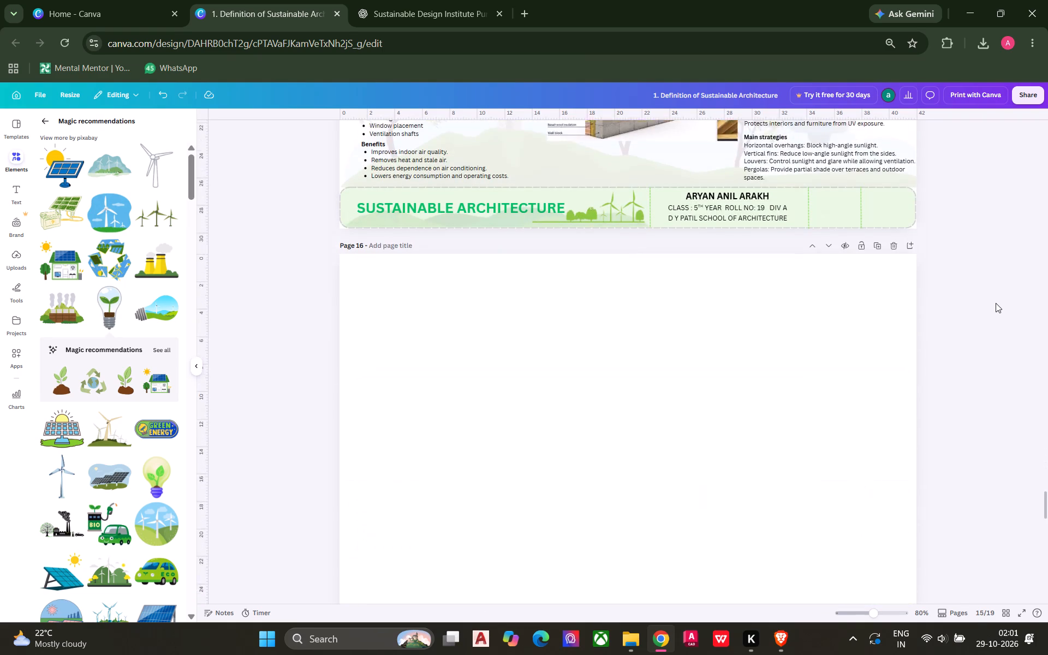
{"action": "key", "text": "ctrl+s"}
{"action": "key", "text": "ctrl+s"}
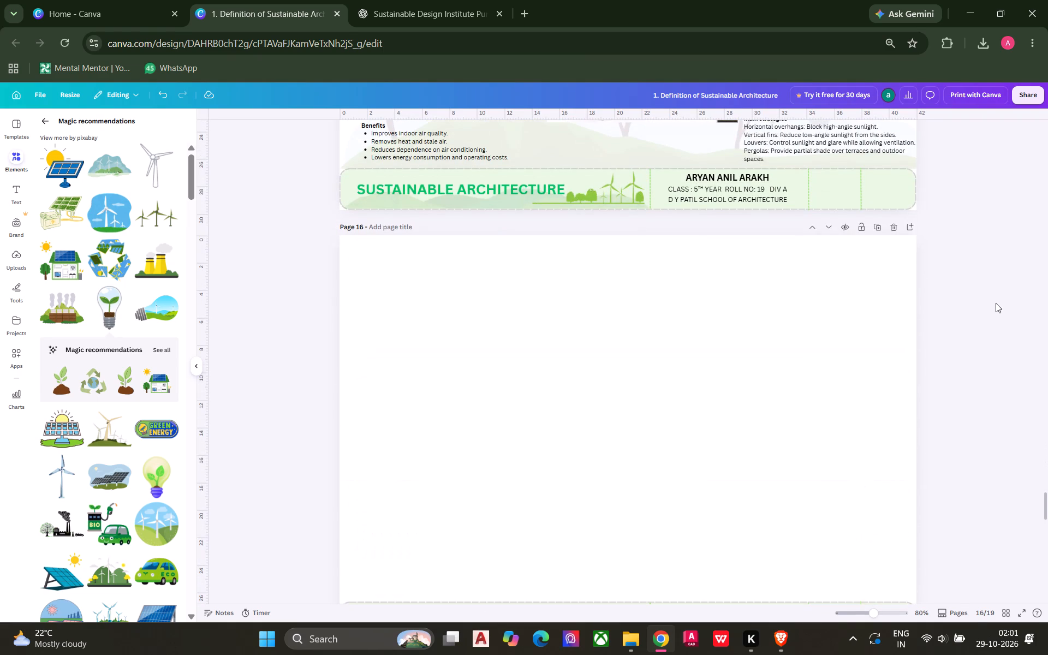
{"action": "key", "text": "ctrl+s"}
{"action": "key", "text": "ctrl+s"}
{"action": "key", "text": "ctrl+s"}
{"action": "key", "text": "ctrl+s"}
{"action": "key", "text": "ctrl+s"}
{"action": "key", "text": "ctrl+s"}
{"action": "key", "text": "ctrl+s"}
{"action": "key", "text": "ctrl+s"}
{"action": "key", "text": "ctrl+s"}
{"action": "key", "text": "ctrl+s"}
{"action": "key", "text": "ctrl+s"}
{"action": "key", "text": "ctrl+s"}
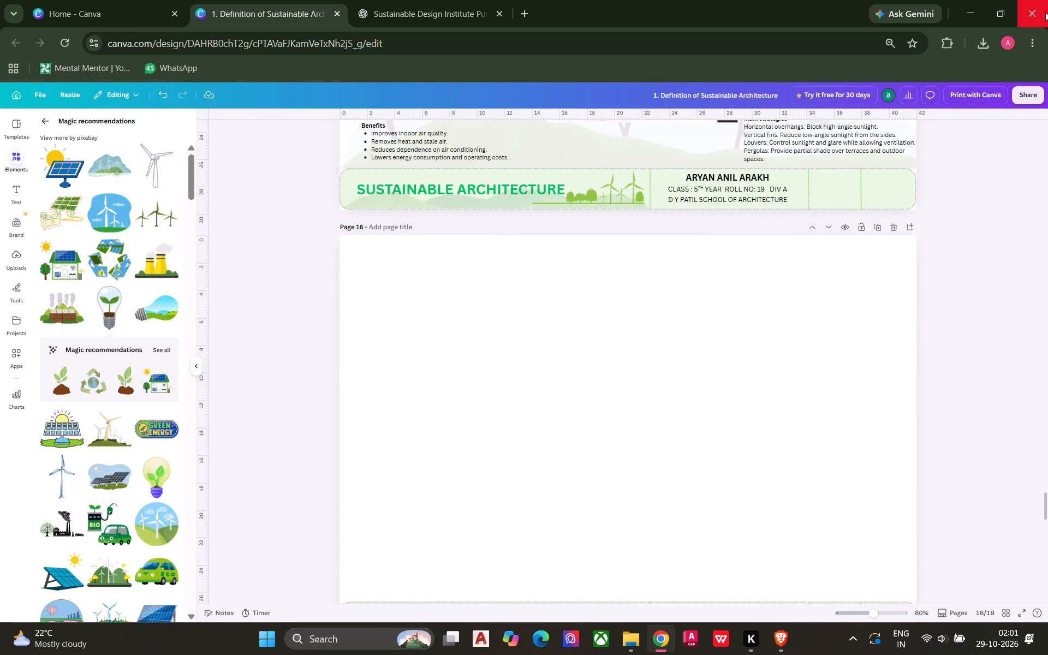
{"action": "key", "text": "ctrl+s"}
Review pages 13 to 15, comparing their layouts and faded backgrounds.
{"action": "scroll", "coordinate": [1043, 358], "scroll_direction": "up", "scroll_amount": 3}
{"action": "scroll", "coordinate": [903, 438], "scroll_direction": "up", "scroll_amount": 3}
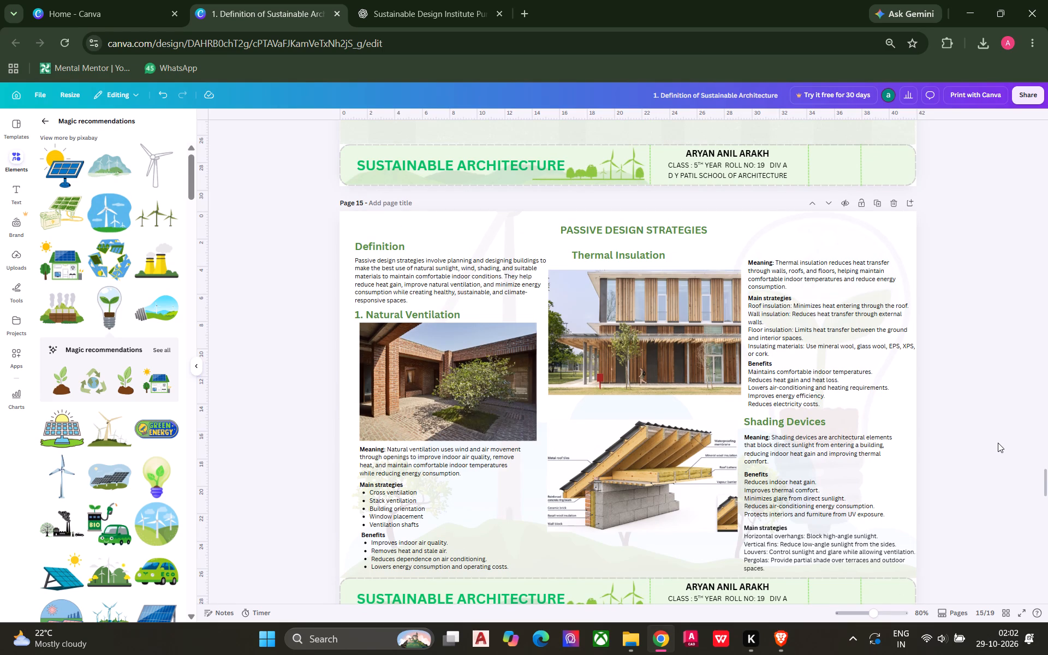
{"action": "scroll", "coordinate": [814, 341], "scroll_direction": "up", "scroll_amount": 3}
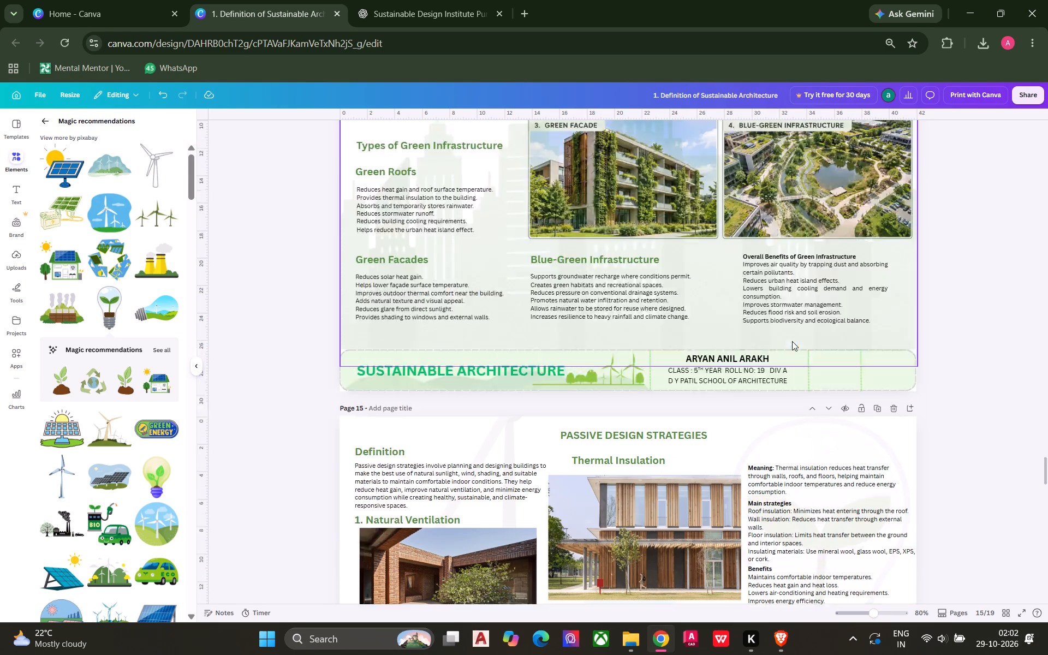
{"action": "scroll", "coordinate": [746, 341], "scroll_direction": "up", "scroll_amount": 5}
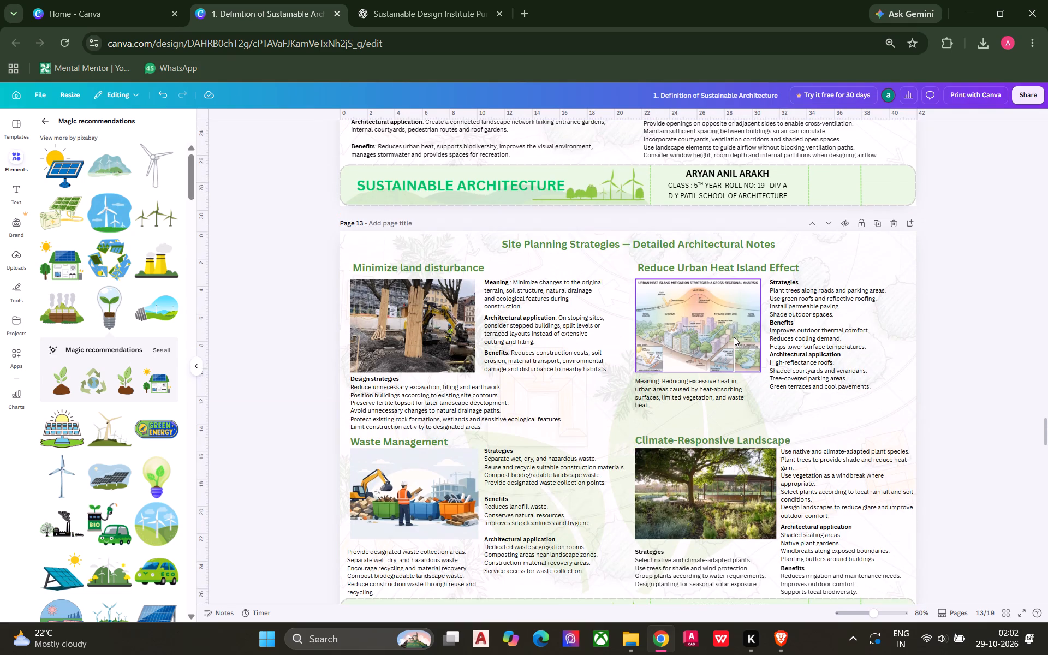
{"action": "scroll", "coordinate": [734, 337], "scroll_direction": "down", "scroll_amount": 13}
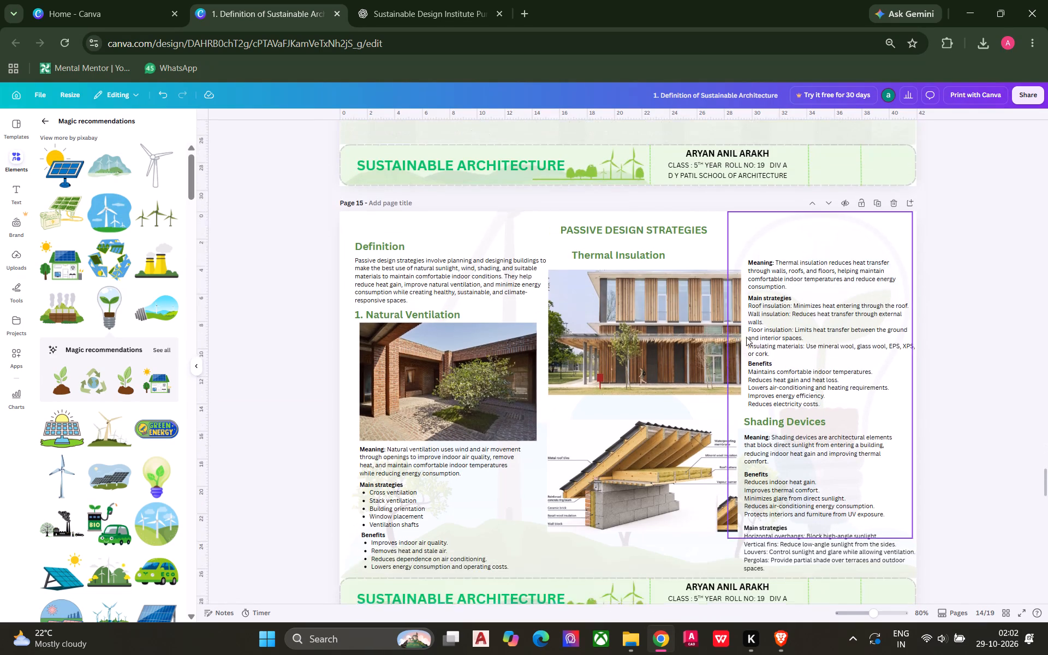
{"action": "scroll", "coordinate": [784, 338], "scroll_direction": "down", "scroll_amount": 1}
{"action": "left_click", "coordinate": [981, 351]}
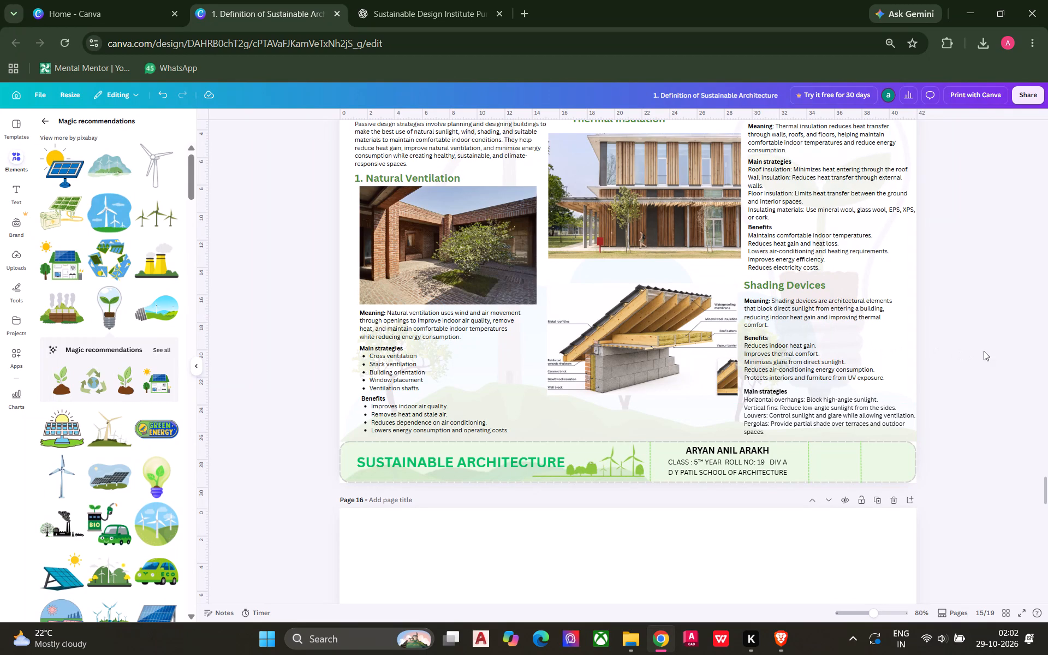
{"action": "scroll", "coordinate": [1000, 344], "scroll_direction": "up", "scroll_amount": 8}
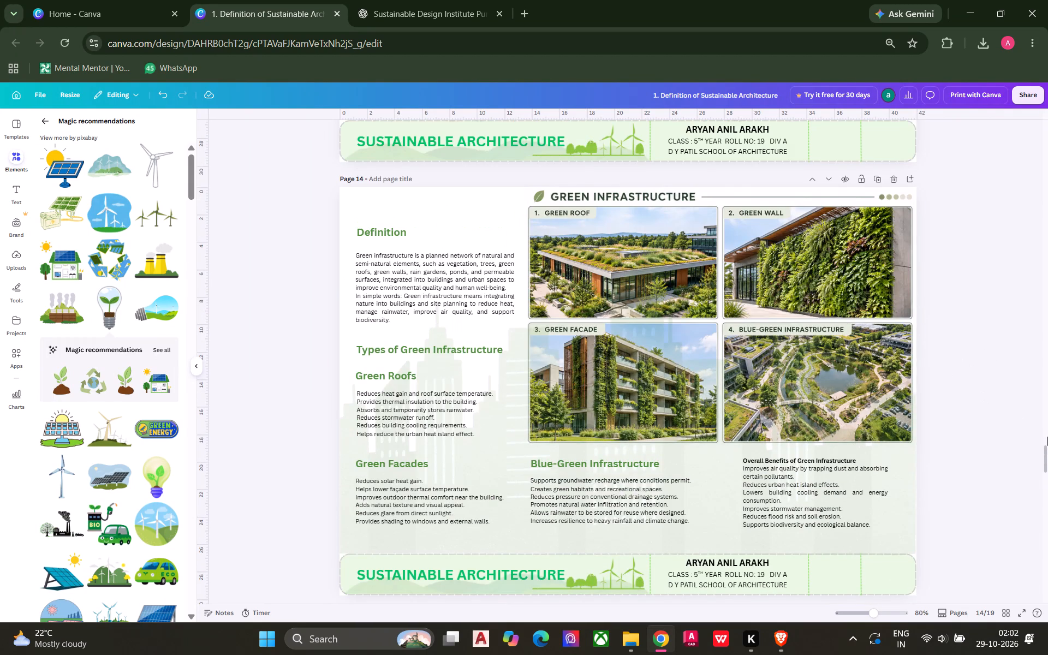
{"action": "scroll", "coordinate": [1047, 437], "scroll_direction": "down", "scroll_amount": 1}
{"action": "scroll", "coordinate": [1047, 437], "scroll_direction": "up", "scroll_amount": 1}
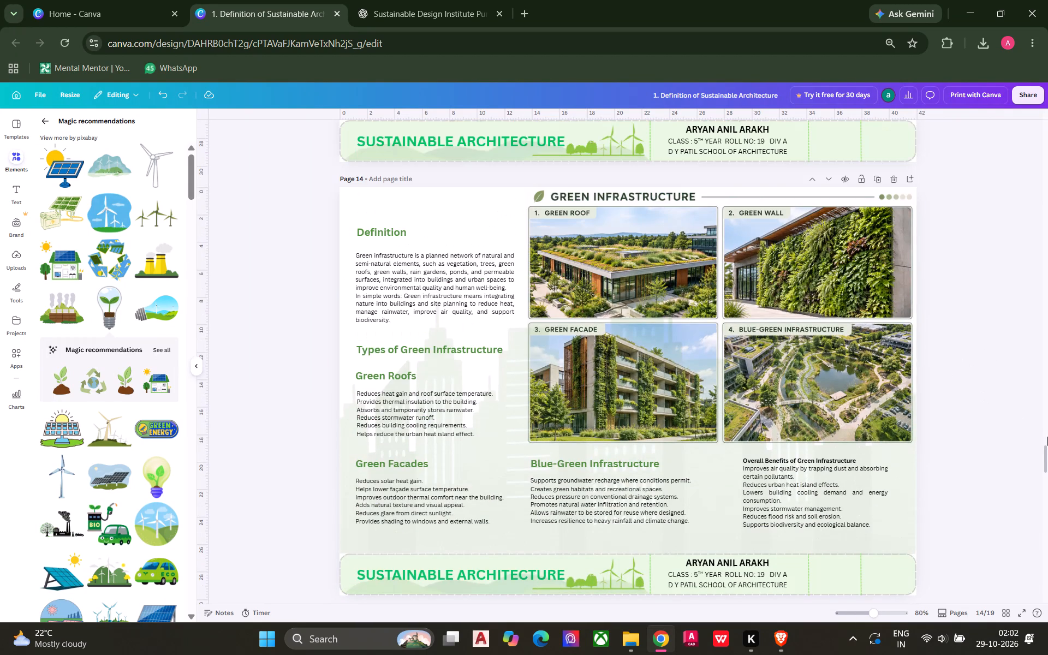
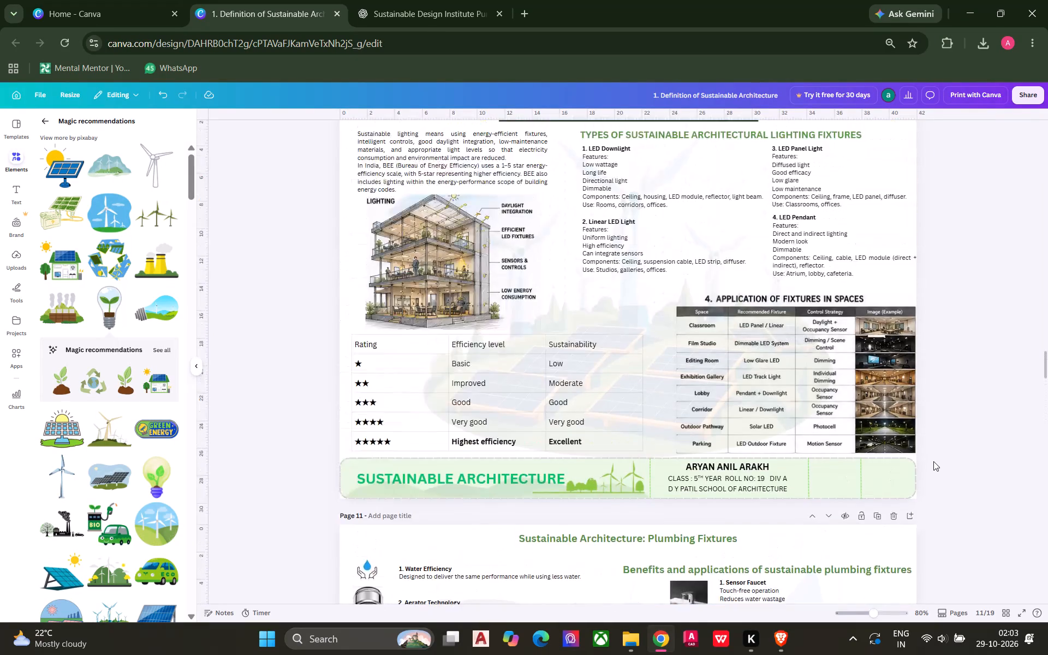
Review the page layouts from Sustainable Architectural Lighting Fixtures on page 10 through Passive Design Strategies on page 15.
{"action": "scroll", "coordinate": [933, 461], "scroll_direction": "up", "scroll_amount": 4}
{"action": "scroll", "coordinate": [933, 461], "scroll_direction": "down", "scroll_amount": 6}
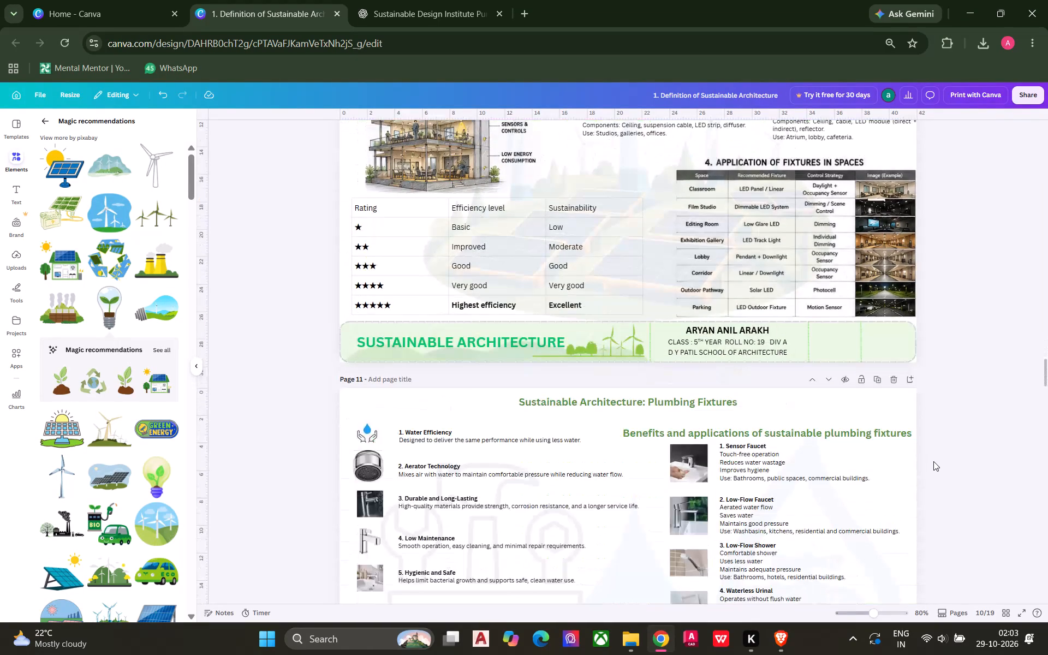
{"action": "scroll", "coordinate": [933, 461], "scroll_direction": "up", "scroll_amount": 1}
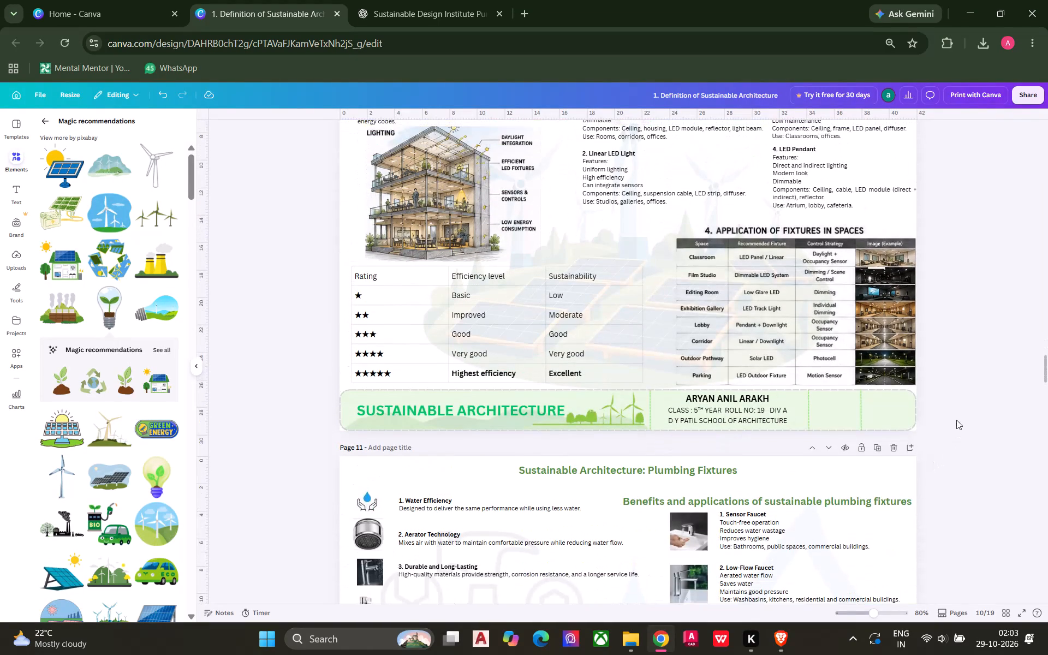
{"action": "left_click", "coordinate": [956, 420]}
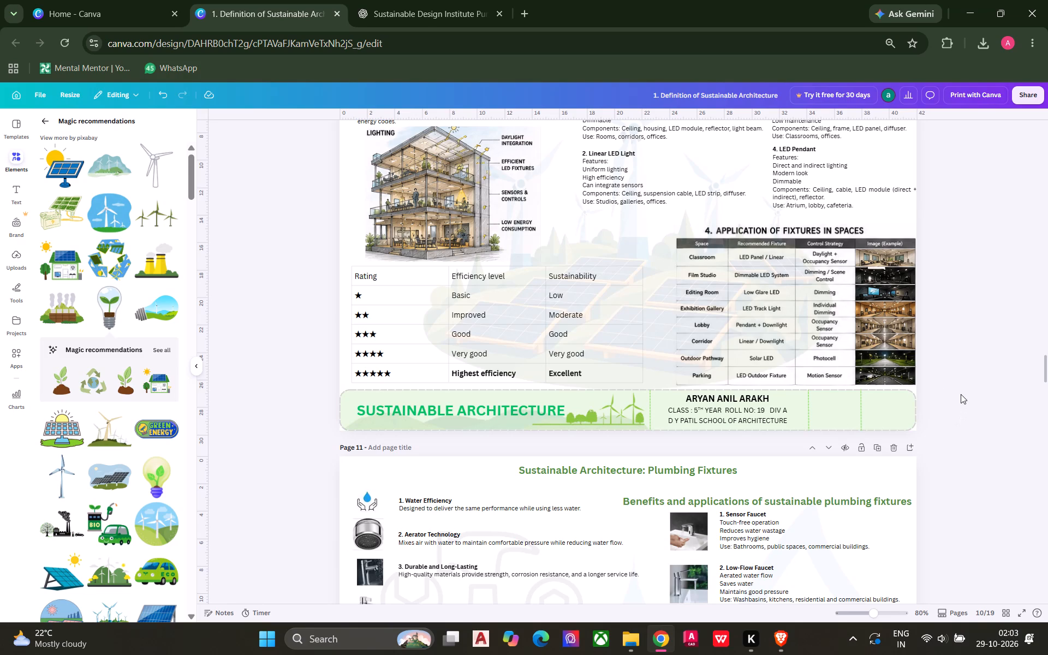
{"action": "left_click", "coordinate": [845, 317]}
{"action": "scroll", "coordinate": [830, 316], "scroll_direction": "up", "scroll_amount": 1}
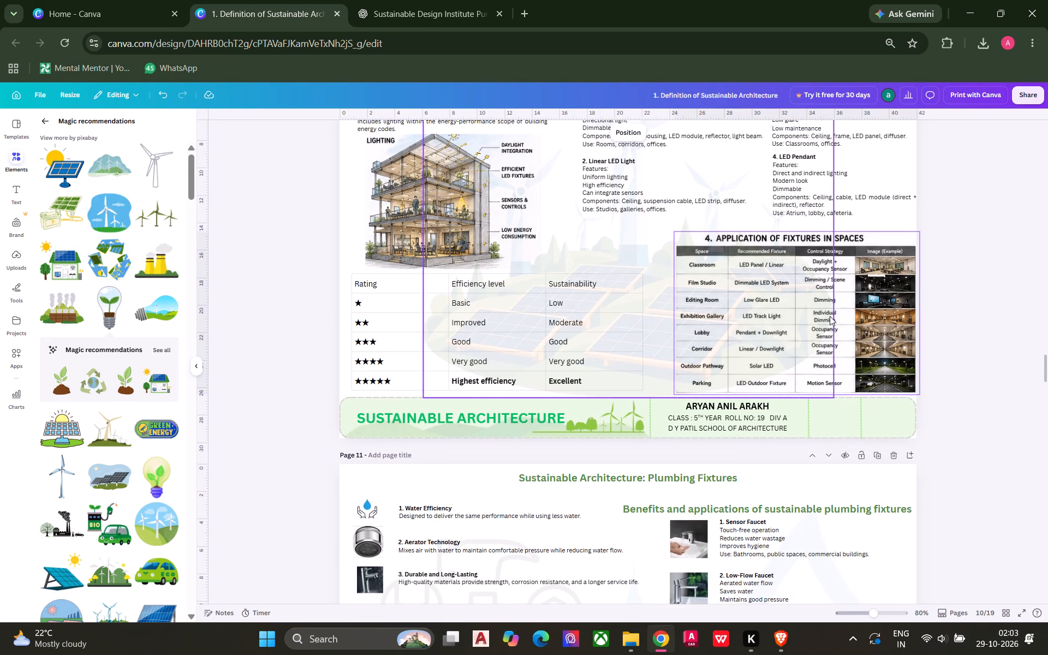
{"action": "scroll", "coordinate": [830, 316], "scroll_direction": "up", "scroll_amount": 1}
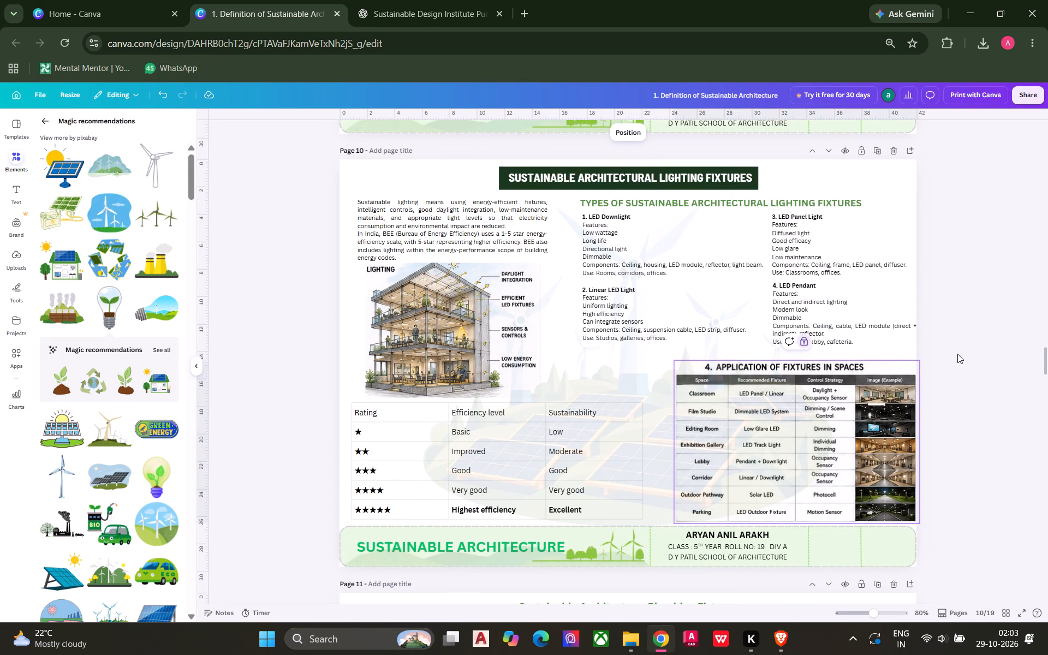
{"action": "left_click", "coordinate": [964, 352]}
{"action": "scroll", "coordinate": [959, 394], "scroll_direction": "down", "scroll_amount": 19}
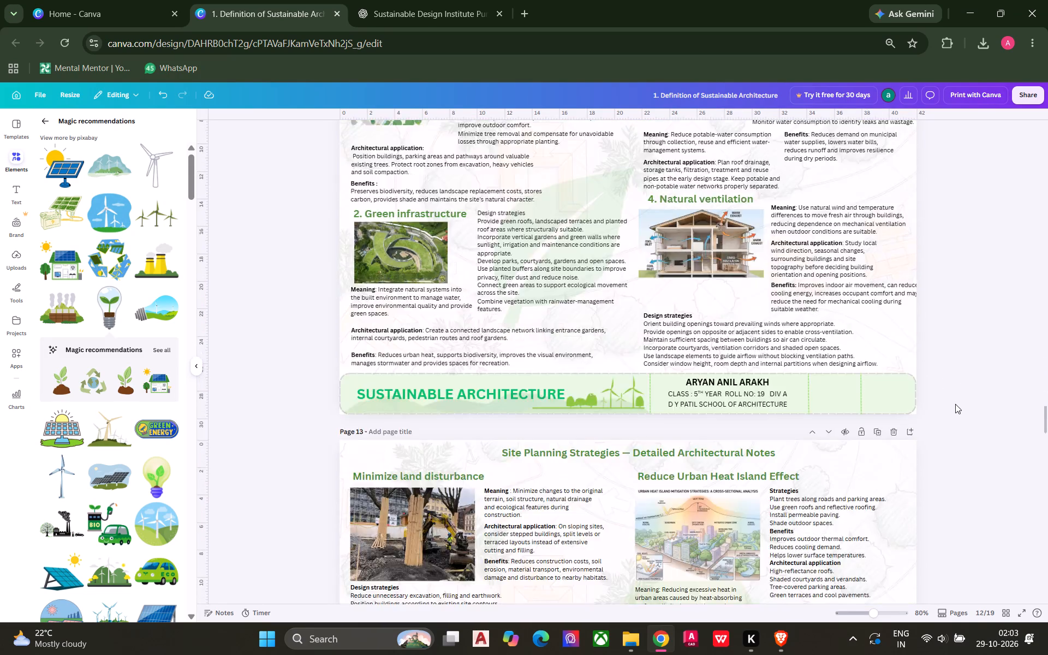
{"action": "scroll", "coordinate": [955, 404], "scroll_direction": "down", "scroll_amount": 13}
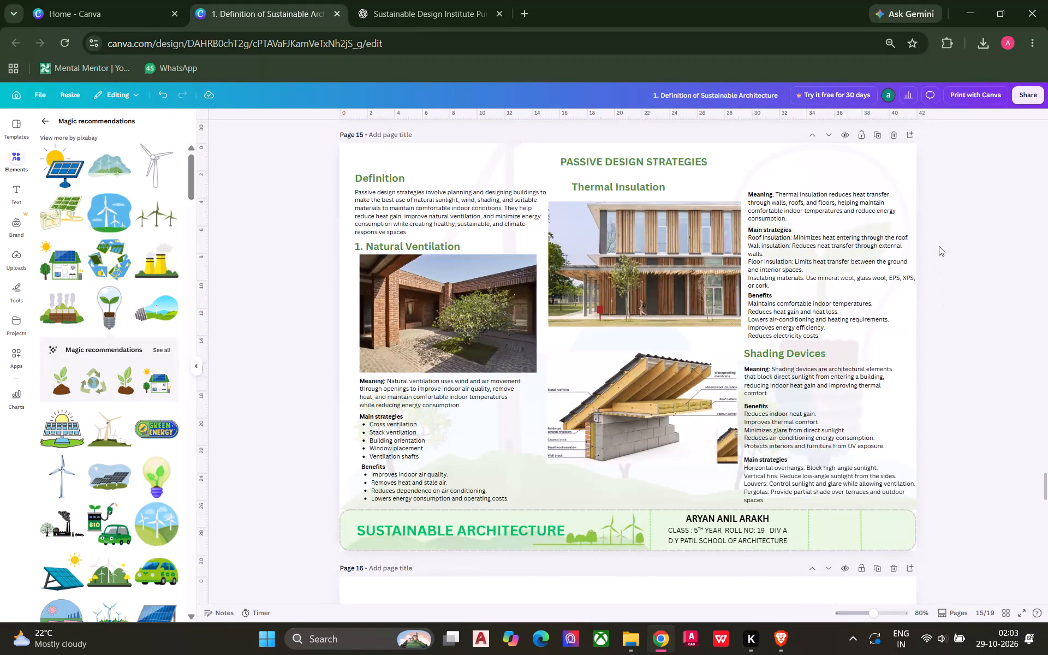
Move the Thermal Insulation heading on page 15 from above the building photo to directly above its Meaning paragraph.
{"action": "scroll", "coordinate": [943, 251], "scroll_direction": "up", "scroll_amount": 1}
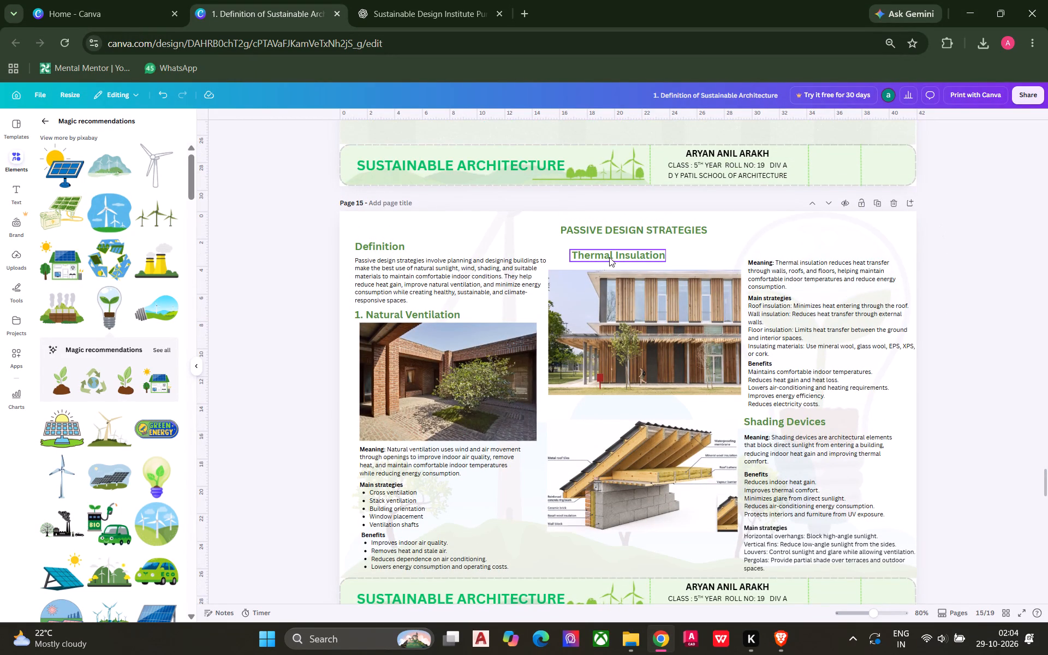
{"action": "left_click_drag", "start_coordinate": [607, 257], "coordinate": [771, 251]}
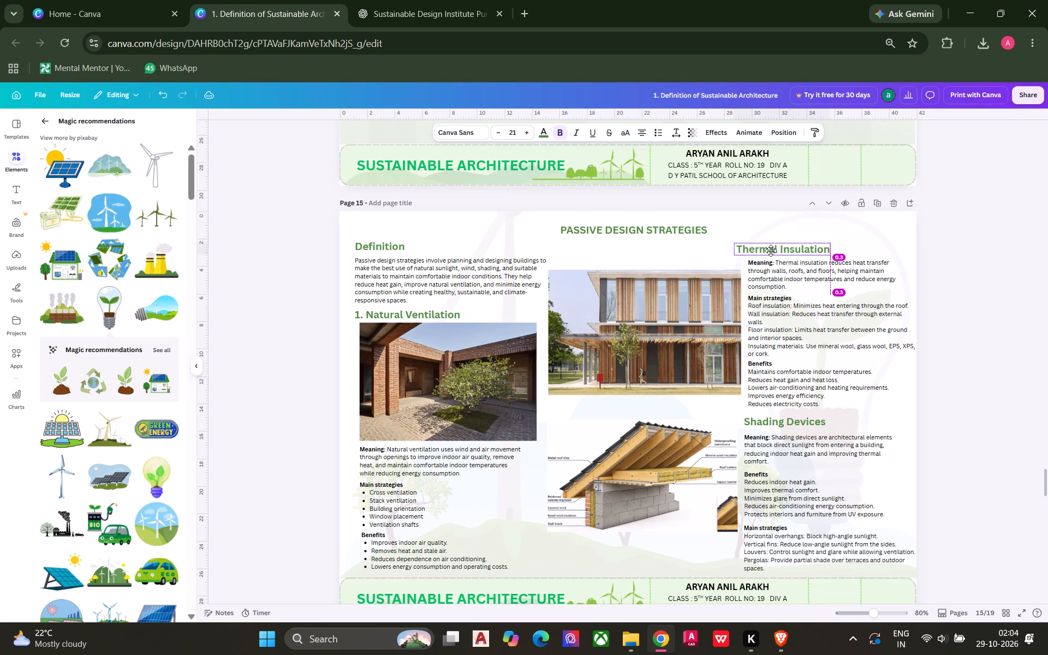
{"action": "left_click_drag", "start_coordinate": [771, 251], "coordinate": [782, 249]}
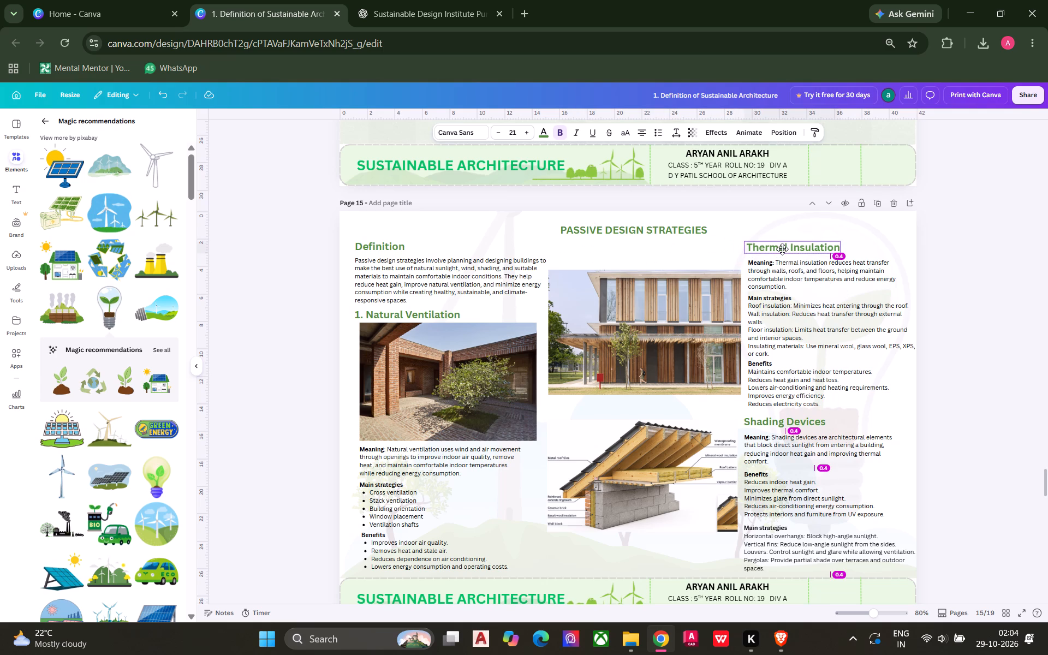
{"action": "left_click_drag", "start_coordinate": [782, 249], "coordinate": [778, 248]}
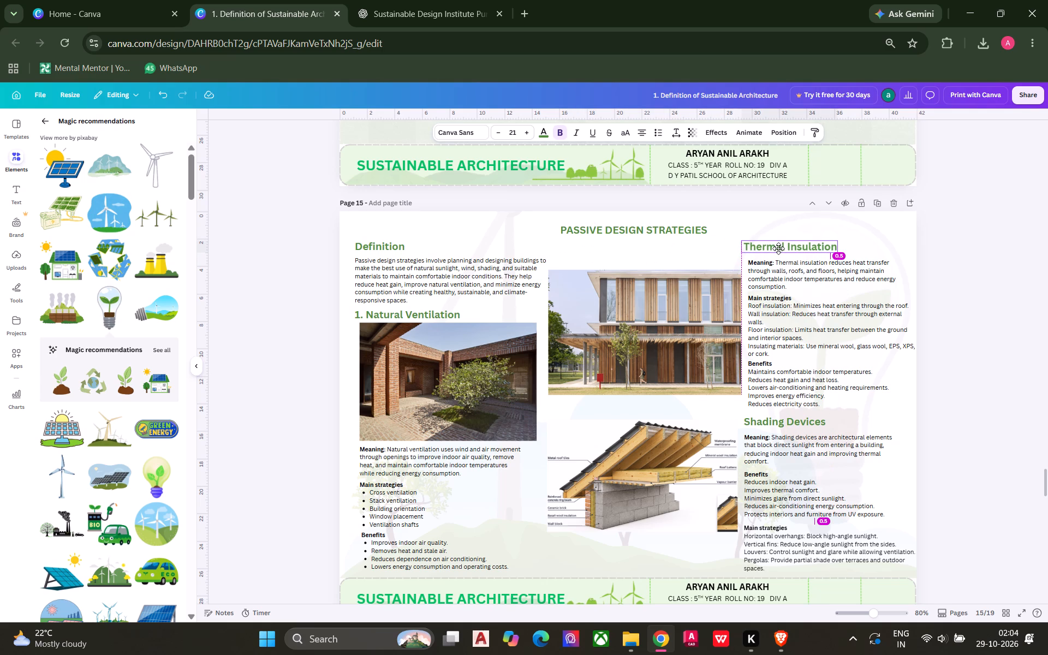
{"action": "left_click_drag", "start_coordinate": [778, 248], "coordinate": [782, 248]}
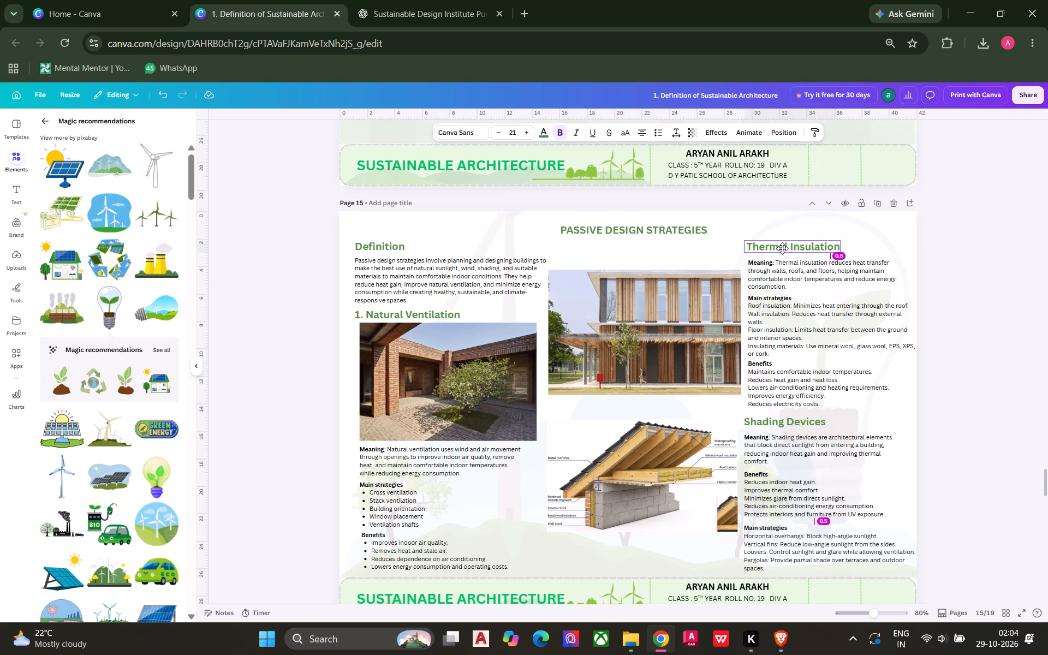
{"action": "left_click_drag", "start_coordinate": [782, 248], "coordinate": [782, 248]}
{"action": "left_click", "coordinate": [962, 268]}
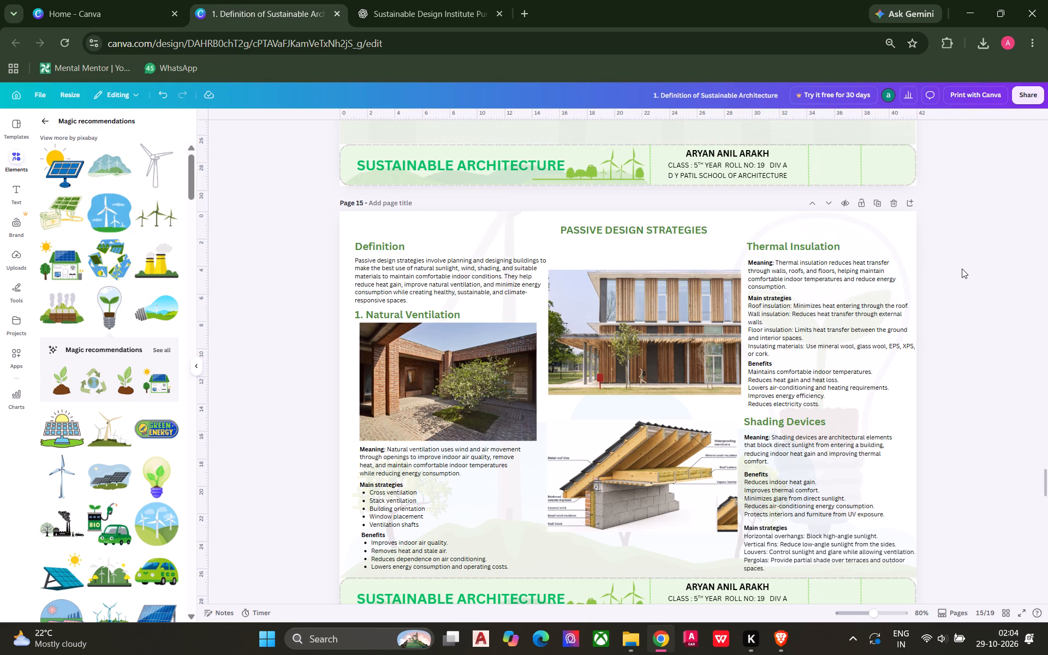
{"action": "left_click", "coordinate": [773, 249]}
{"action": "left_click", "coordinate": [759, 246]}
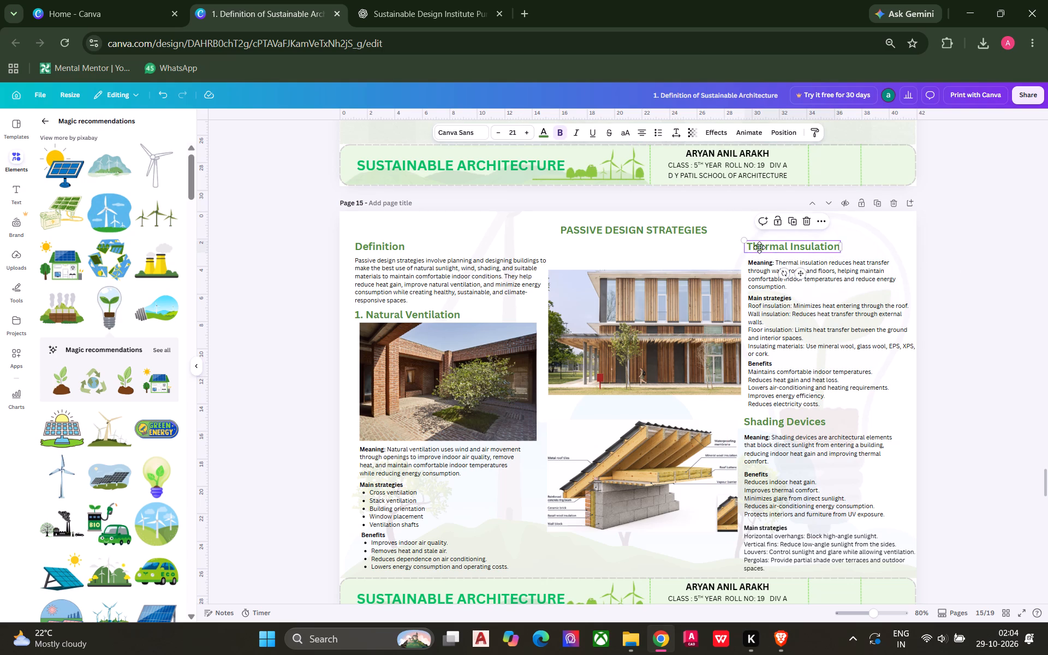
{"action": "left_click", "coordinate": [947, 255]}
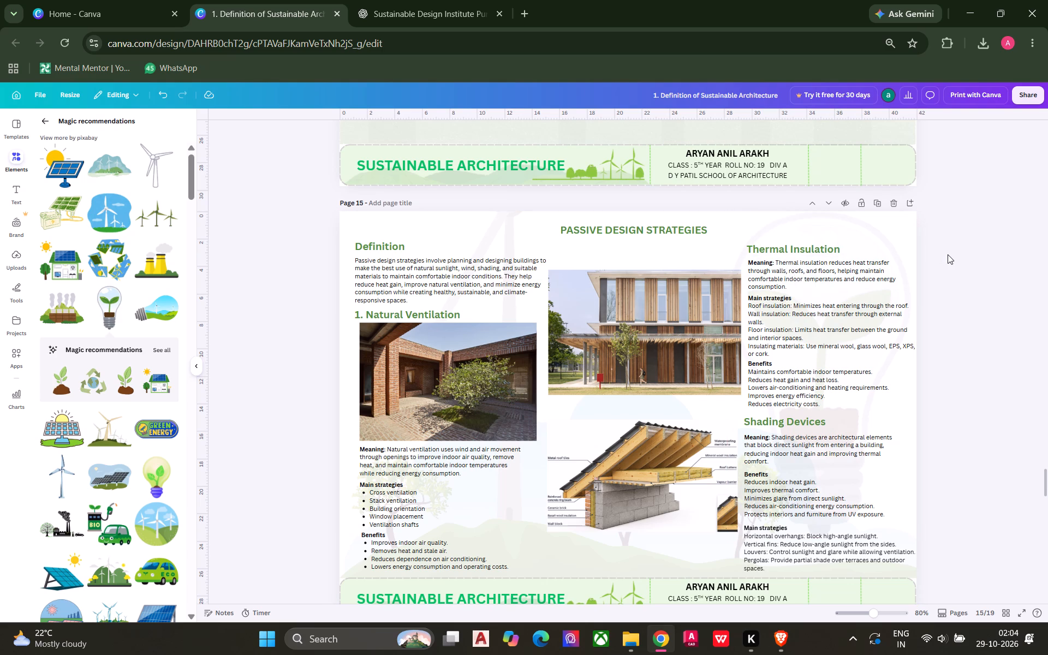
Check the layout of the Green Infrastructure page and the Passive Design Strategies page down to the start of page 16.
{"action": "scroll", "coordinate": [948, 254], "scroll_direction": "up", "scroll_amount": 5}
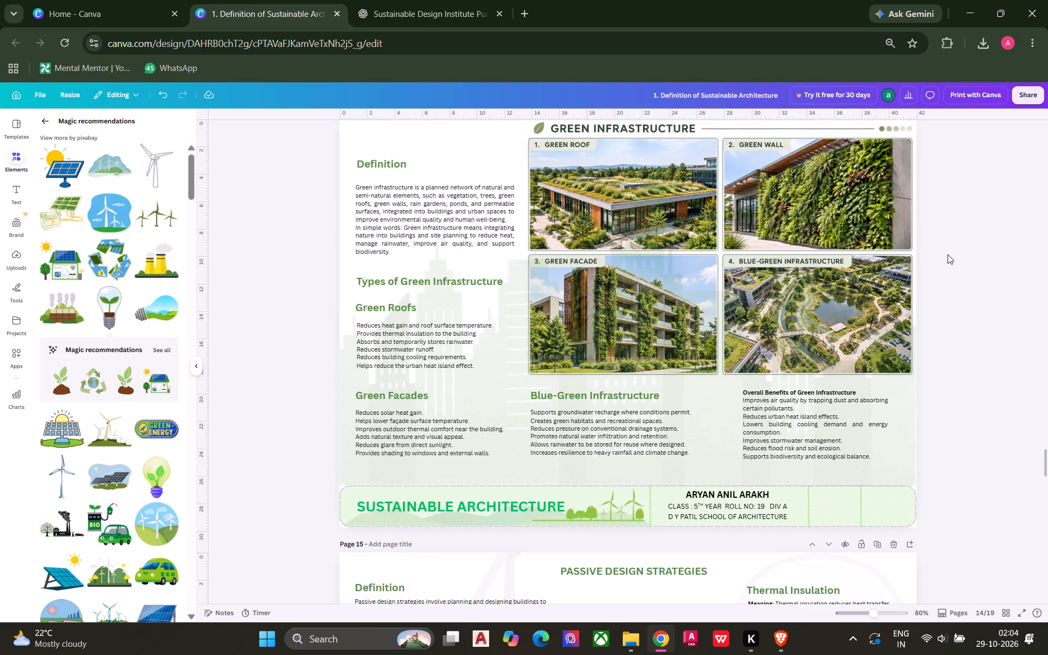
{"action": "scroll", "coordinate": [948, 254], "scroll_direction": "up", "scroll_amount": 3}
{"action": "scroll", "coordinate": [948, 254], "scroll_direction": "down", "scroll_amount": 11}
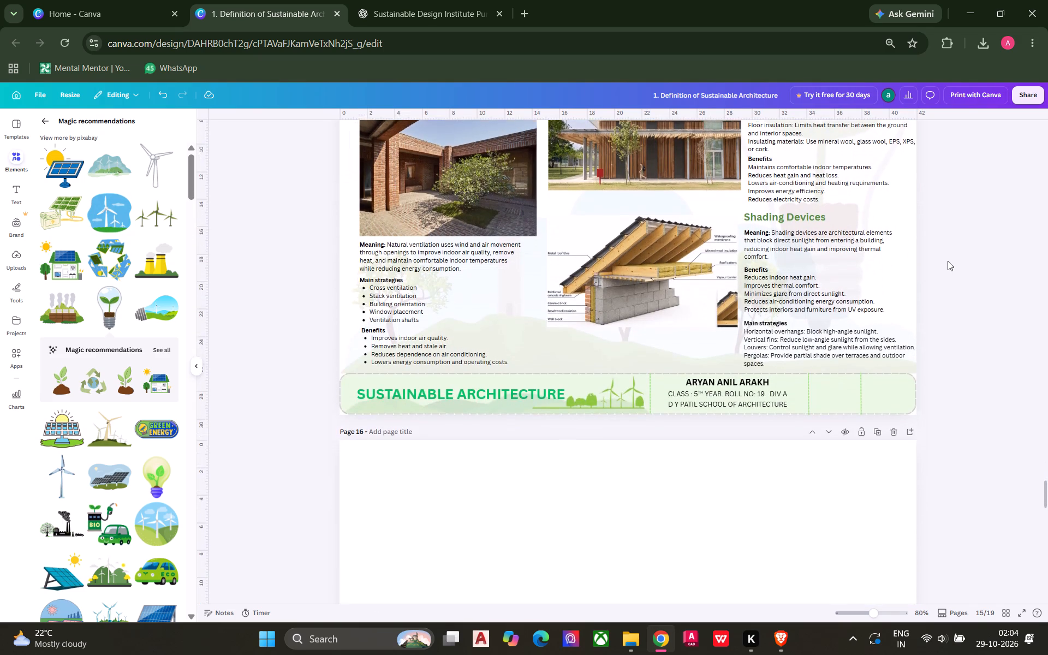
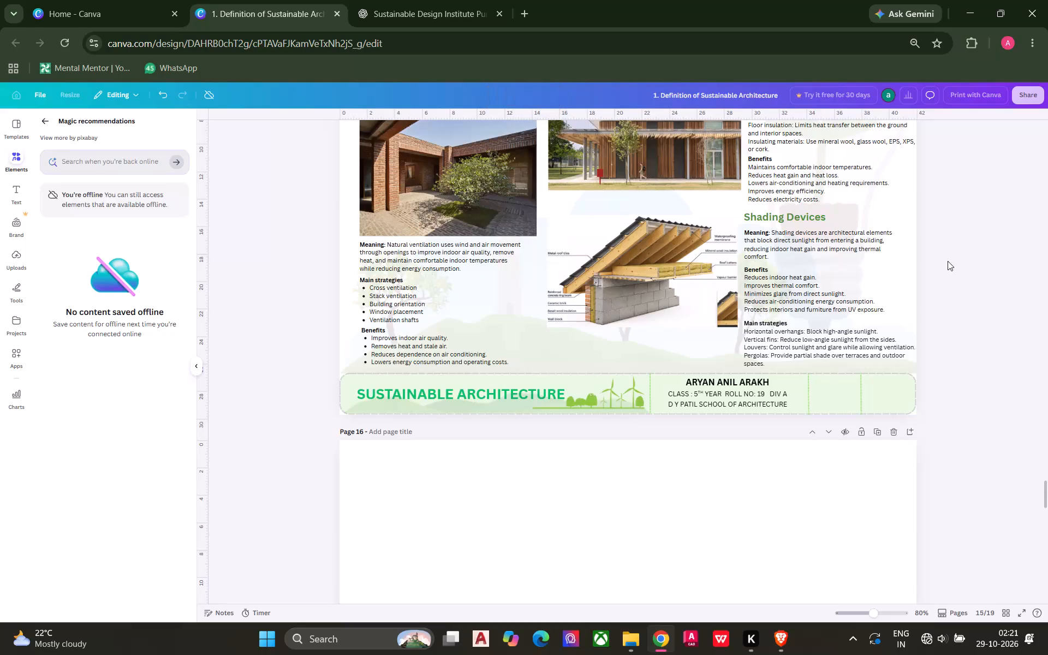
Close the browser window holding the presentation and the browser window playing the music video, leaving the desktop.
{"action": "left_click", "coordinate": [948, 261]}
{"action": "left_click", "coordinate": [1047, 0]}
{"action": "left_click", "coordinate": [1038, 11]}
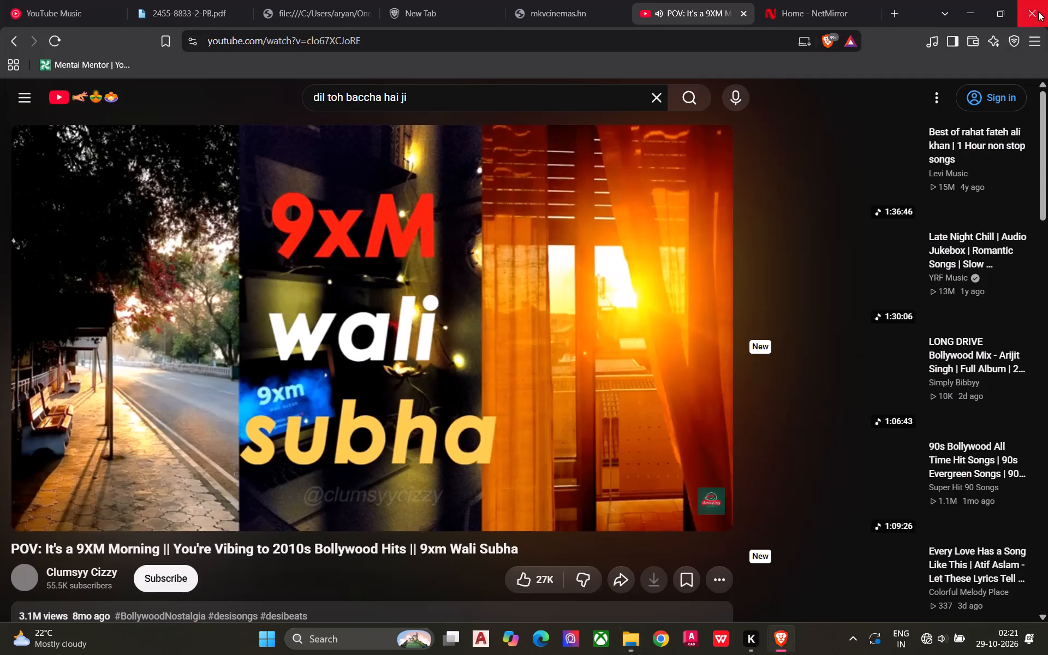
{"action": "left_click", "coordinate": [1038, 11]}
{"action": "left_click", "coordinate": [1019, 17]}
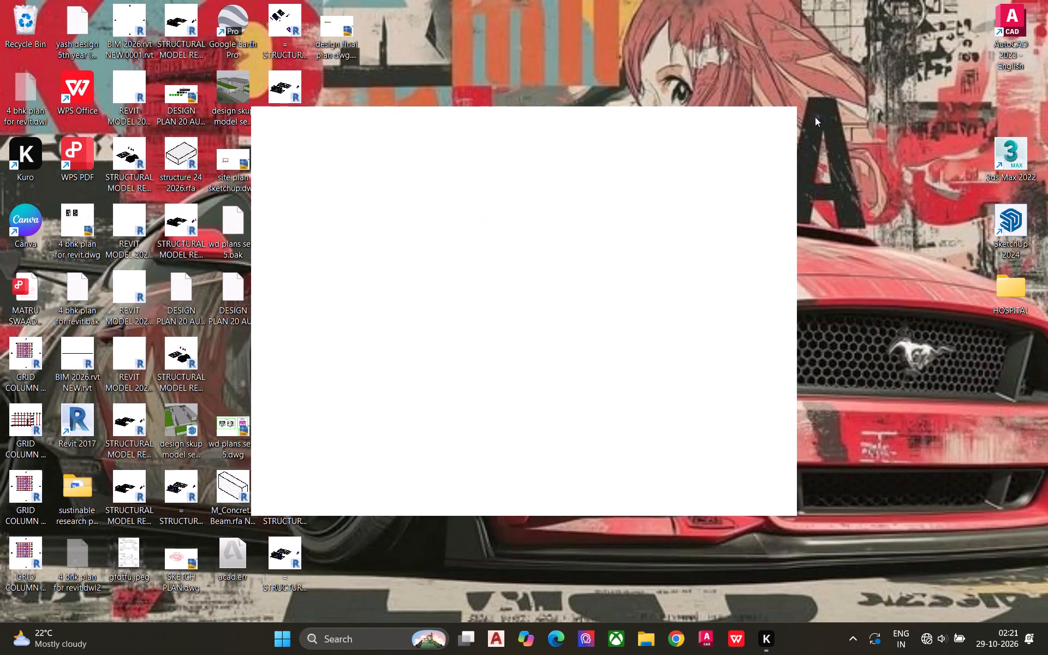